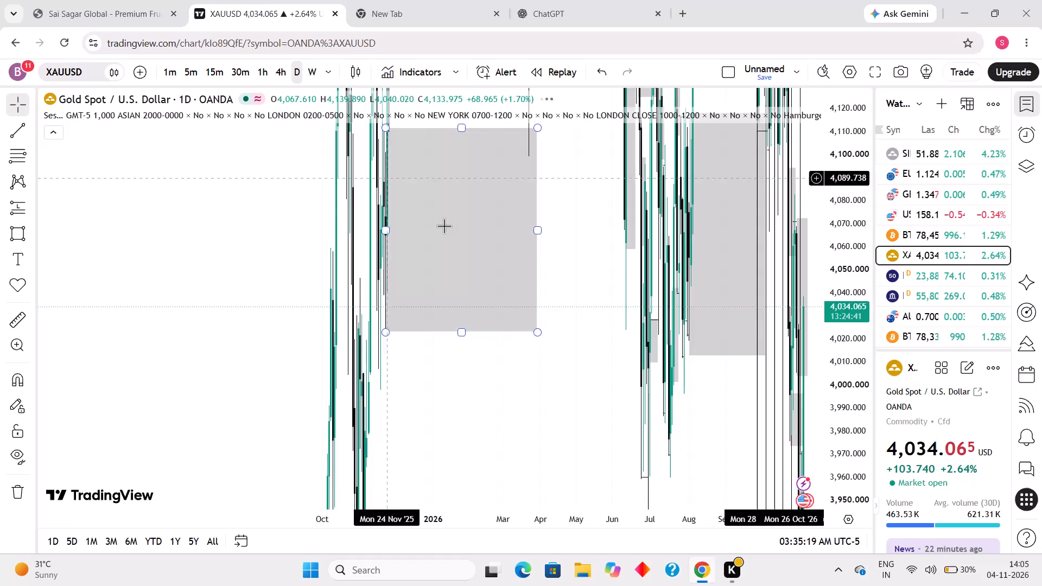
Start a bar replay of the daily gold chart from Fri 23 Oct '26, advance one bar, and play it through.
scroll(567, 319, up, 20)
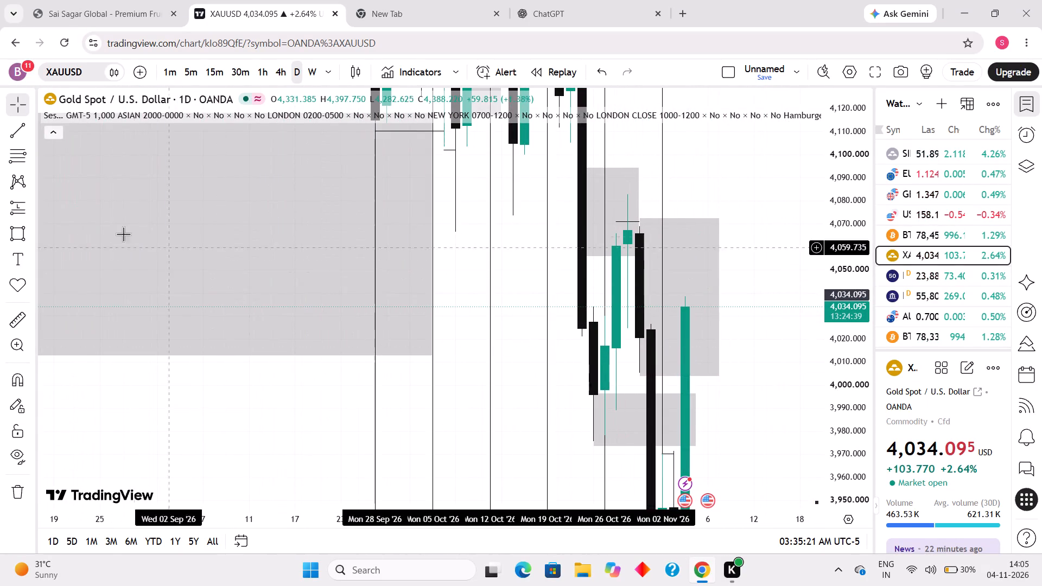
click(543, 77)
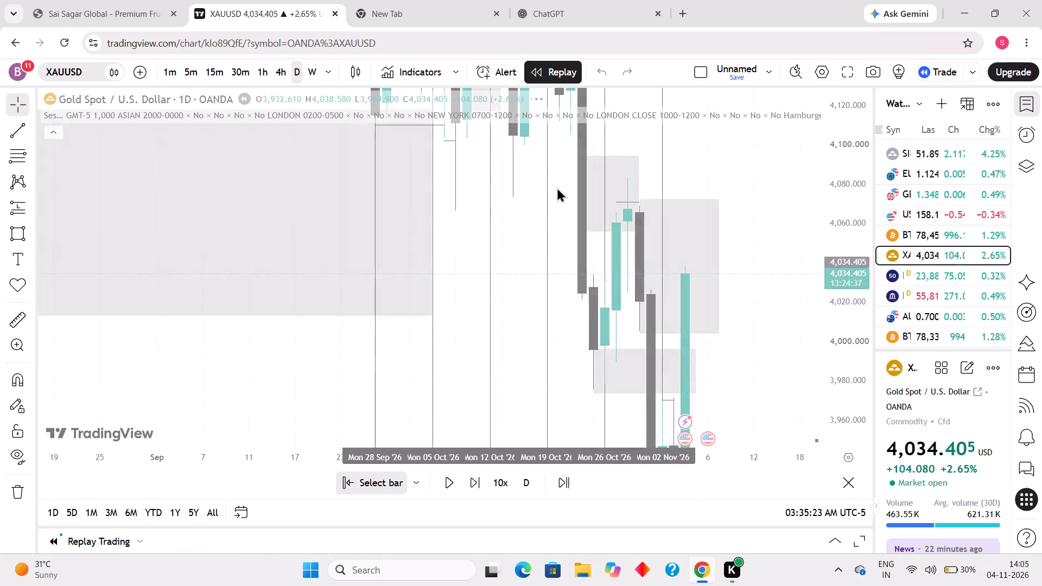
click(603, 269)
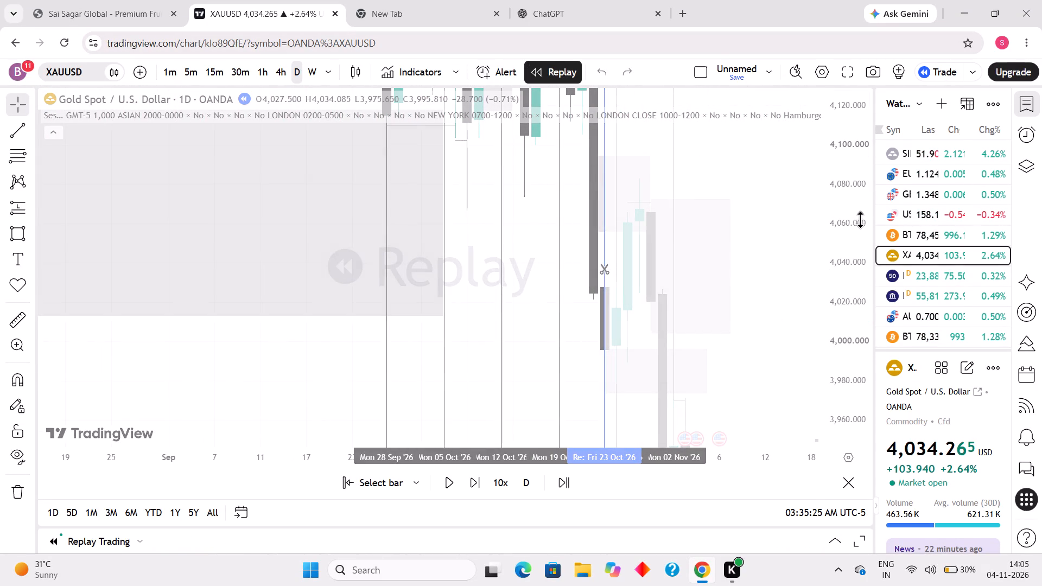
drag(853, 222, 819, 431)
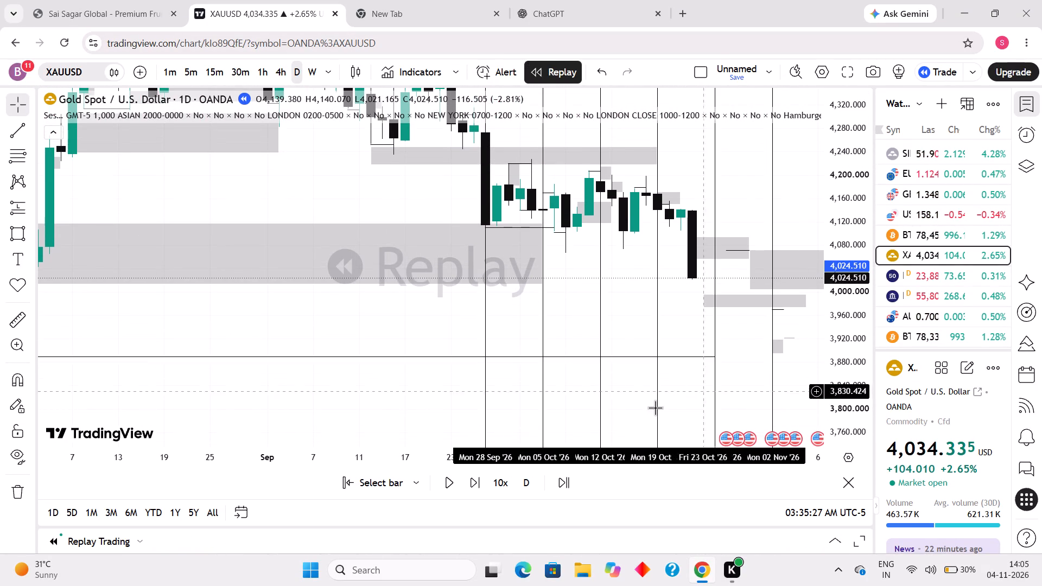
click(473, 482)
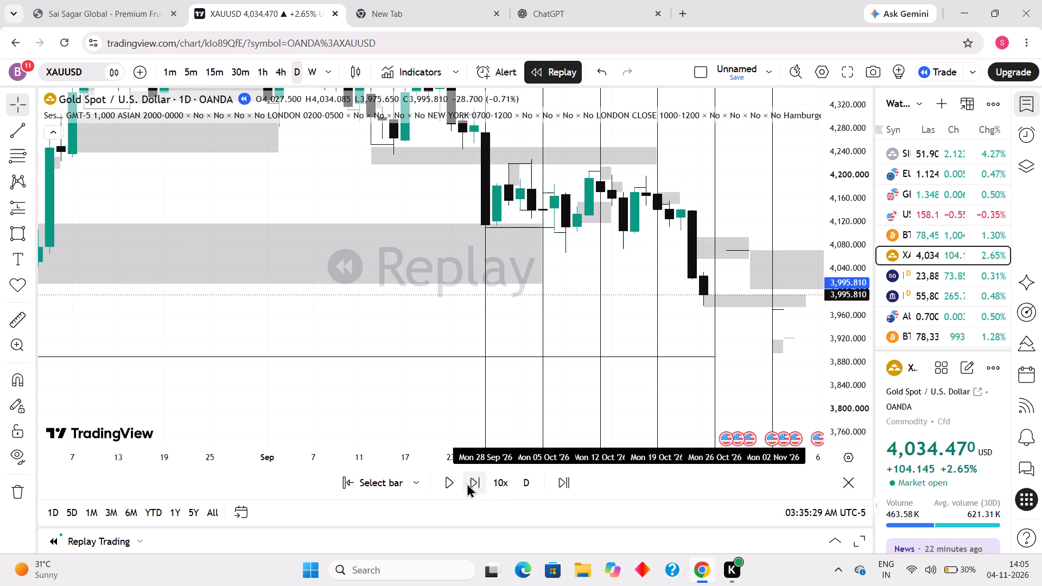
click(452, 479)
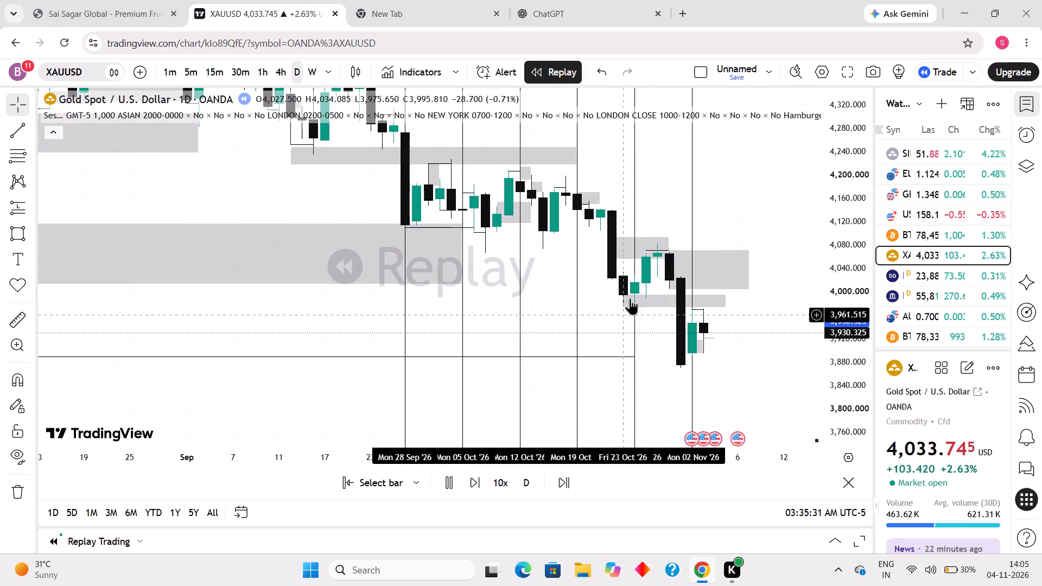
drag(747, 383, 592, 287)
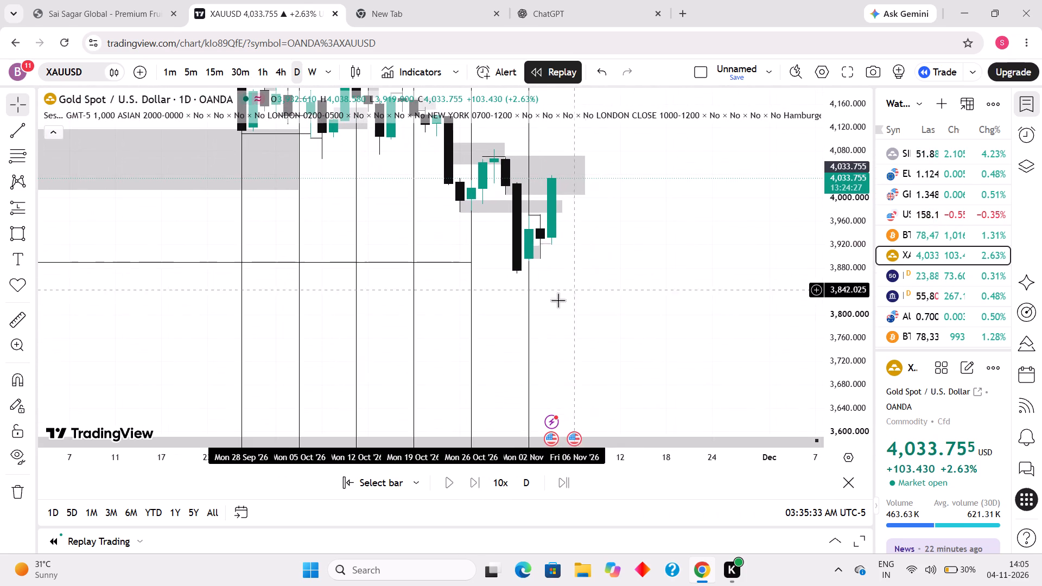
Restart the bar replay from Mon 28 Sep '26 and play the daily candles forward.
click(342, 481)
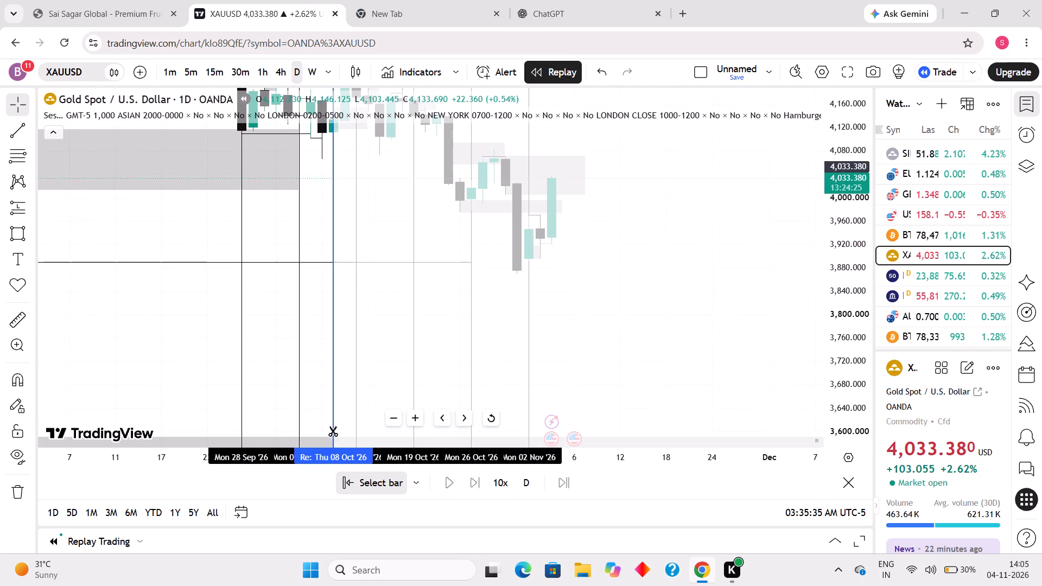
click(242, 352)
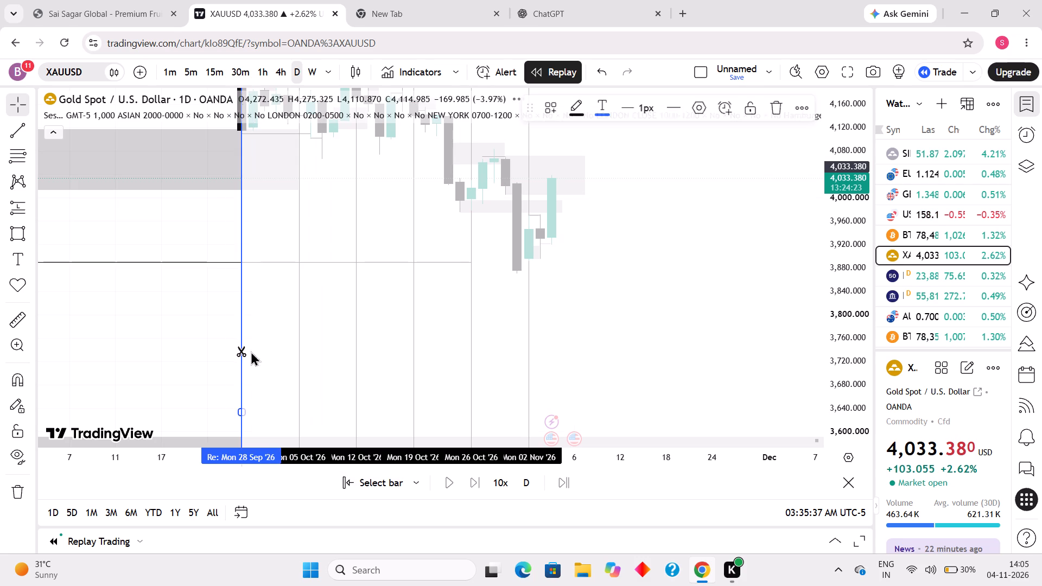
drag(865, 220, 867, 238)
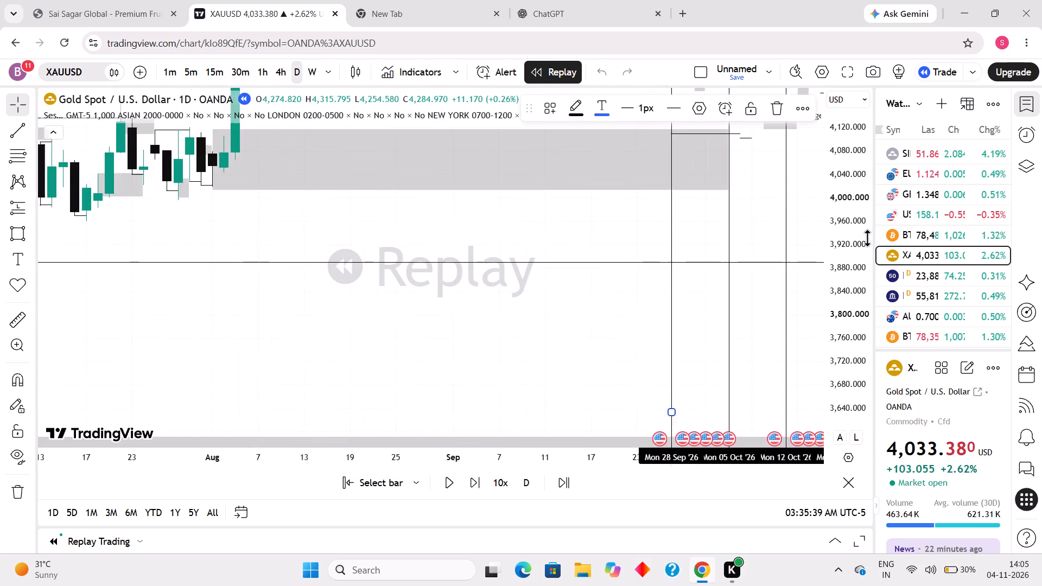
drag(867, 238, 844, 376)
drag(539, 303, 383, 351)
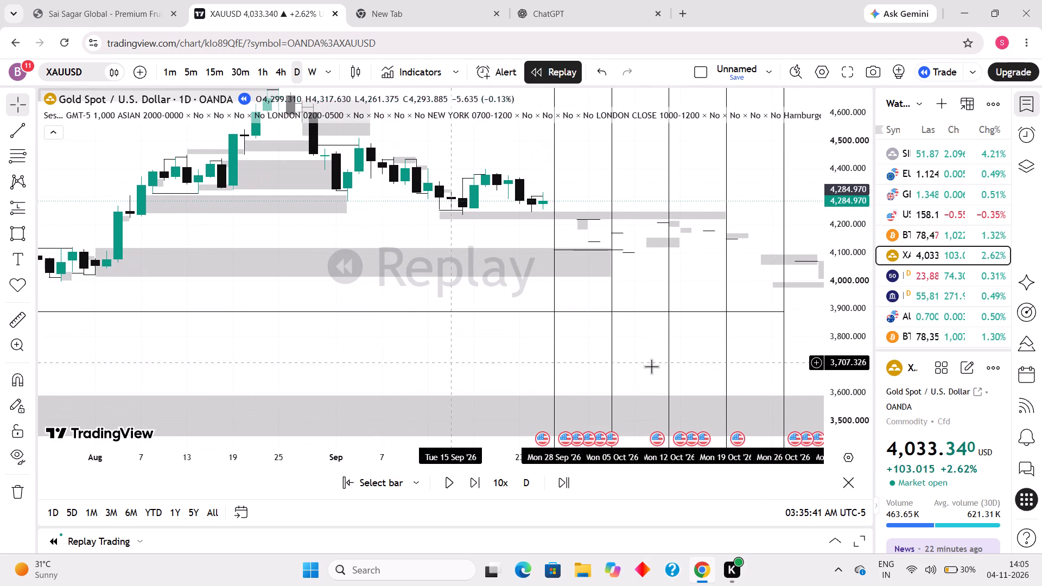
drag(849, 398, 817, 281)
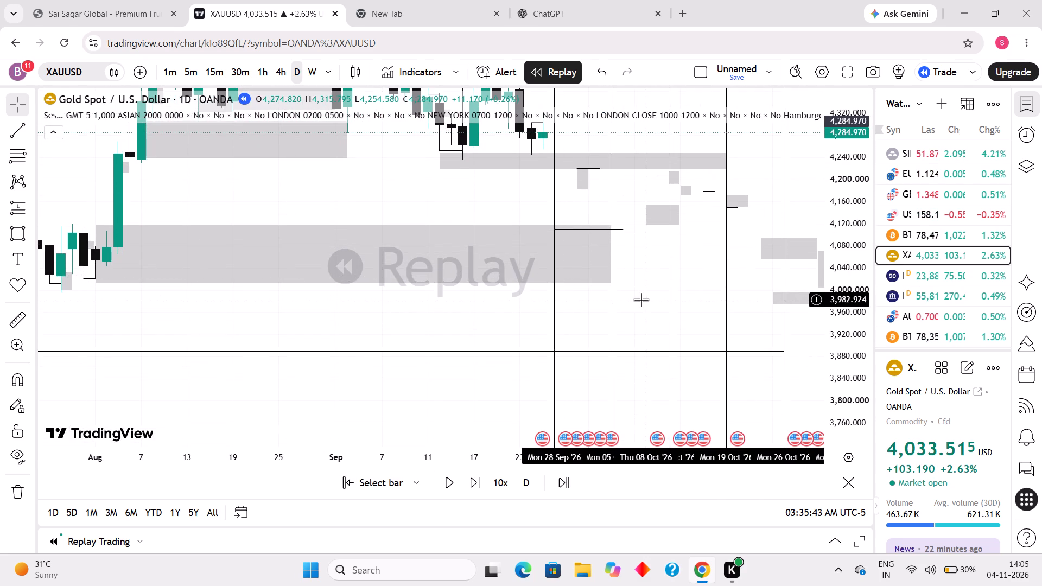
drag(638, 300, 606, 370)
scroll(477, 284, up, 1)
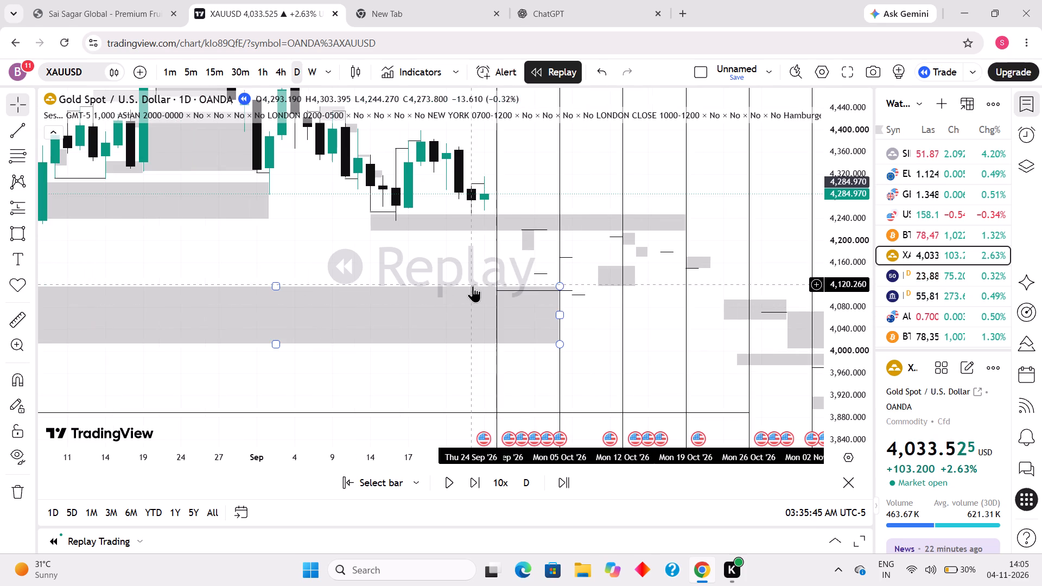
click(445, 484)
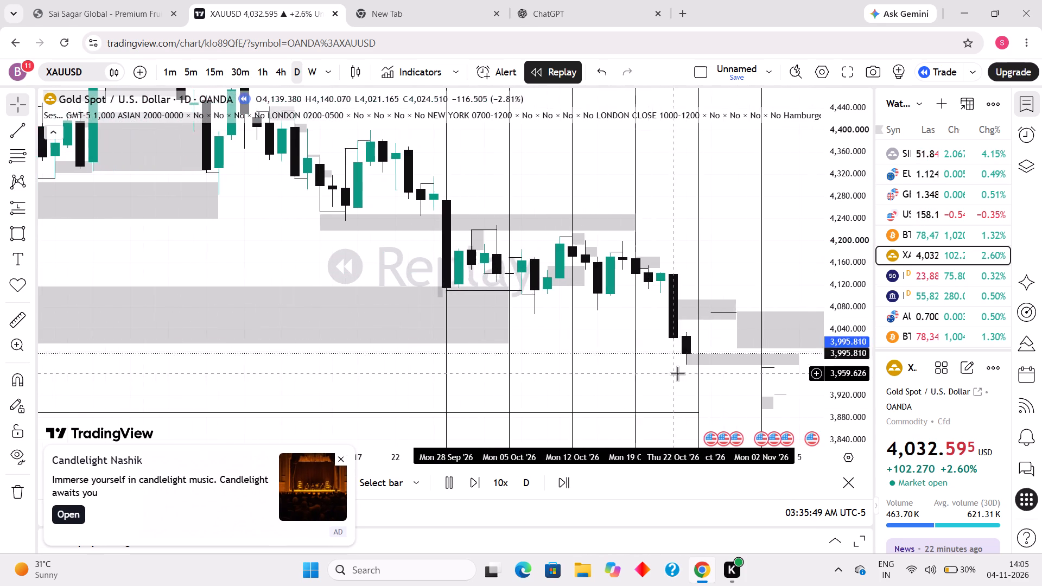
Close the advertisement and dismiss the ad-free upgrade offer.
click(344, 456)
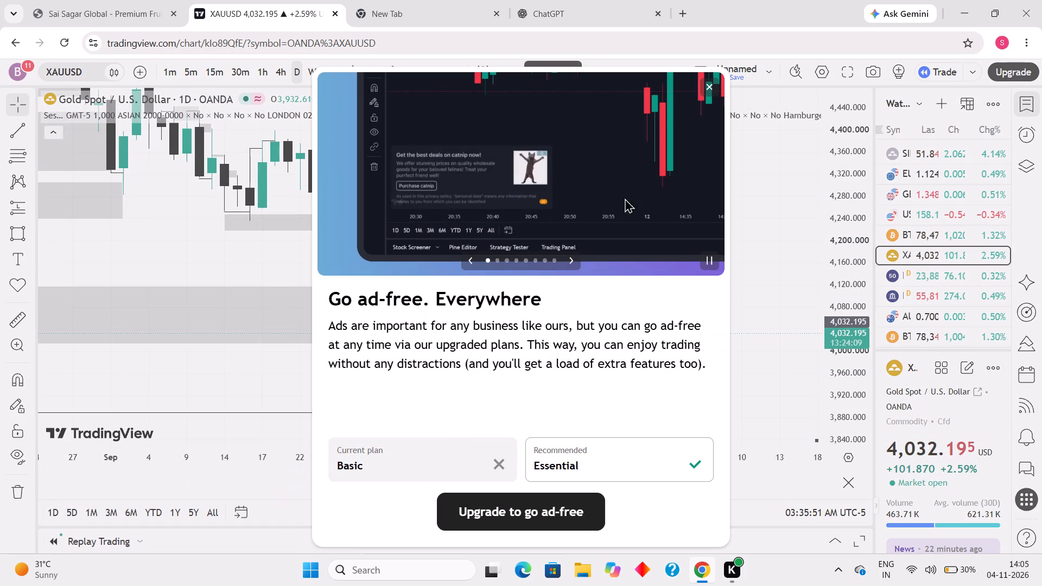
click(714, 91)
Examine the daily price action and marked zones from late 2025 through October 2026.
scroll(238, 149, down, 9)
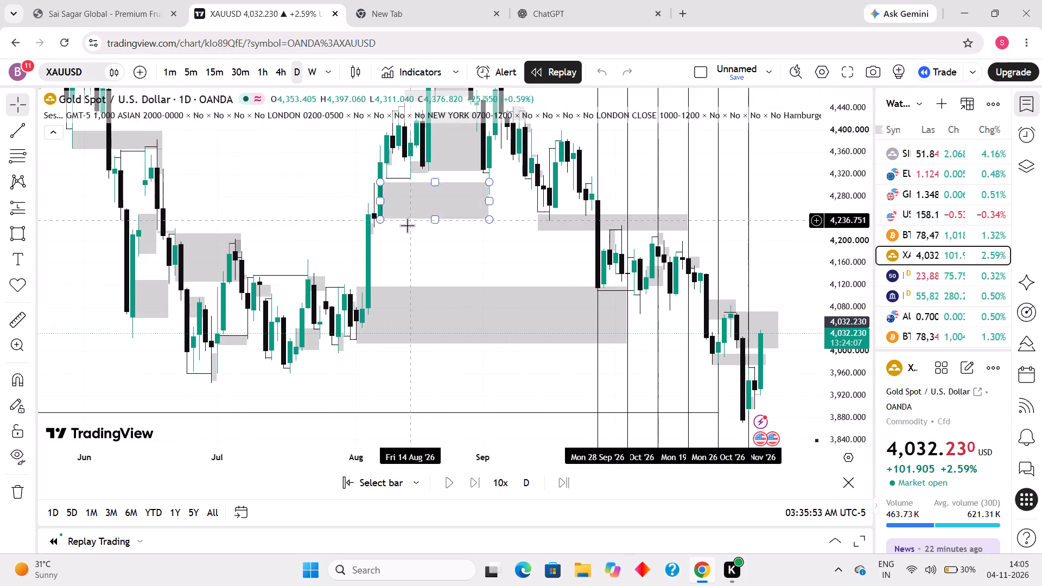
scroll(406, 230, down, 7)
drag(457, 190, 782, 342)
scroll(590, 294, up, 2)
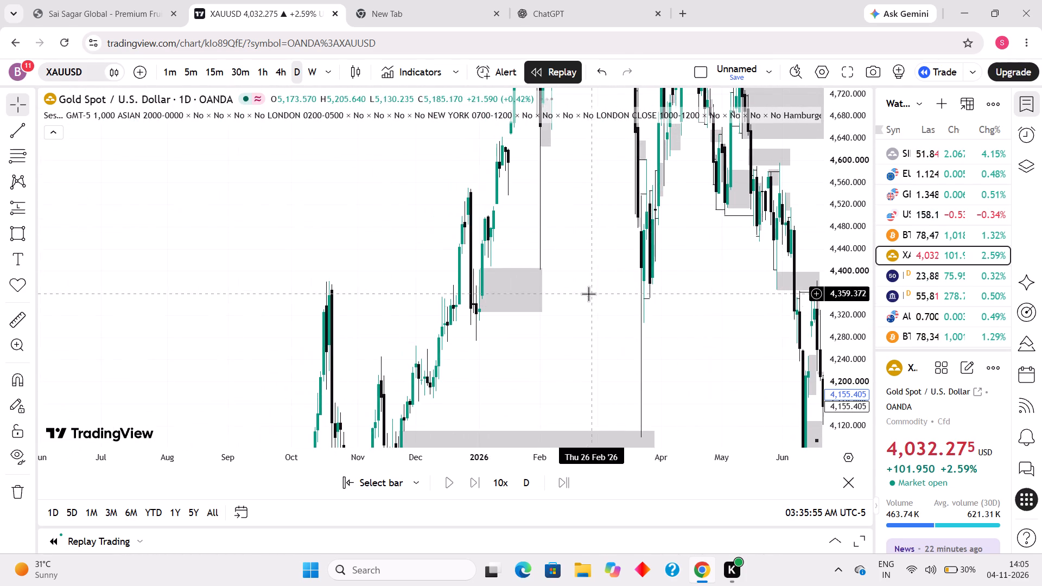
scroll(588, 294, up, 5)
drag(634, 385, 294, 208)
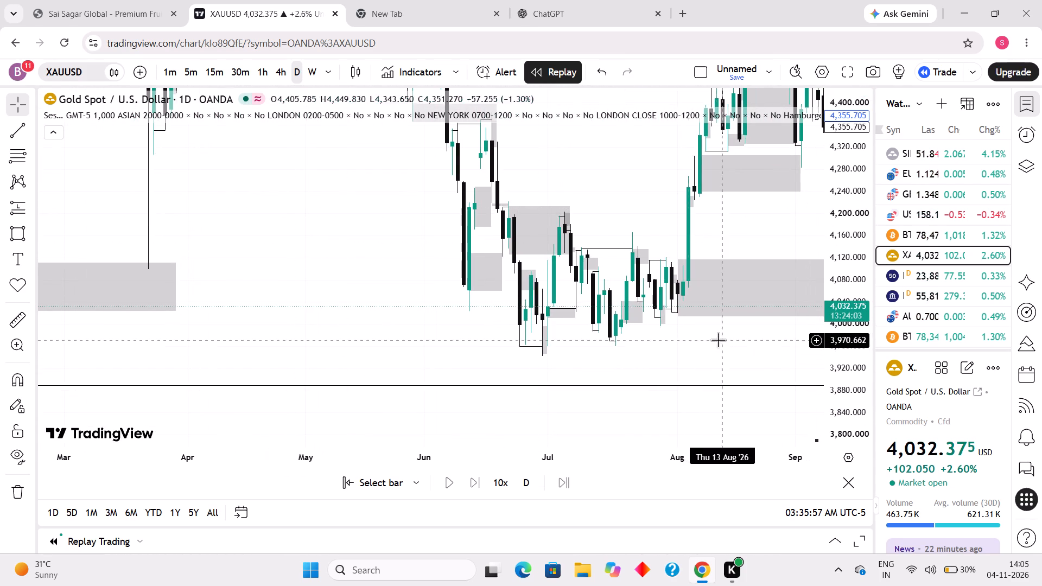
drag(711, 340, 531, 397)
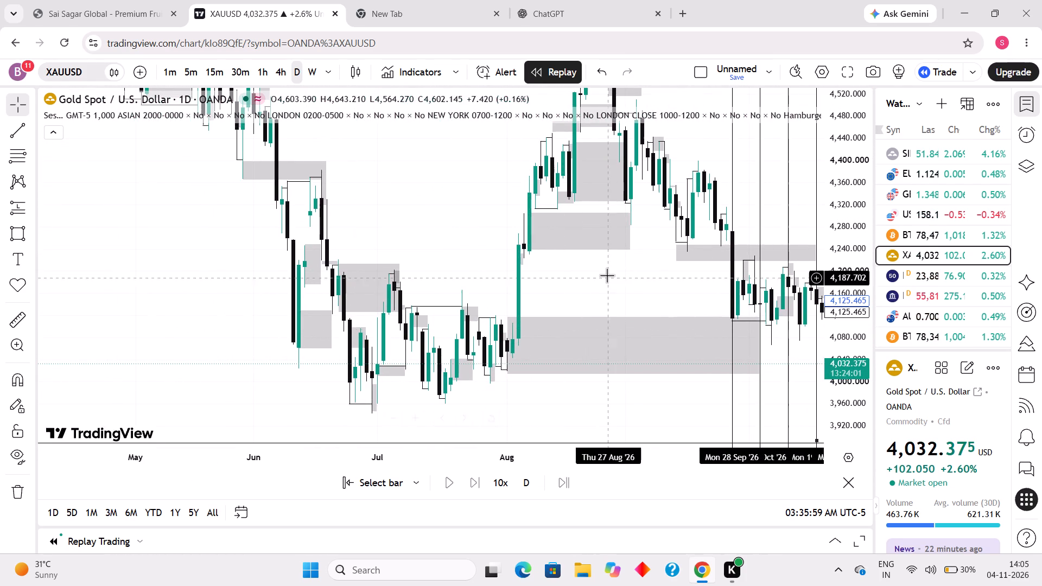
scroll(607, 275, up, 6)
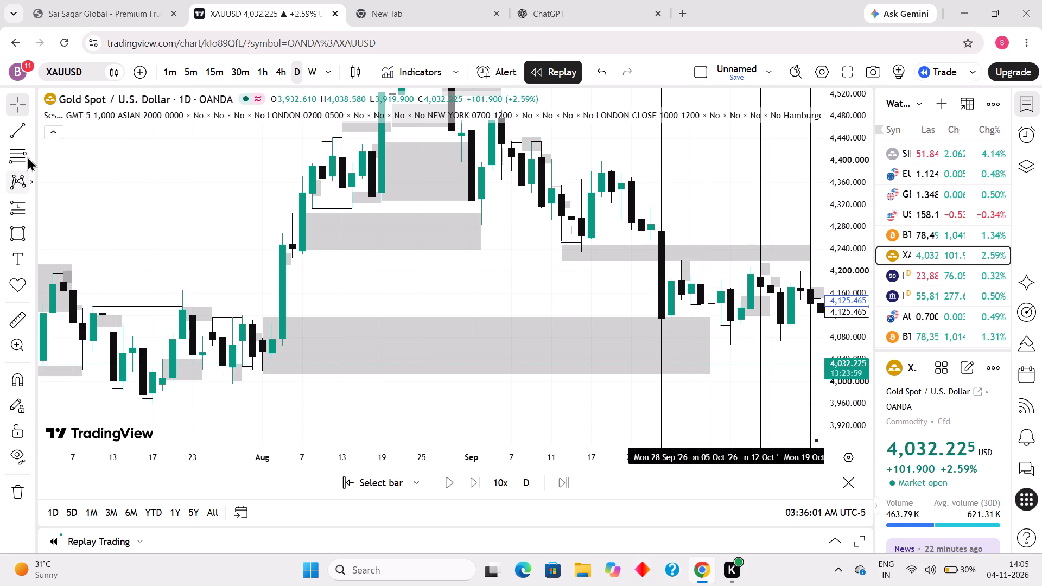
Switch the gold chart to the weekly timeframe and exit replay mode.
click(306, 79)
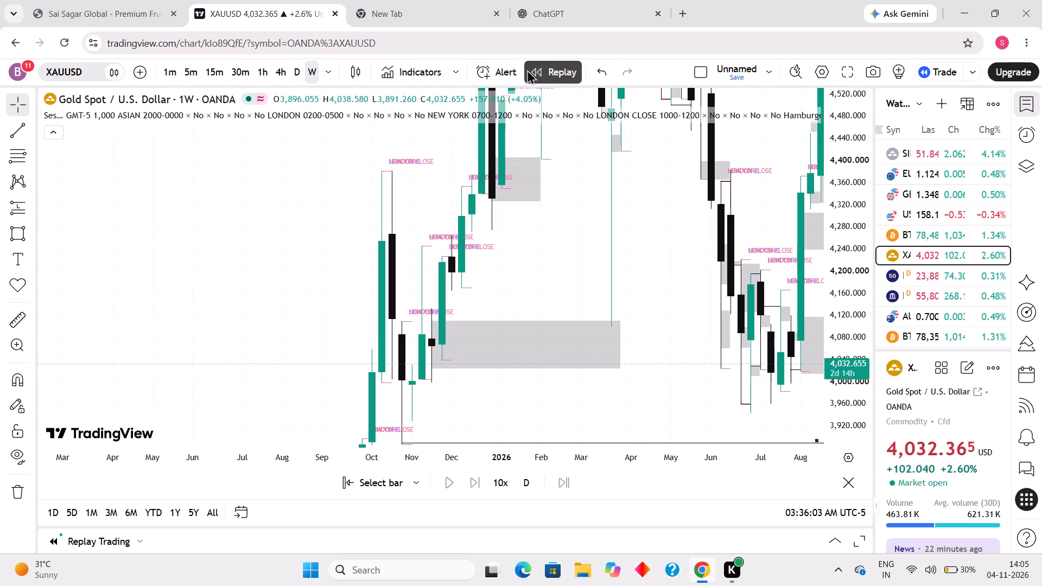
click(848, 482)
Hide the trading sessions indicator on the weekly chart.
drag(679, 434, 596, 423)
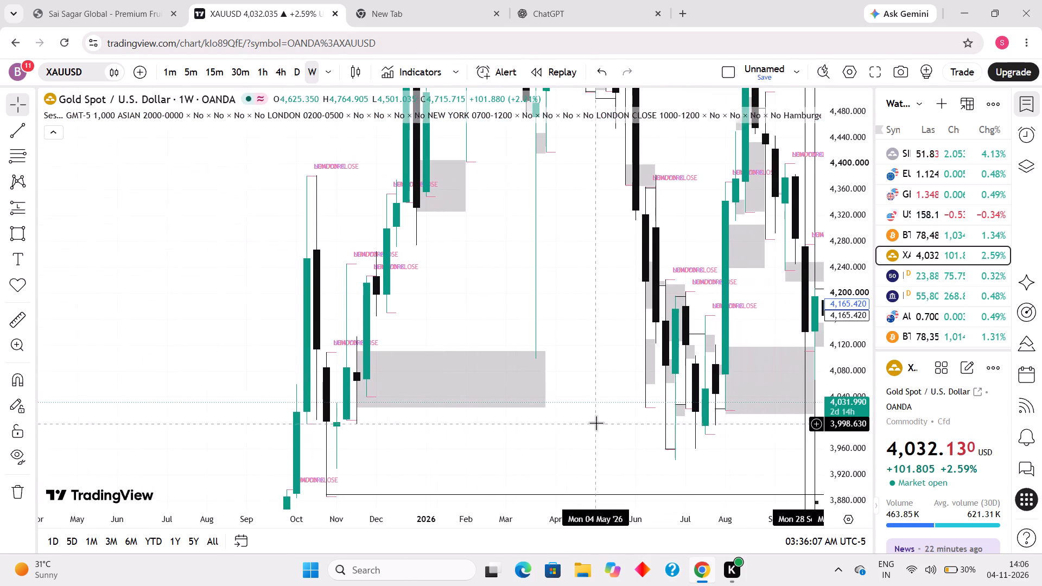
drag(596, 423, 597, 423)
click(733, 113)
Draw vertical lines through the weekly candles of Mon 21 Sep '26 and Mon 14 Sep '26.
scroll(697, 278, up, 4)
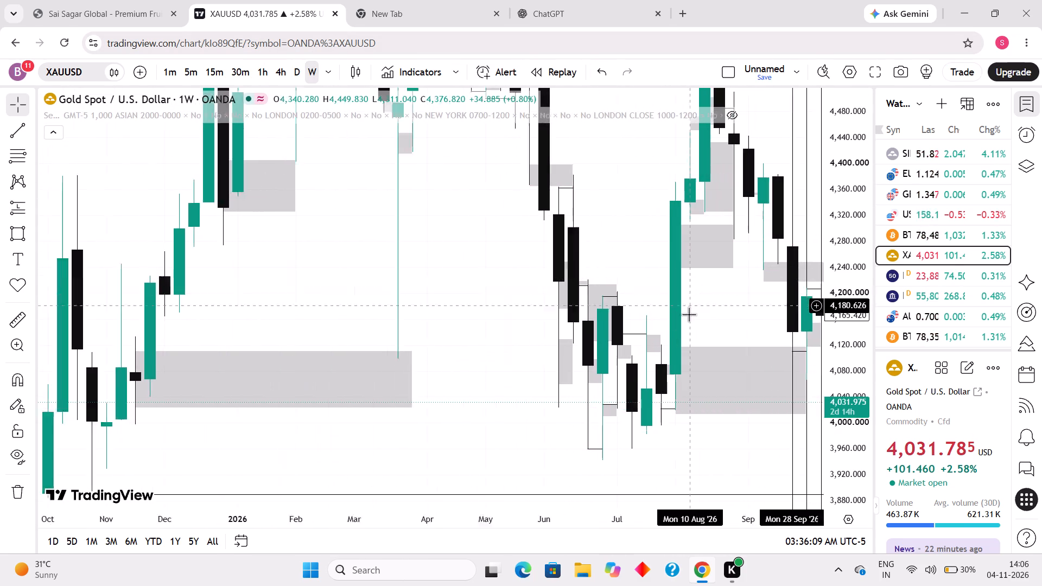
scroll(689, 314, up, 2)
drag(707, 334, 507, 355)
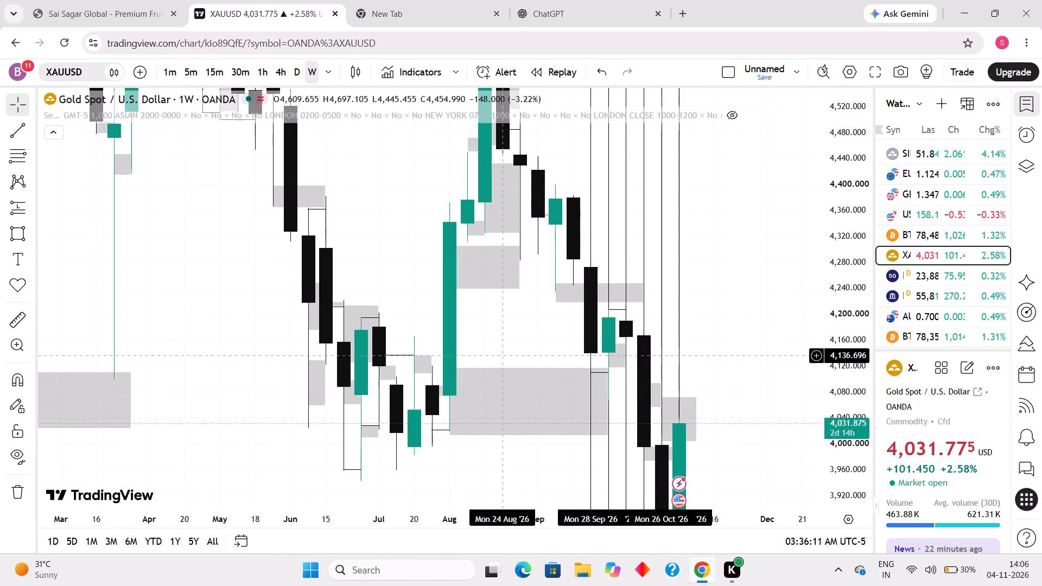
drag(507, 355, 507, 355)
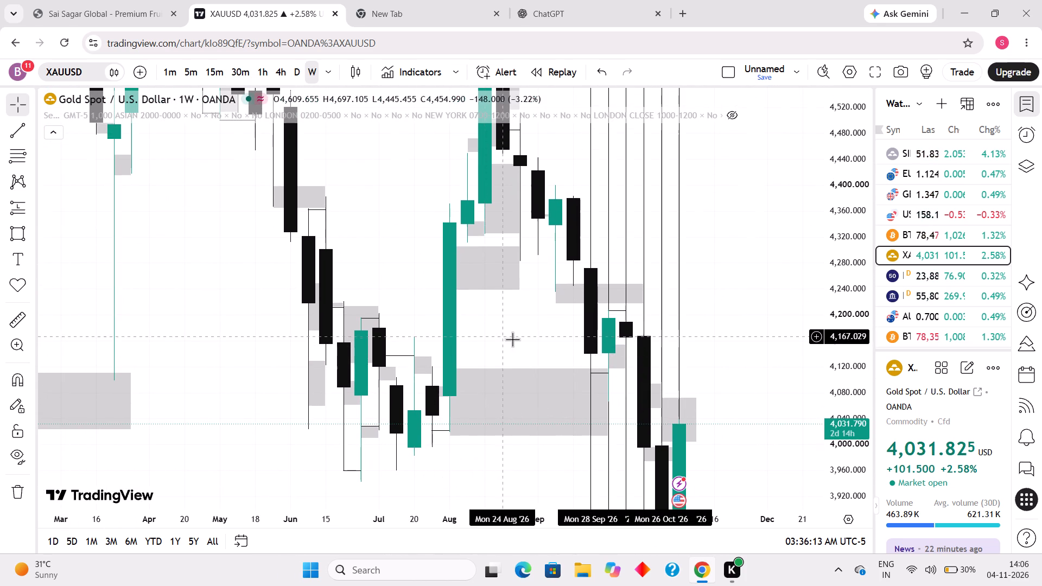
drag(524, 339, 528, 442)
drag(853, 290, 845, 406)
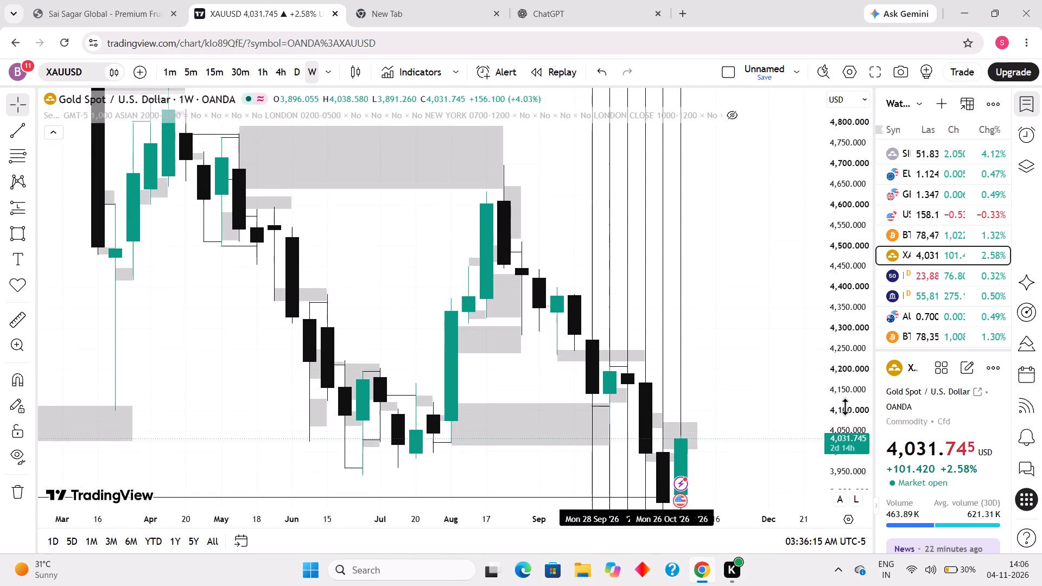
drag(845, 406, 843, 425)
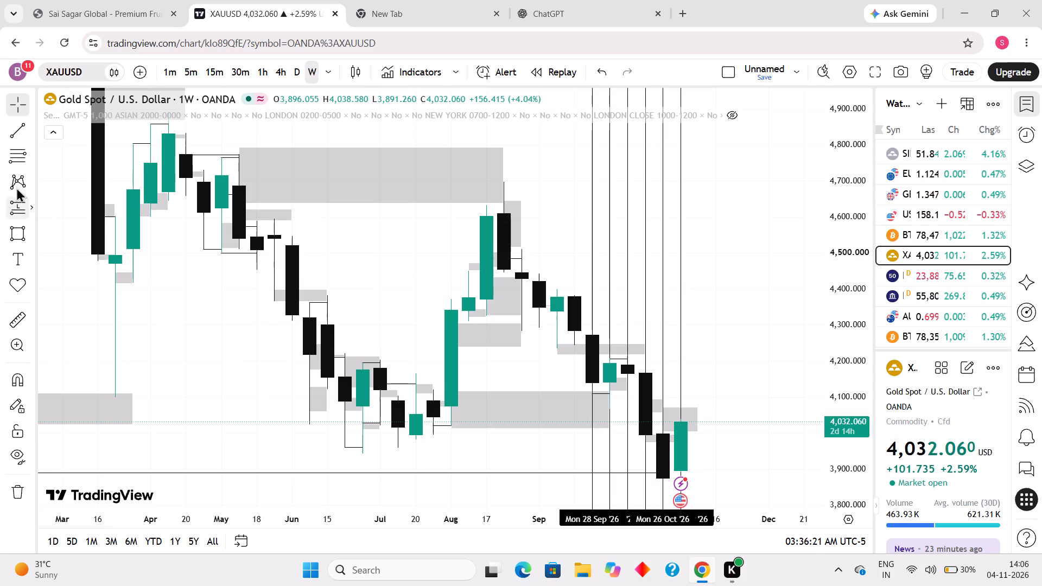
click(31, 126)
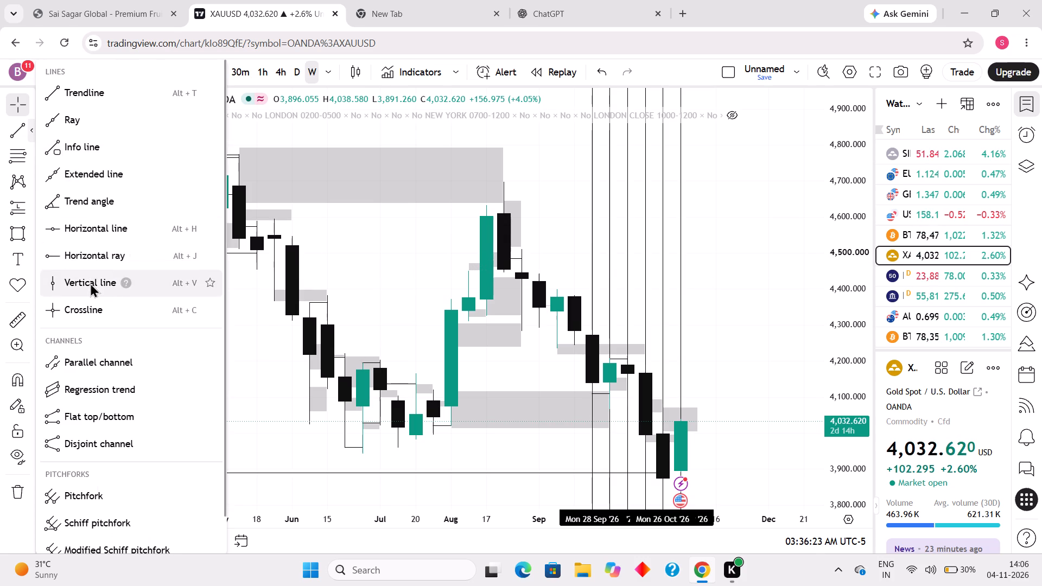
click(90, 283)
click(570, 372)
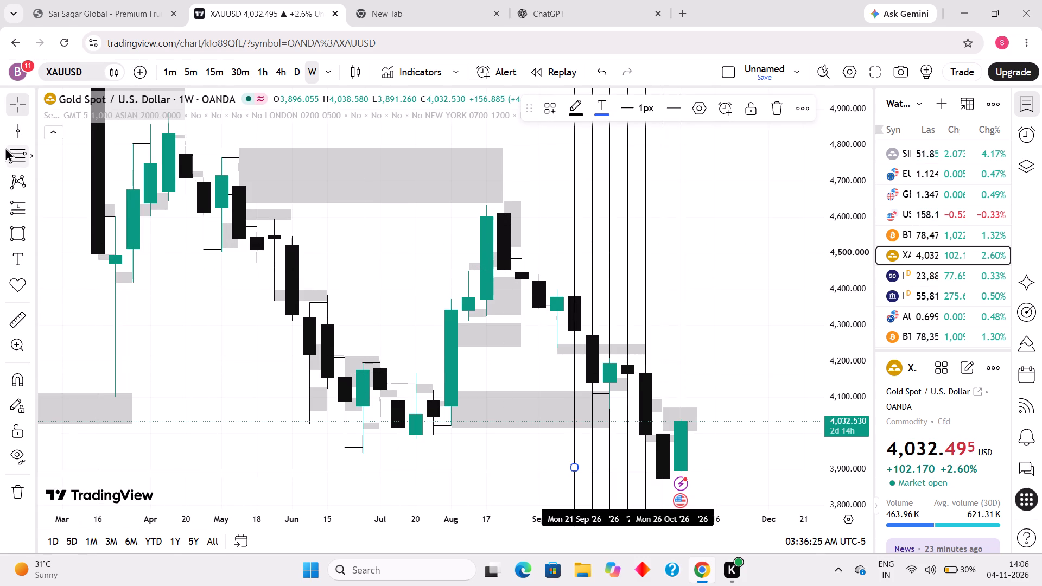
click(17, 135)
click(554, 340)
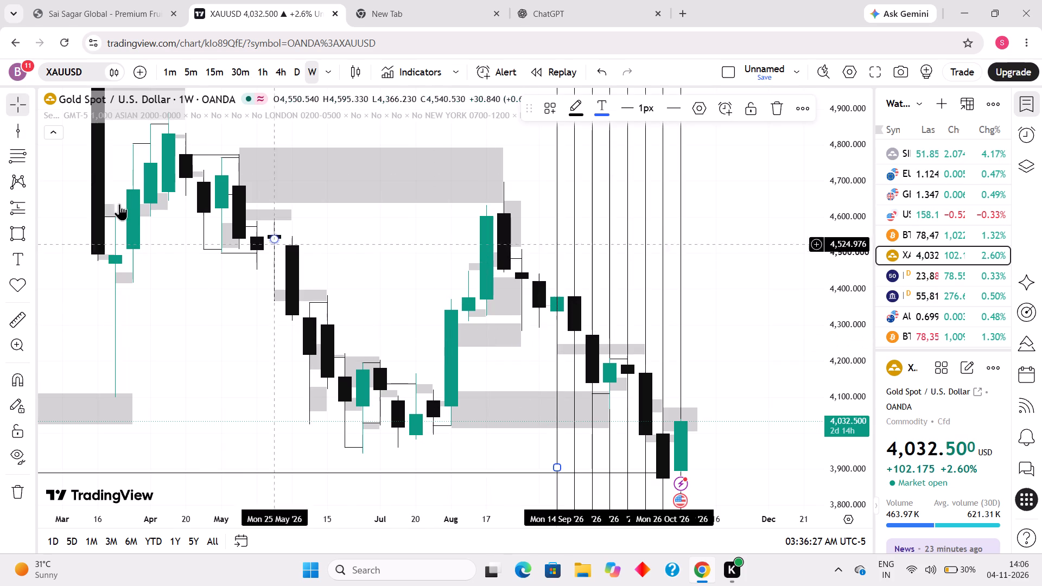
Add vertical lines through the three preceding weekly candles, back to Mon 24 Aug '26.
click(21, 125)
click(535, 311)
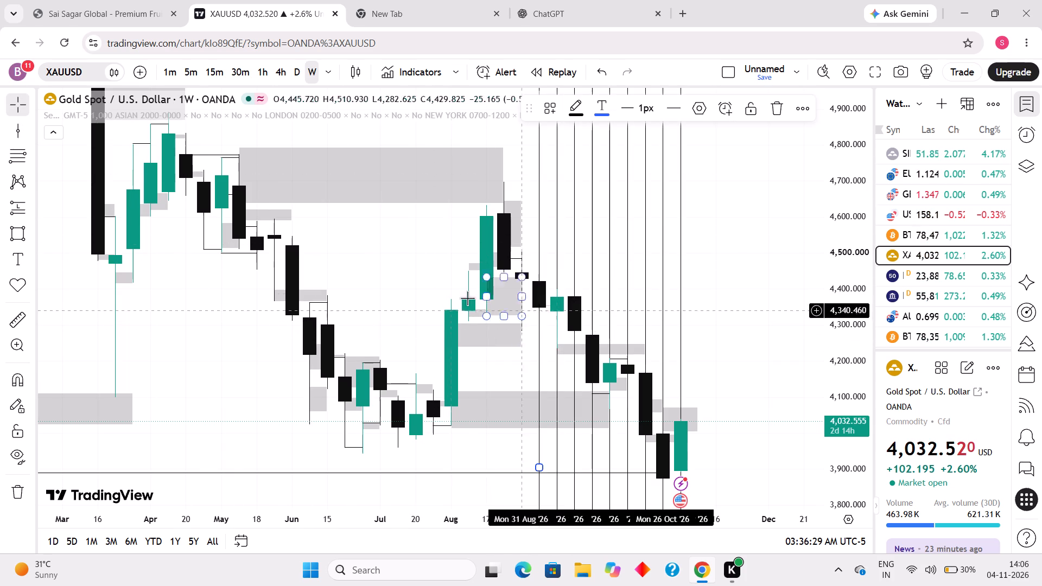
click(8, 132)
click(521, 307)
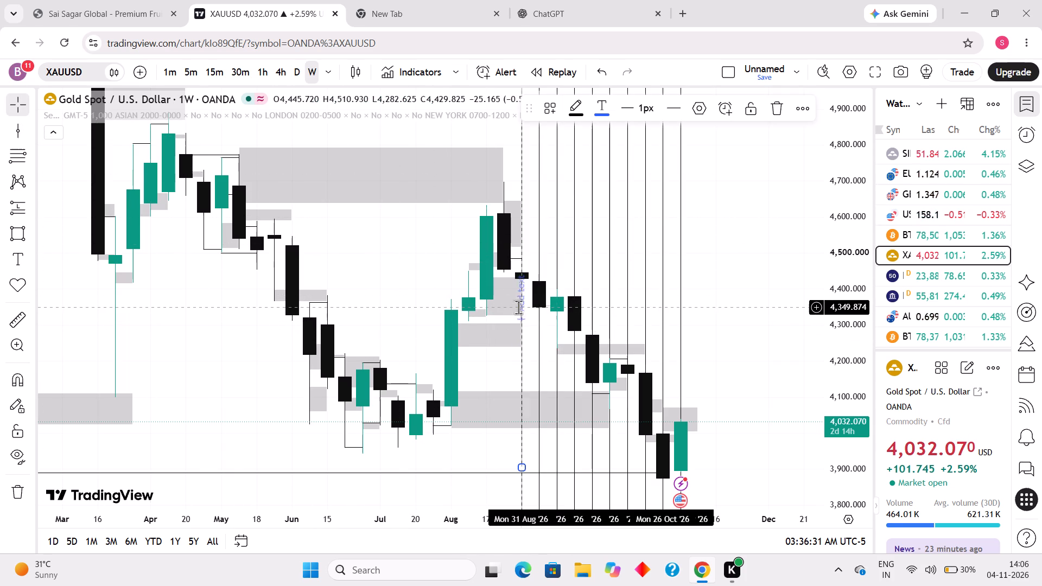
click(21, 129)
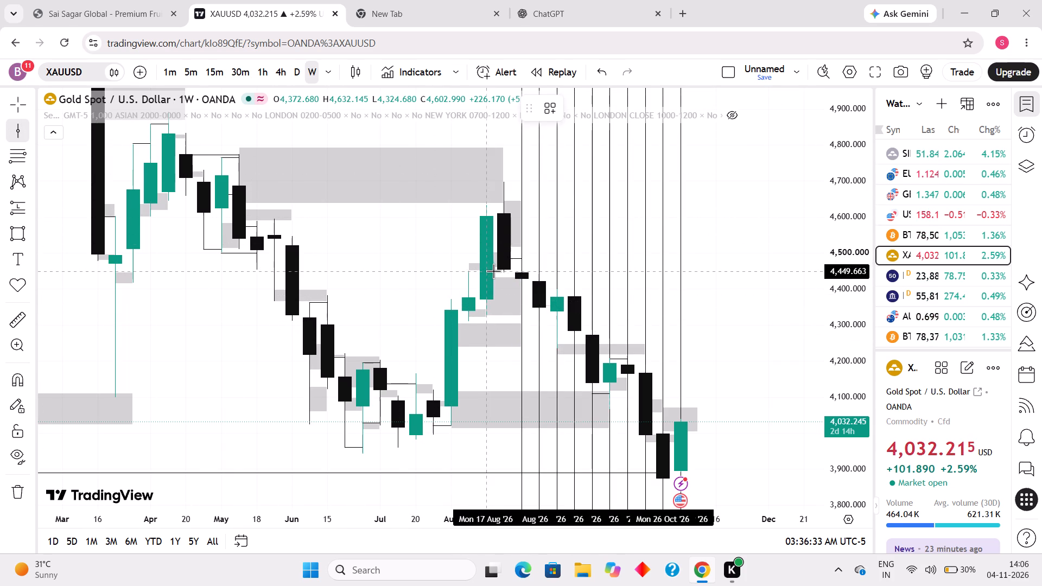
click(507, 277)
click(447, 266)
scroll(379, 273, up, 3)
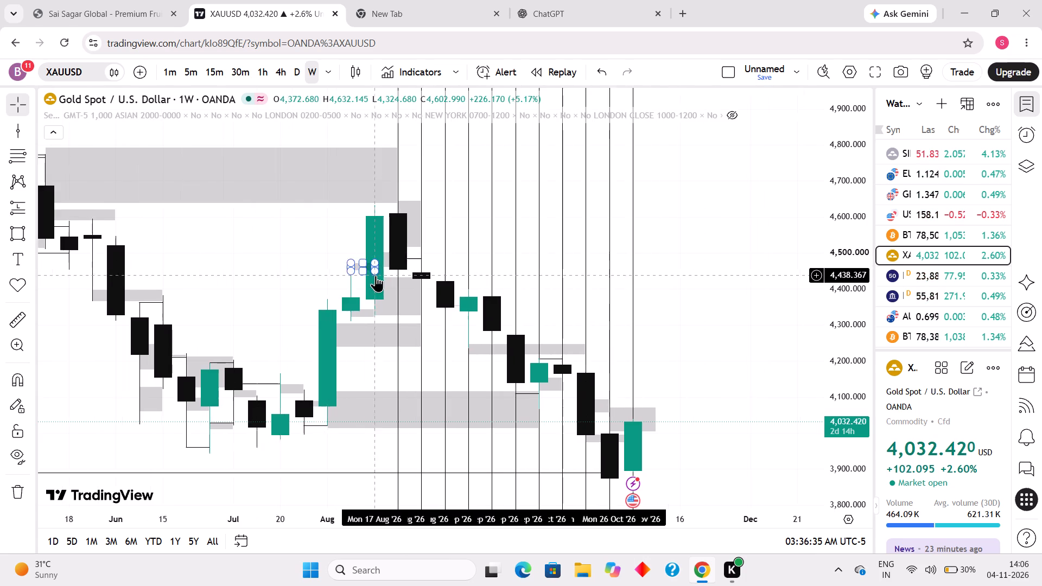
scroll(376, 275, up, 1)
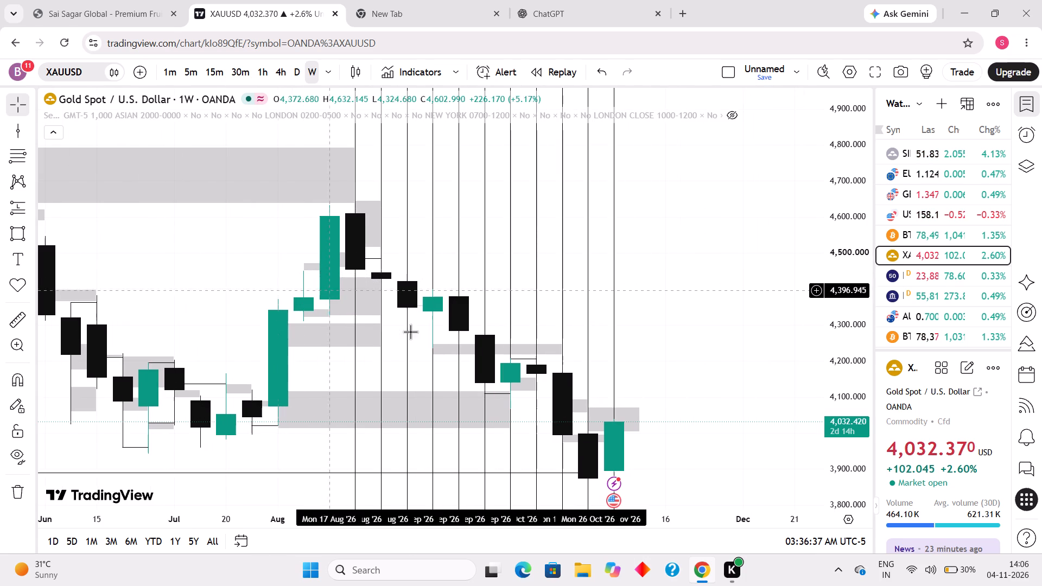
Examine the marked weekly candles against the earlier 2026 price swings and shaded zones on the gold chart.
drag(704, 339, 804, 417)
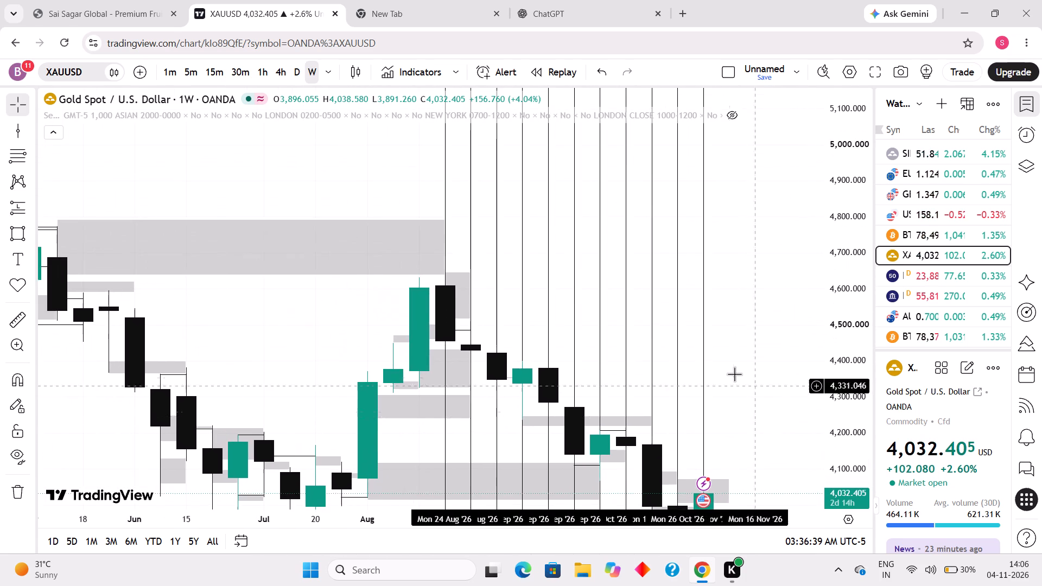
scroll(674, 379, down, 2)
scroll(392, 277, down, 2)
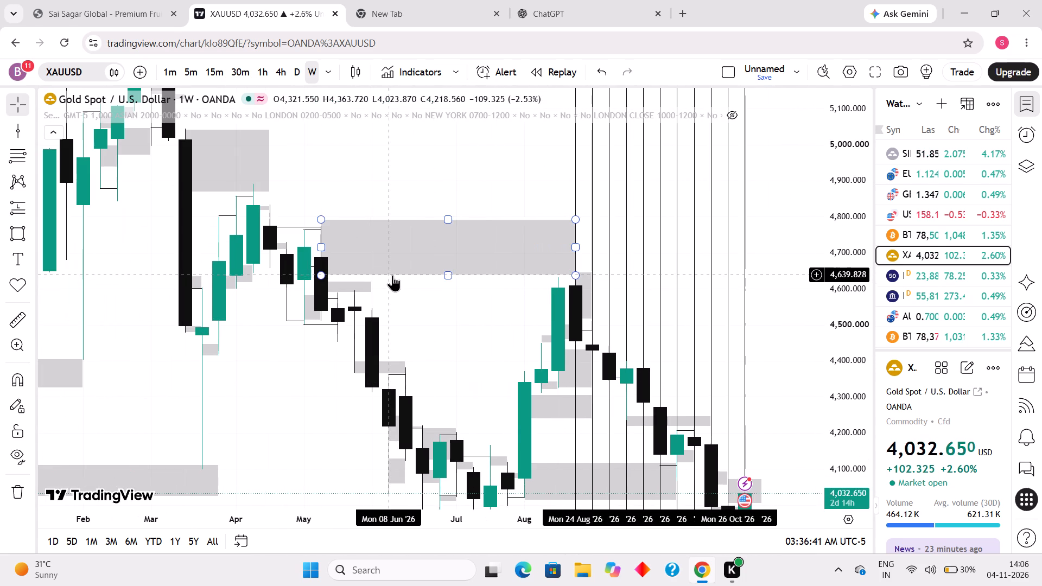
scroll(405, 270, up, 2)
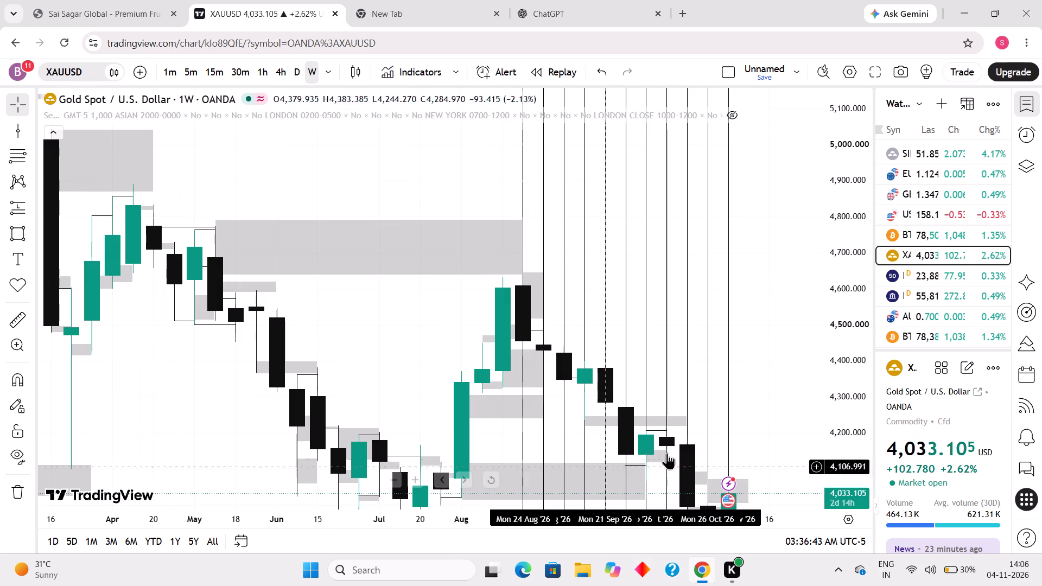
drag(855, 322, 859, 411)
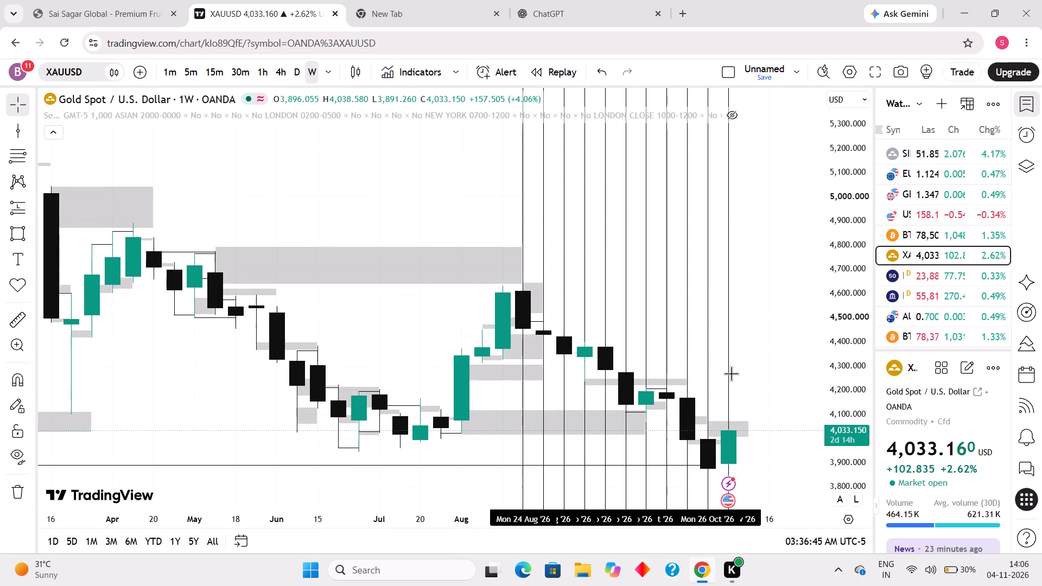
scroll(696, 353, down, 8)
scroll(781, 374, up, 5)
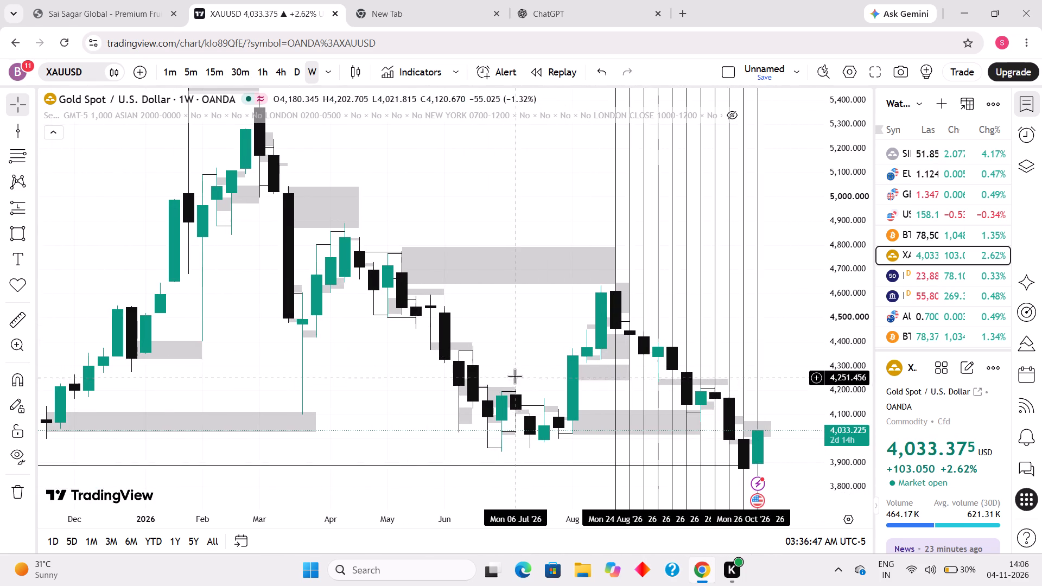
drag(522, 324, 576, 297)
drag(850, 417, 876, 296)
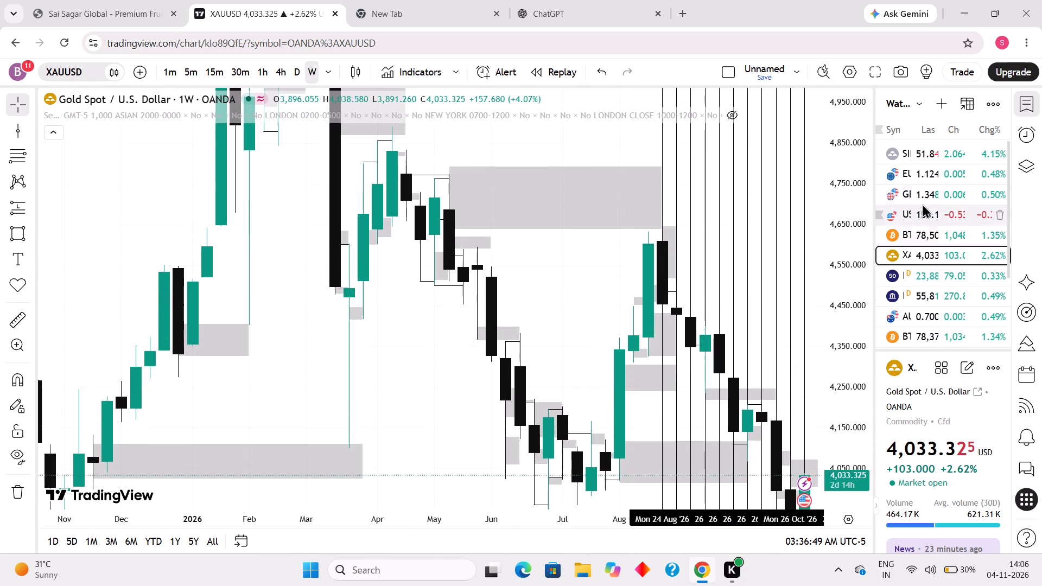
Hide the watchlist to give the weekly gold chart more room around the August to October candles.
click(1021, 105)
scroll(702, 290, up, 5)
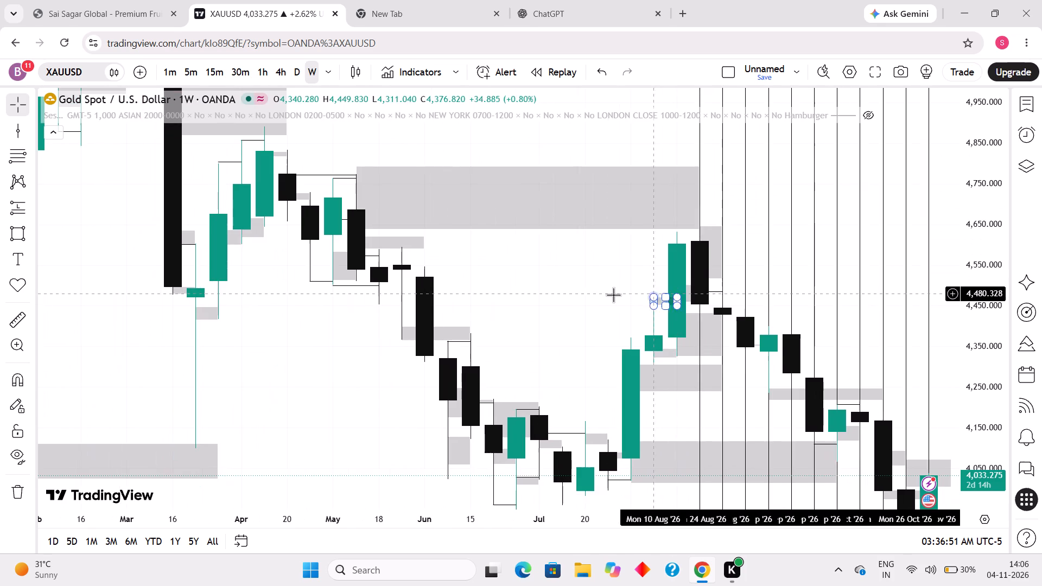
drag(509, 285, 602, 392)
scroll(583, 384, up, 3)
drag(594, 392, 518, 308)
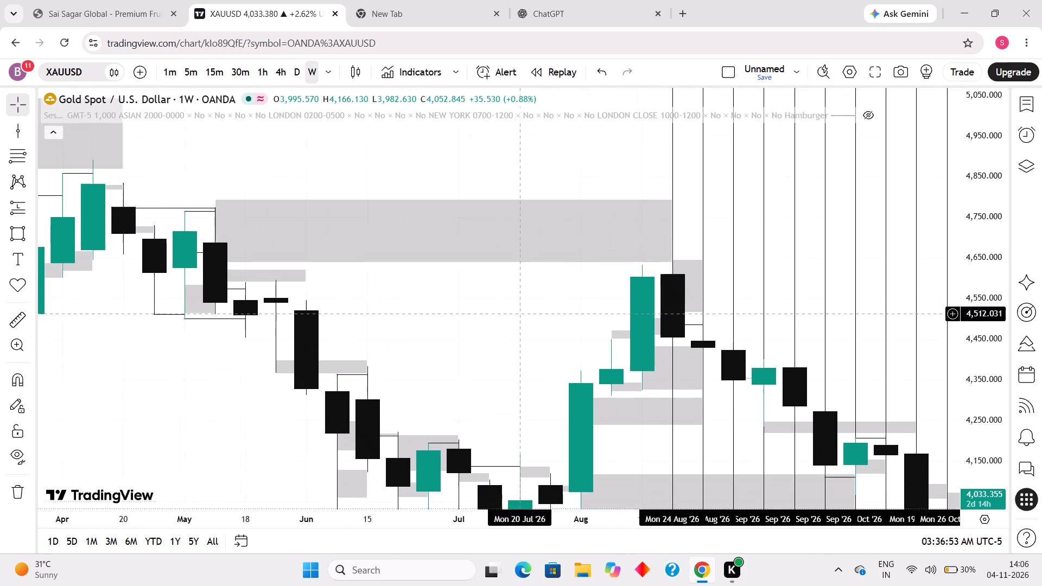
drag(518, 308, 516, 307)
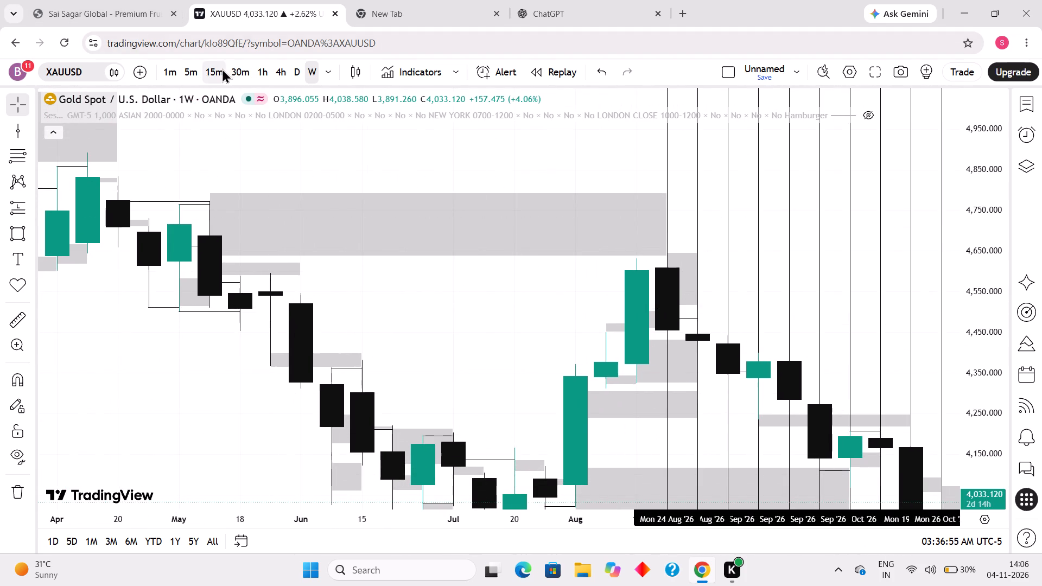
Switch the gold chart to the 1-hour timeframe and examine the August rise and the first marked weeks.
click(262, 68)
scroll(281, 189, down, 14)
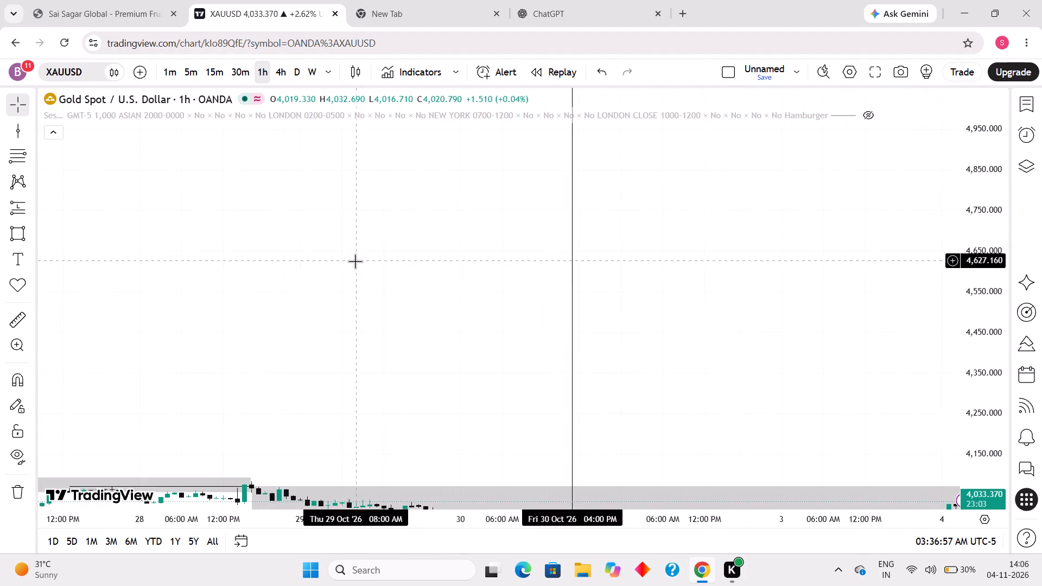
scroll(355, 261, down, 20)
scroll(355, 261, down, 13)
scroll(446, 327, down, 6)
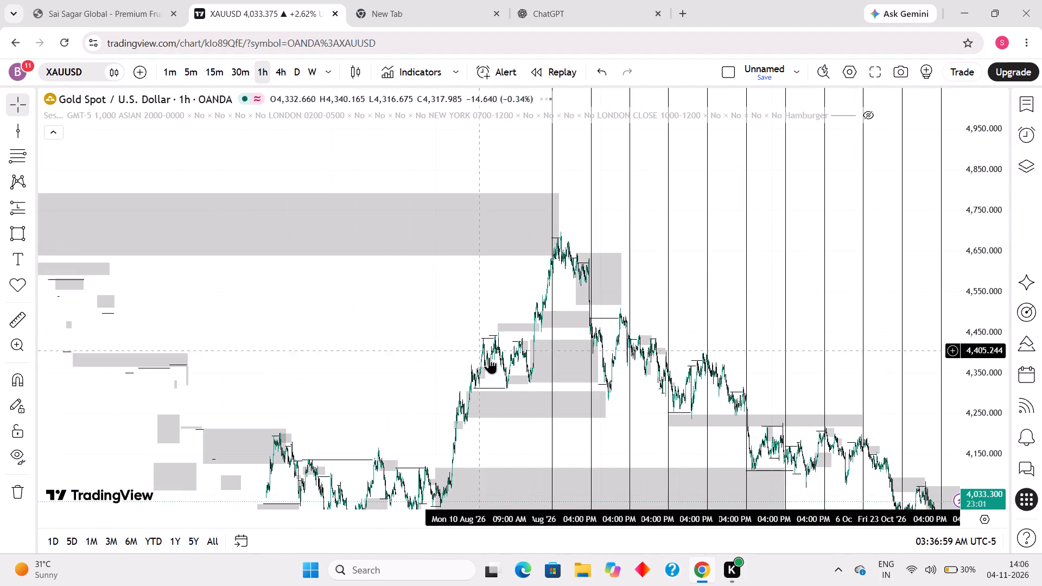
drag(412, 300, 782, 269)
scroll(631, 254, up, 4)
drag(667, 289, 429, 291)
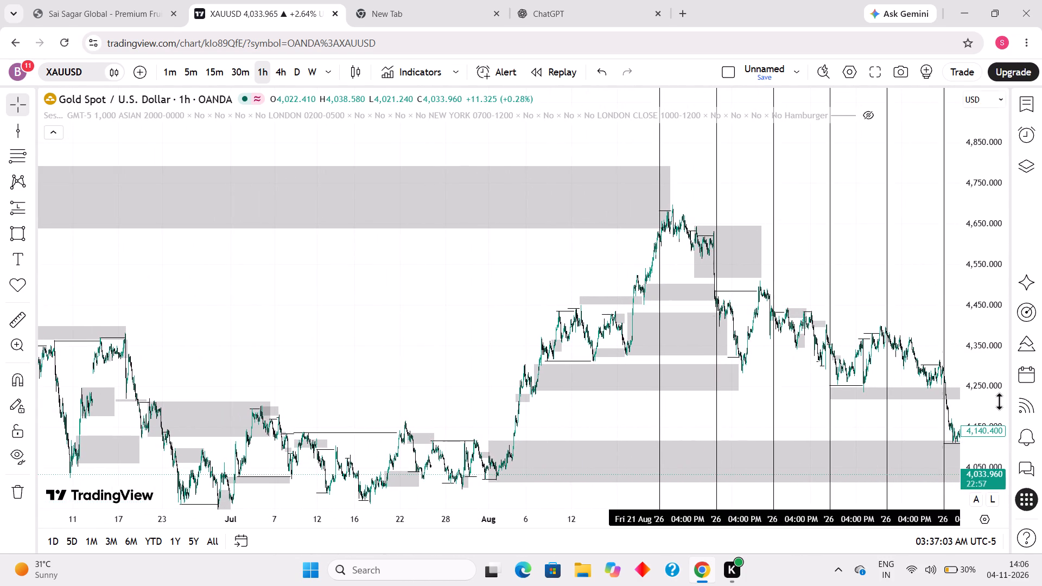
drag(992, 402, 833, 198)
scroll(424, 270, up, 5)
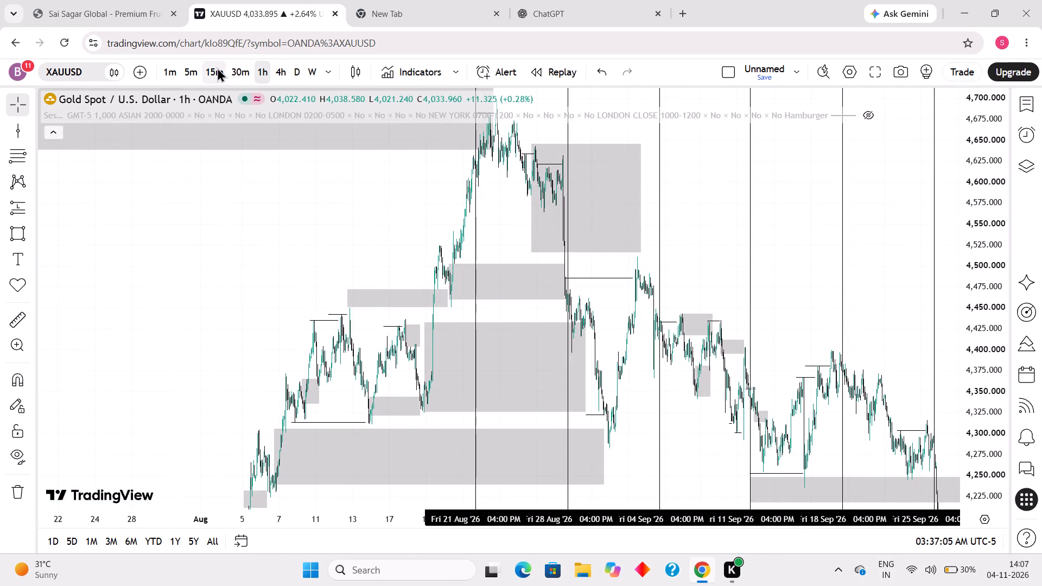
Switch to the 15-minute timeframe and go back to the week between Fri 21 Aug and Fri 28 Aug '26.
click(217, 67)
scroll(336, 263, down, 20)
scroll(336, 263, down, 3)
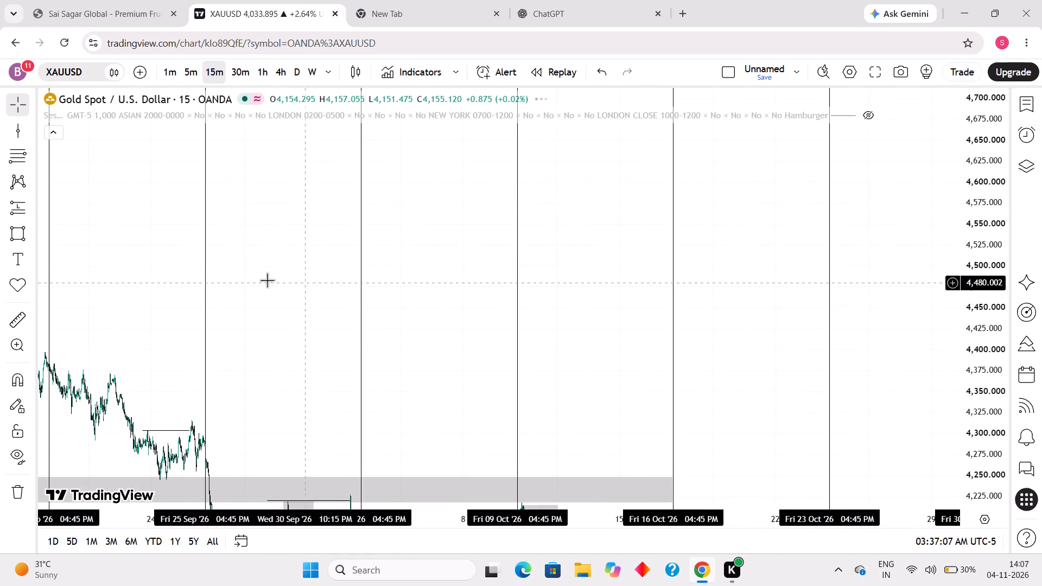
drag(255, 279, 929, 295)
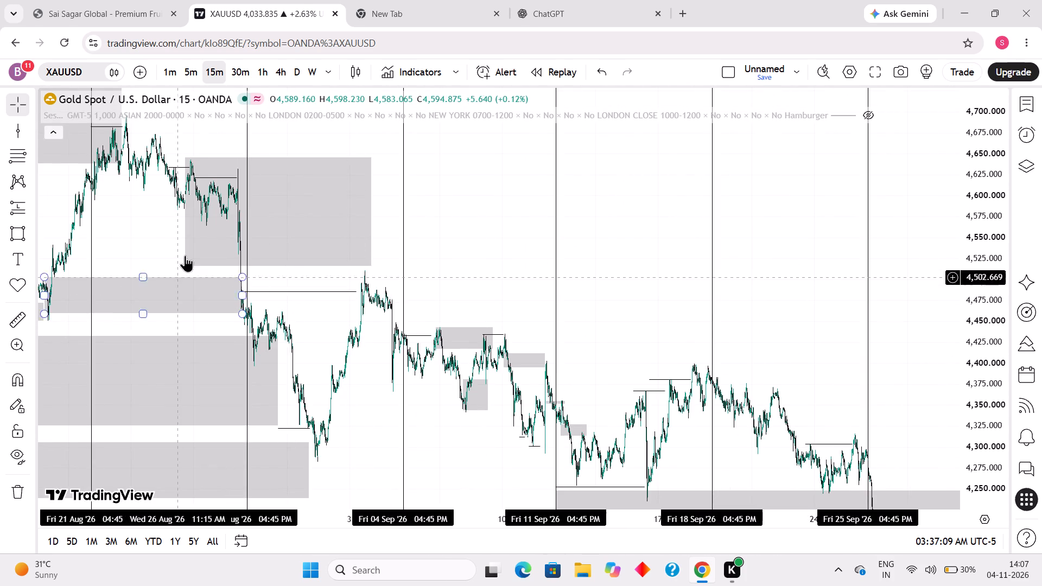
drag(154, 243, 828, 319)
scroll(667, 311, up, 7)
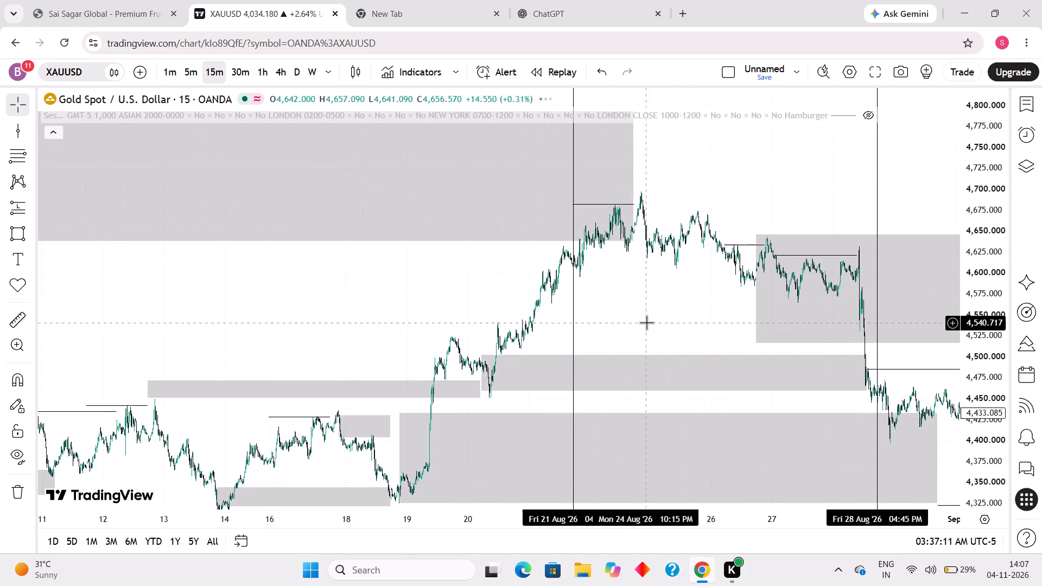
drag(995, 385, 824, 122)
scroll(576, 239, up, 6)
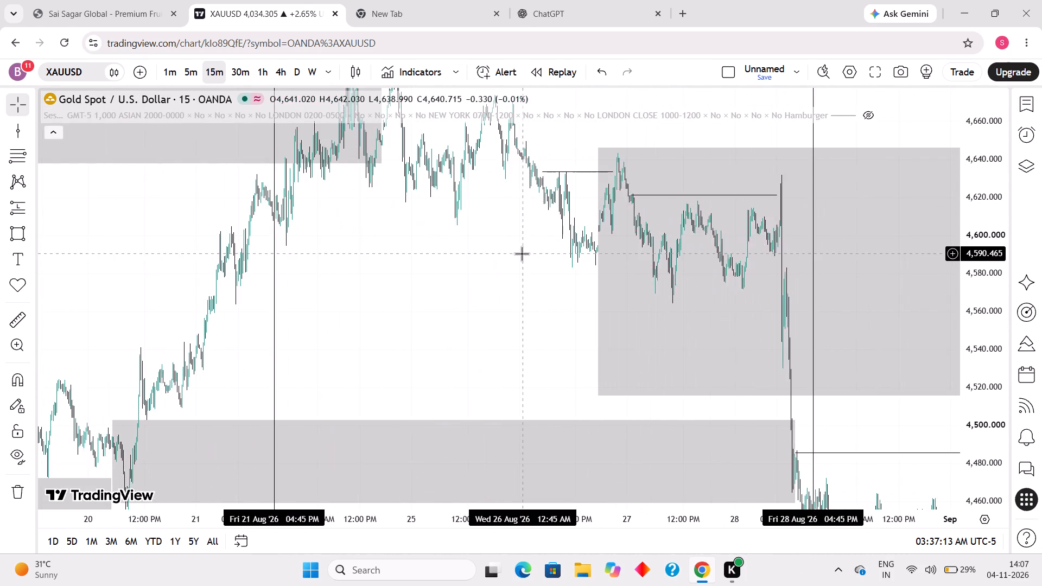
drag(521, 253, 602, 368)
Show the hidden trading sessions indicator on the 15-minute chart.
click(868, 120)
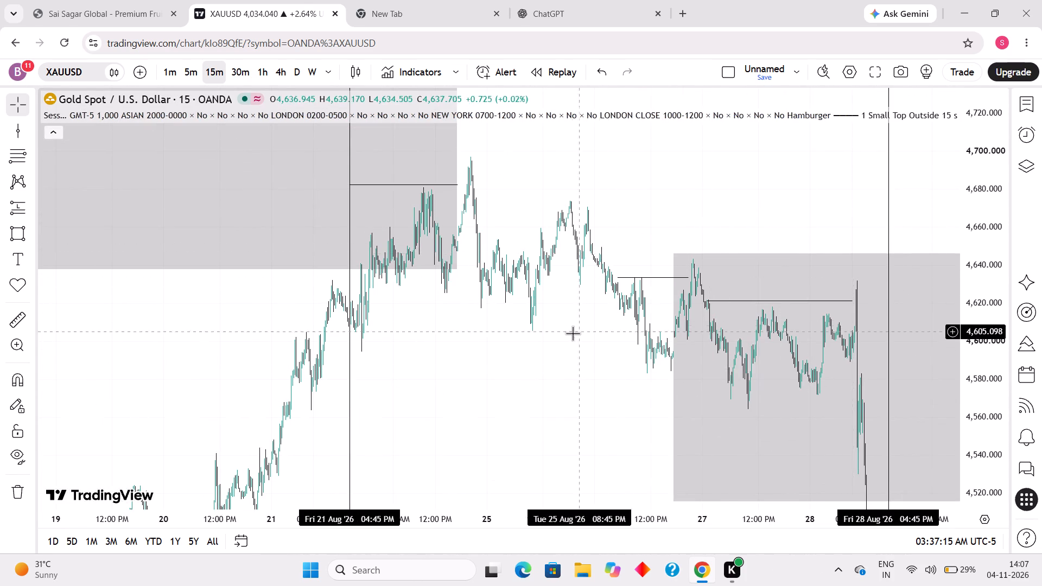
Examine the 15-minute price action of 24 to 26 Aug '26 around the horizontal high line and the large shaded zone.
drag(565, 336, 875, 381)
scroll(678, 361, up, 7)
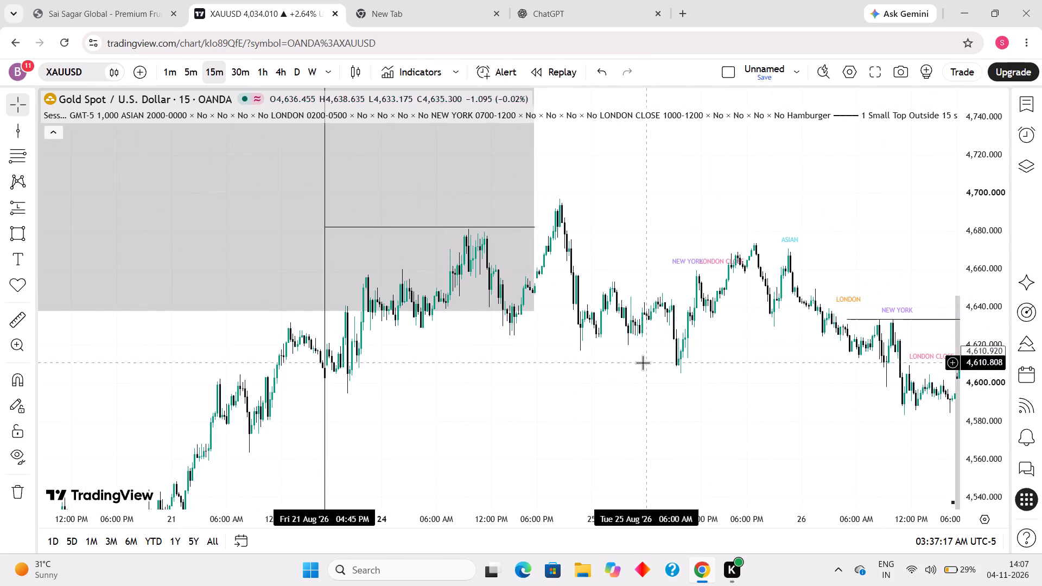
scroll(642, 362, up, 3)
drag(1013, 429, 987, 328)
drag(988, 427, 988, 421)
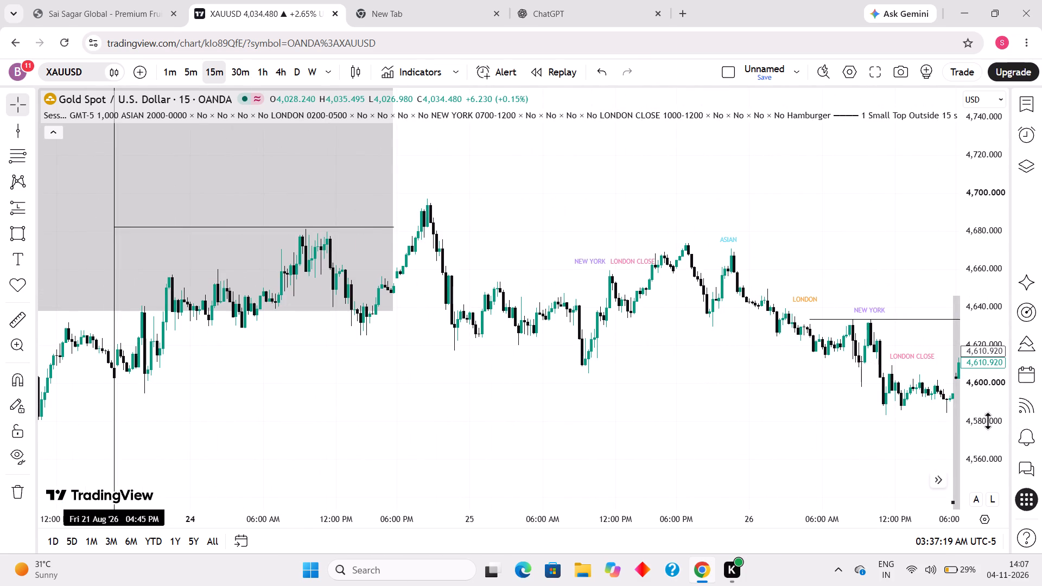
drag(988, 421, 783, 243)
scroll(518, 270, down, 6)
drag(659, 302, 685, 485)
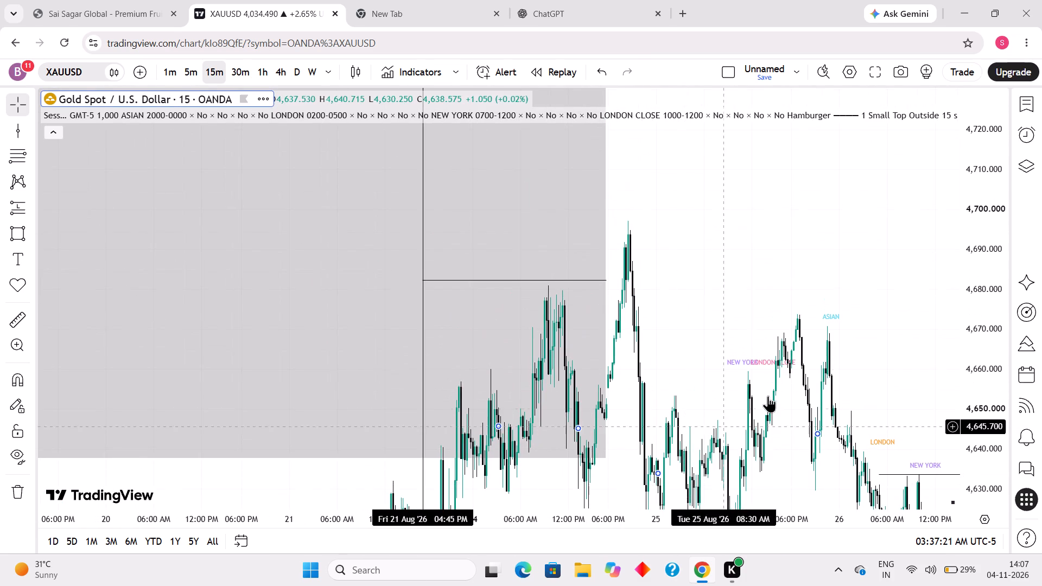
drag(985, 215, 950, 373)
scroll(559, 327, up, 2)
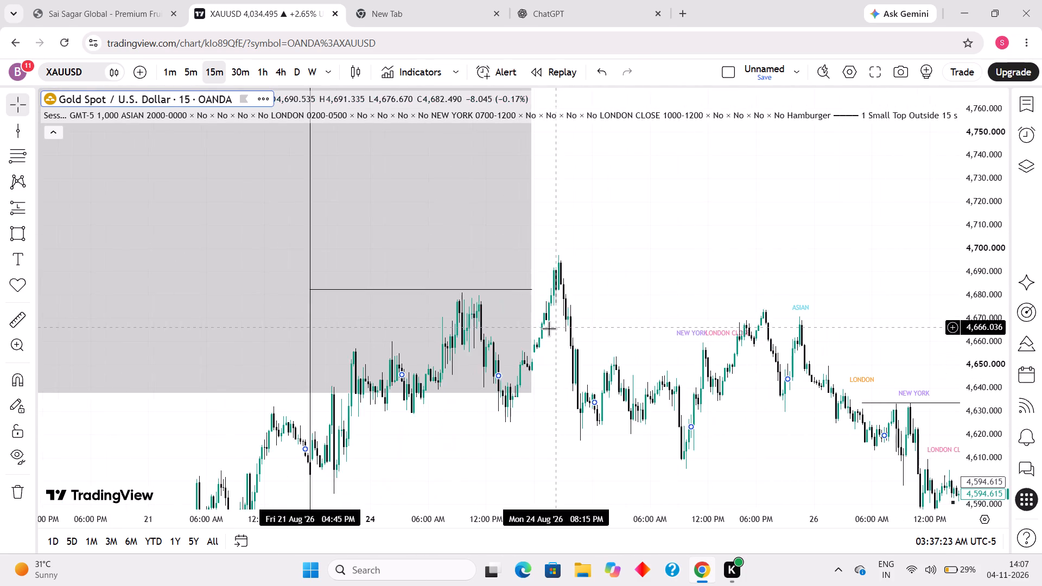
scroll(549, 328, up, 1)
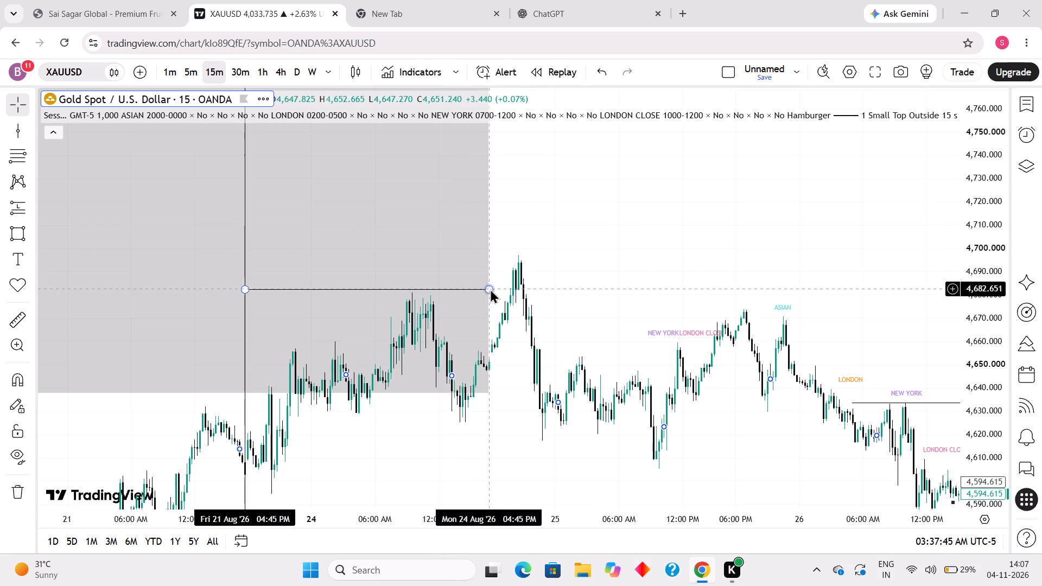
drag(552, 438, 547, 438)
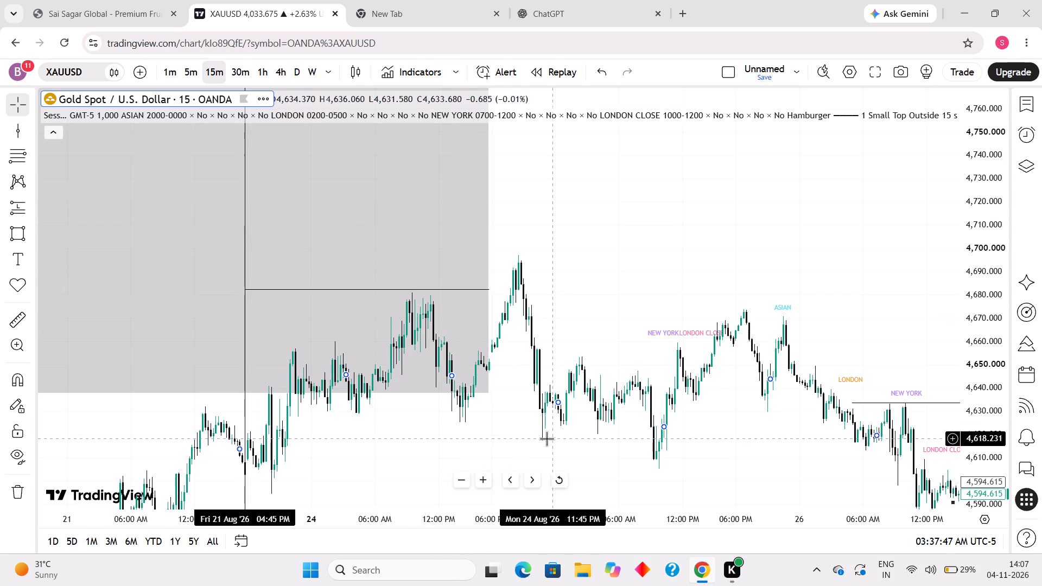
drag(547, 438, 384, 407)
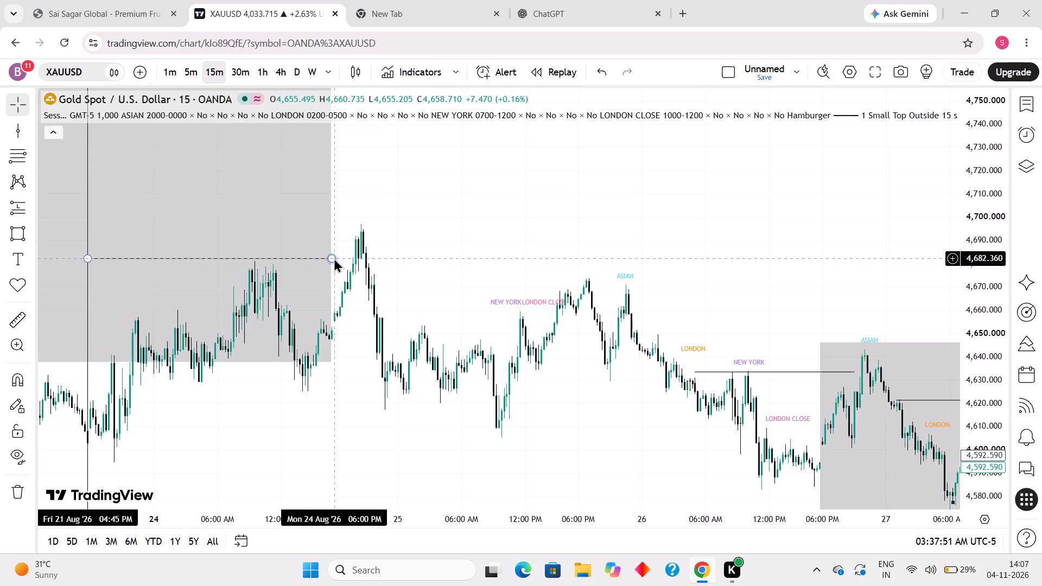
Examine the 15-minute price action through Fri 28 Aug '26 against the session labels and shaded zones.
scroll(453, 325, down, 5)
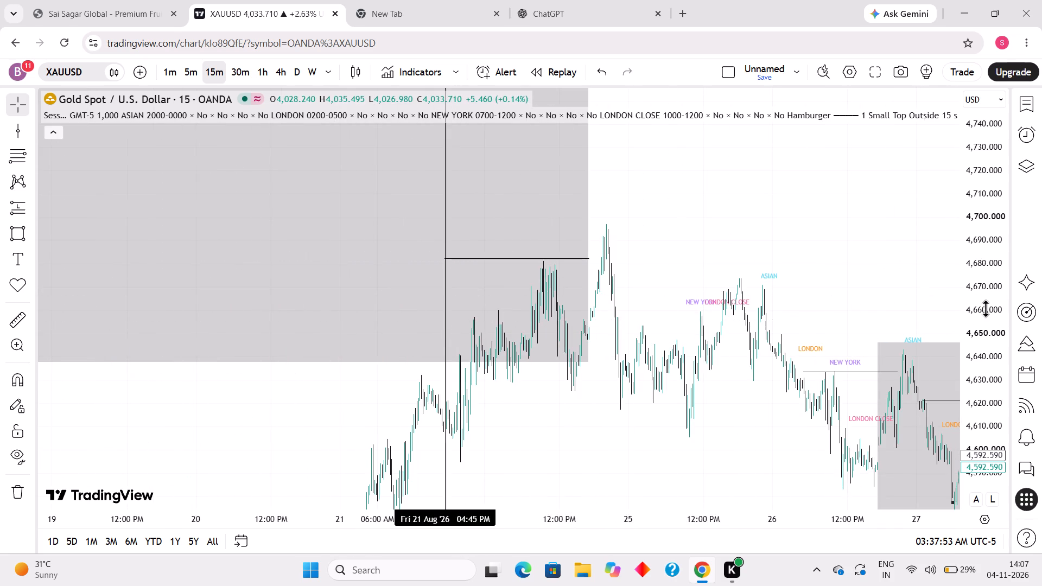
drag(993, 325, 946, 430)
drag(638, 351, 382, 318)
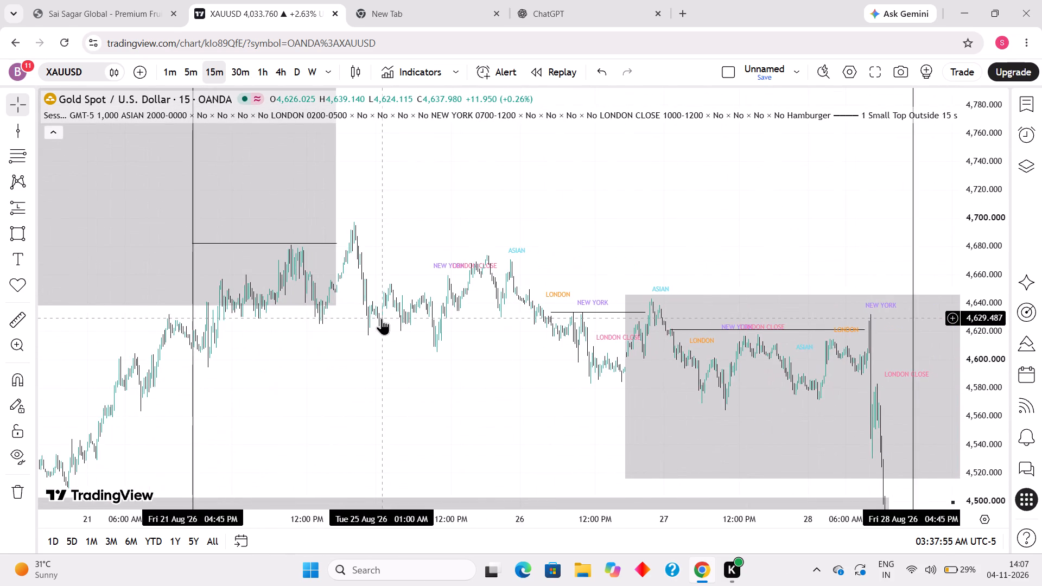
scroll(382, 316, down, 8)
scroll(382, 316, up, 8)
drag(484, 362, 549, 398)
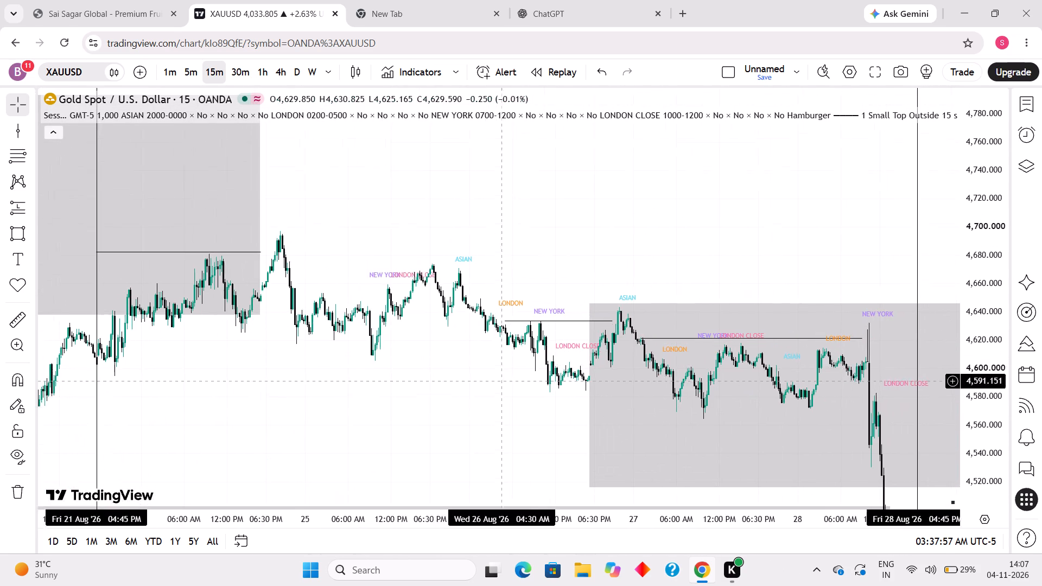
drag(549, 398, 661, 401)
drag(988, 454, 856, 285)
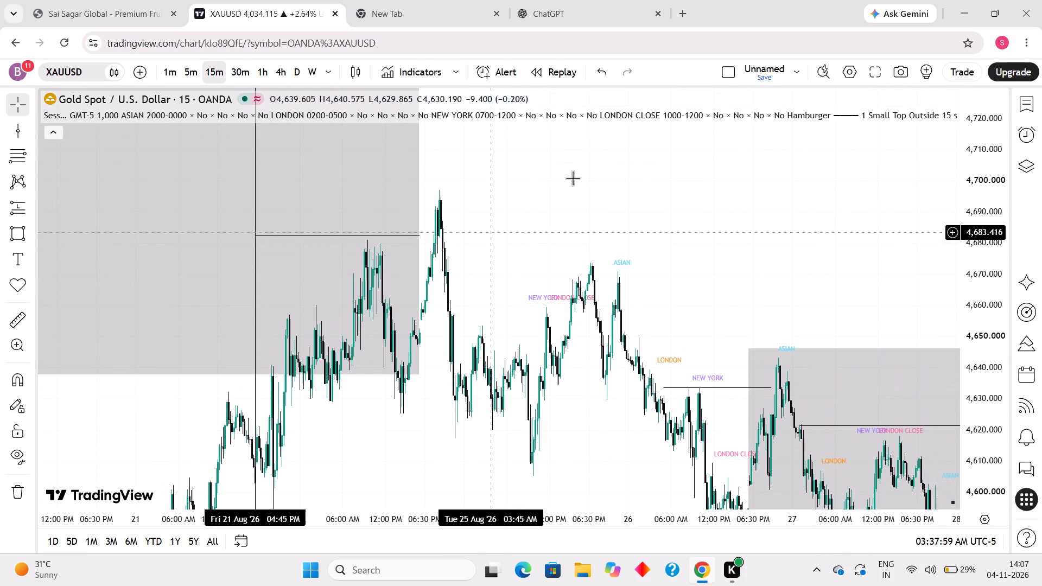
Toggle the sessions indicator off and on, and review the session inputs in its settings.
click(868, 113)
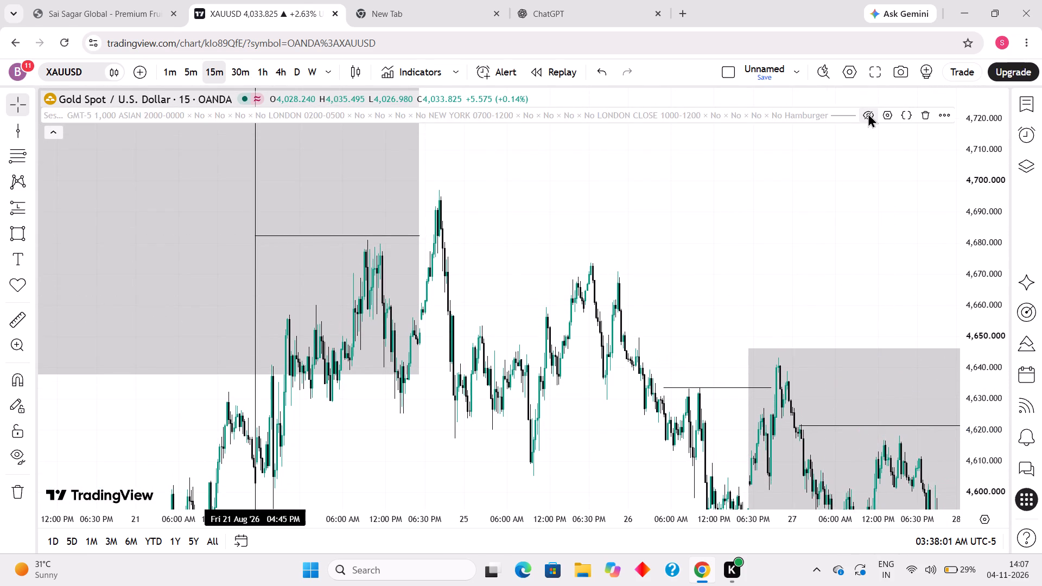
click(868, 113)
click(887, 115)
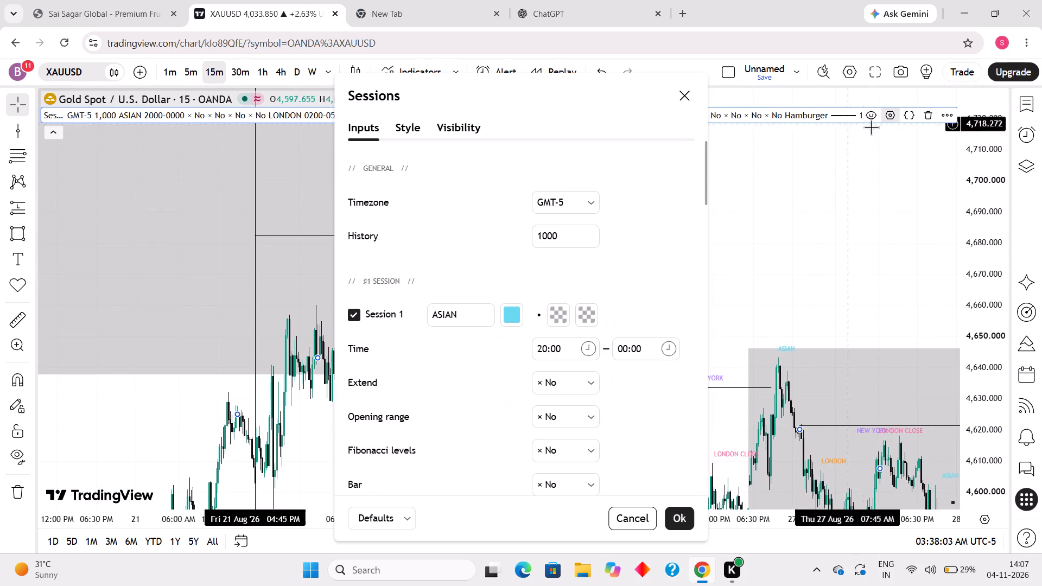
scroll(636, 234, down, 1)
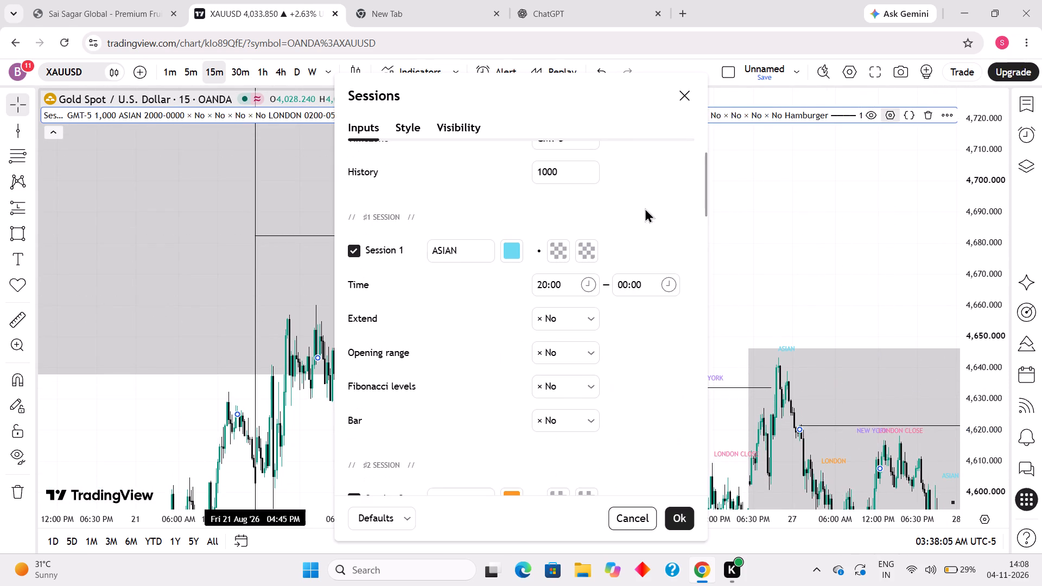
click(684, 94)
Move the horizontal line to the Mon 24 Aug '26 09:30 AM high at about 4,681 and shorten it to the evening candle breaking it.
drag(458, 385, 589, 428)
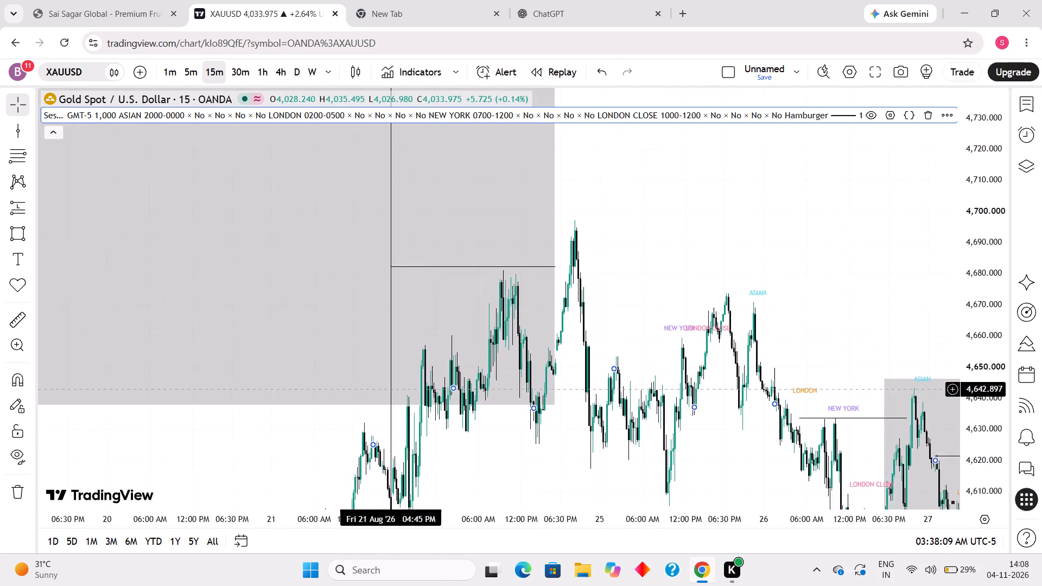
drag(589, 428, 590, 438)
scroll(487, 358, up, 4)
drag(452, 338, 740, 280)
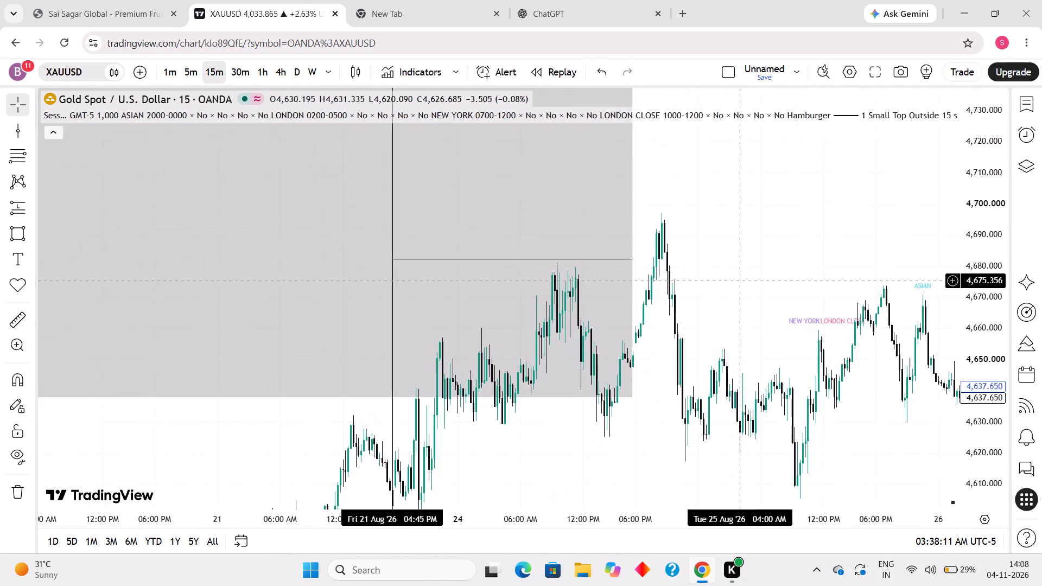
drag(740, 280, 694, 300)
scroll(528, 276, up, 1)
scroll(460, 278, up, 1)
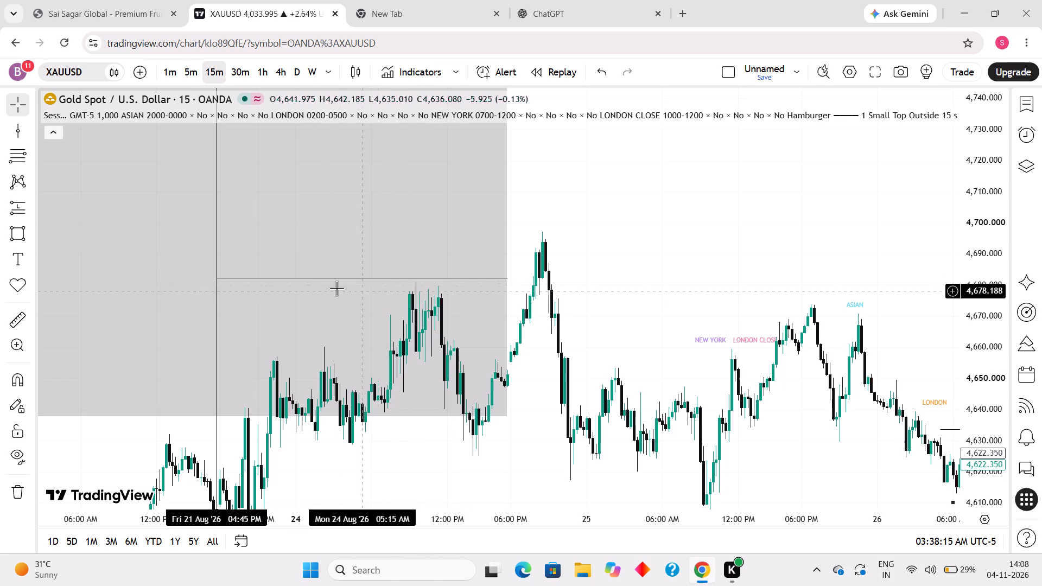
drag(307, 277, 373, 279)
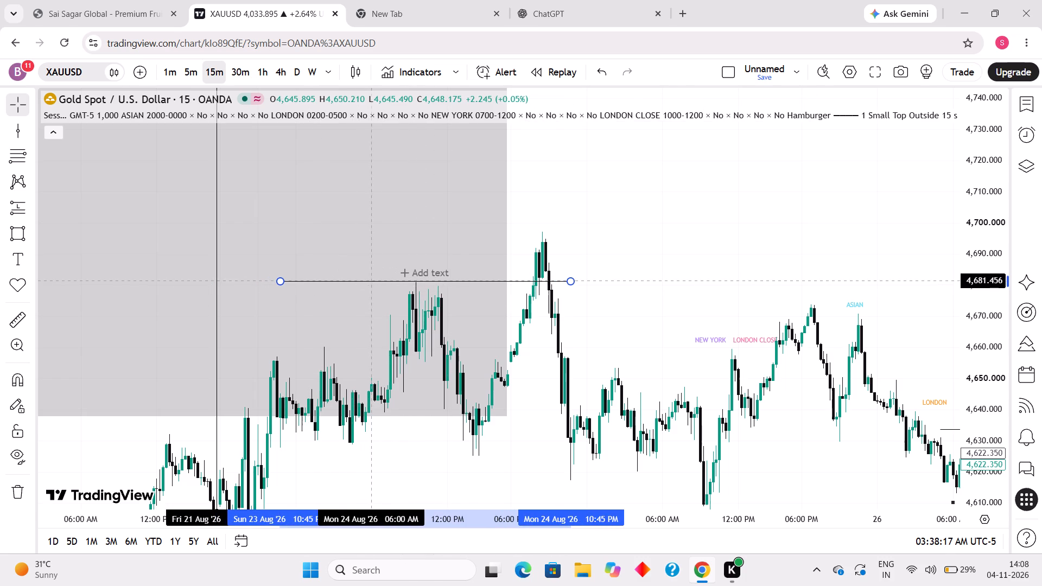
drag(373, 279, 509, 281)
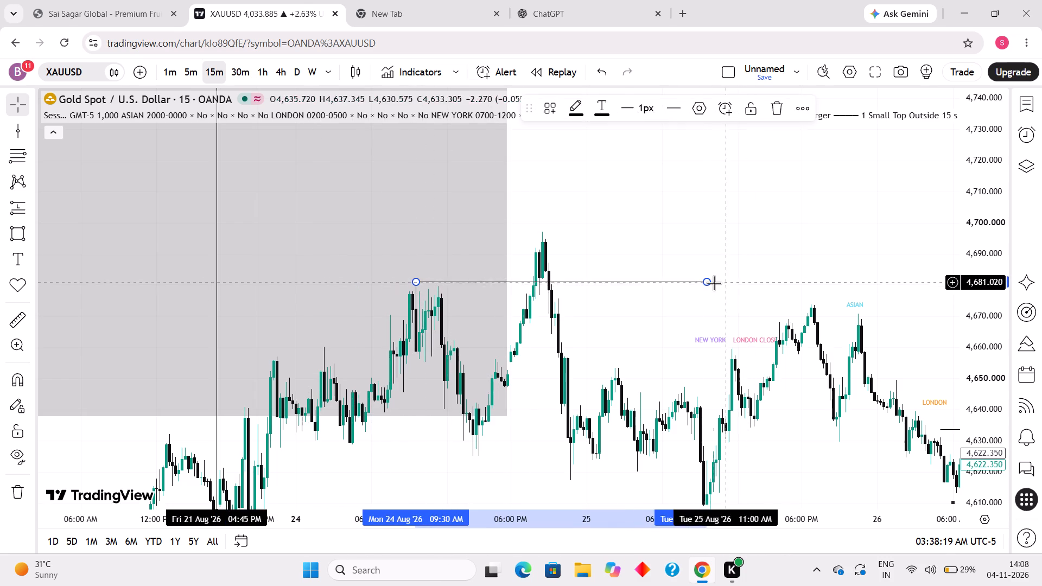
drag(709, 283, 538, 286)
click(646, 279)
Draw a shaded rectangle from the Mon 24 Aug '26 08:30 PM high at about 4,697.6 to Tue 25 Aug 08:30 PM at about 4,680.1.
drag(560, 342, 515, 290)
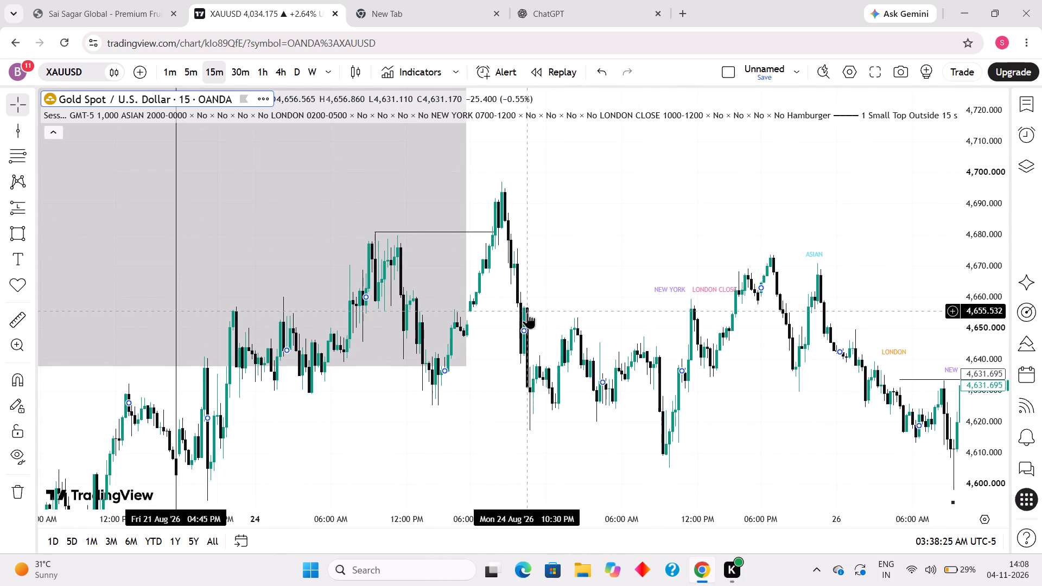
drag(485, 303, 458, 260)
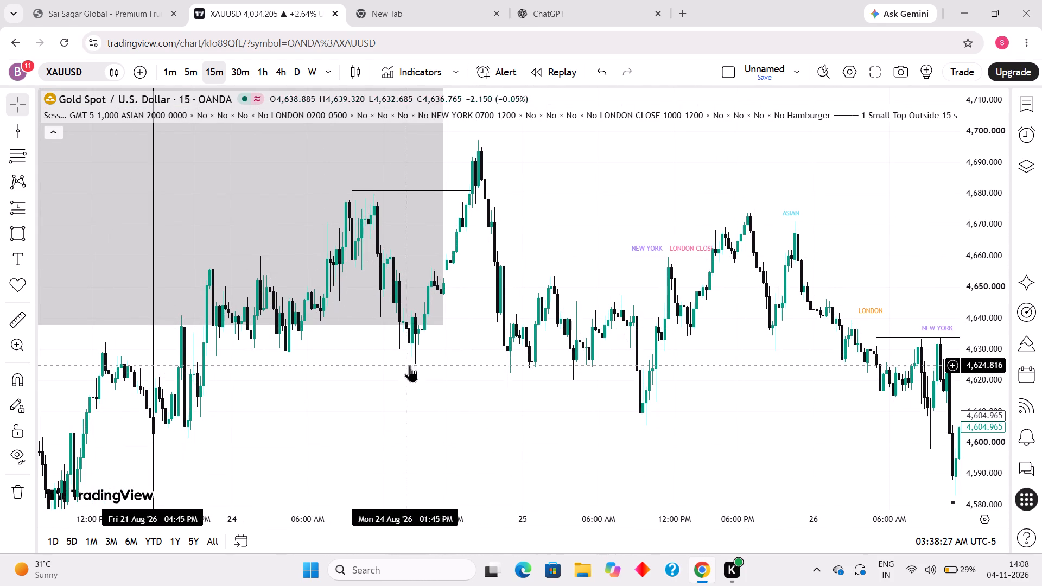
drag(536, 208, 500, 324)
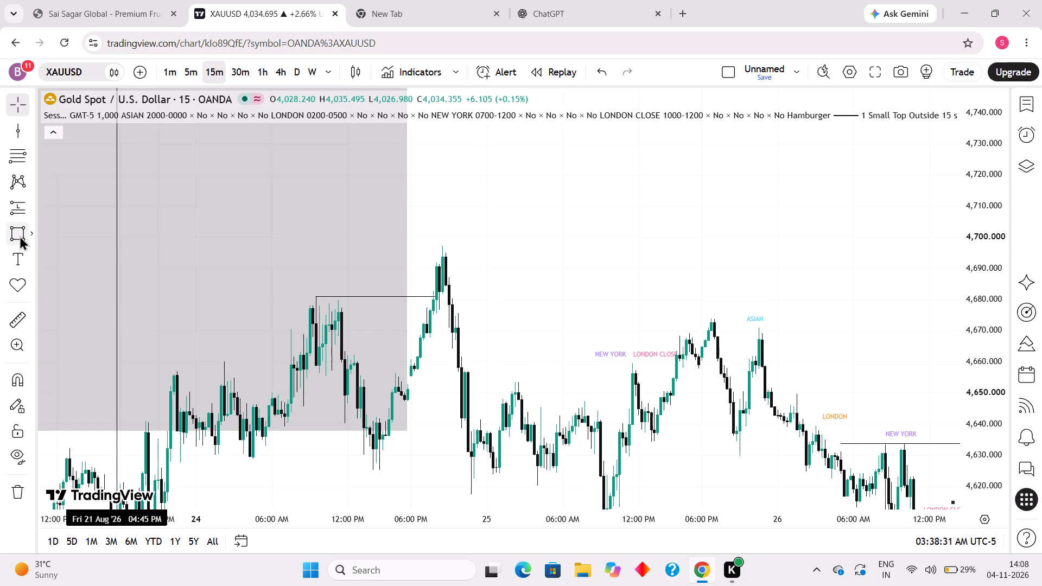
click(20, 235)
click(442, 245)
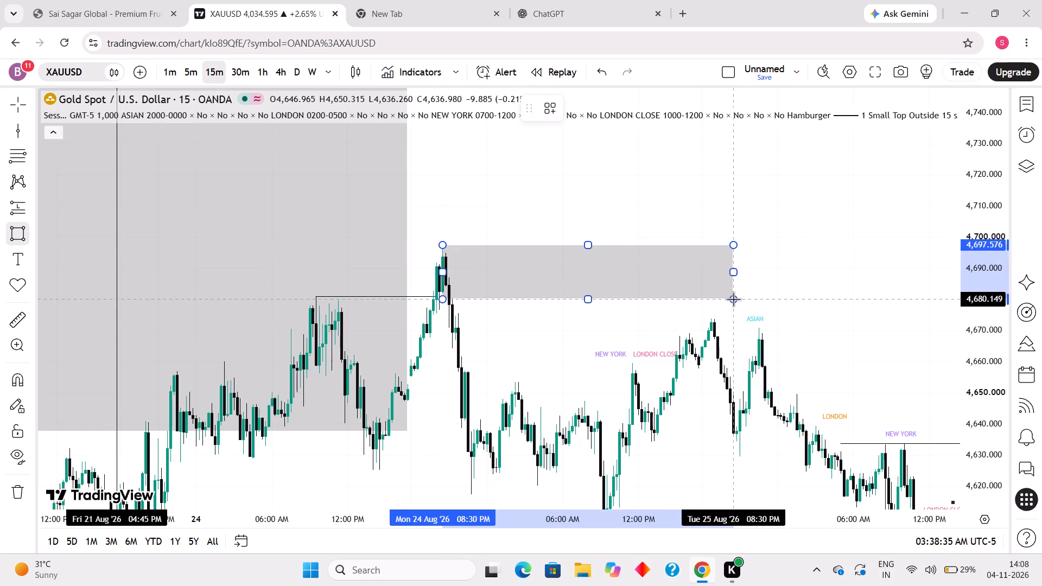
click(733, 299)
Examine the 15-minute price action of 24 to 27 Aug '26 against the new rectangle, horizontal lines and session labels.
drag(827, 318, 745, 285)
scroll(691, 307, down, 1)
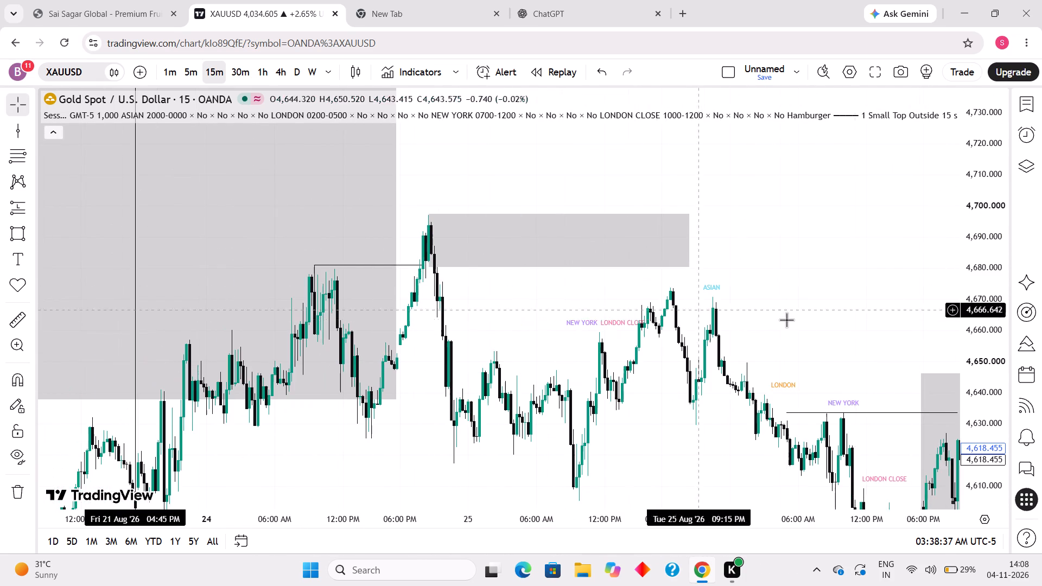
drag(989, 238, 932, 358)
drag(655, 416, 439, 333)
scroll(435, 333, down, 7)
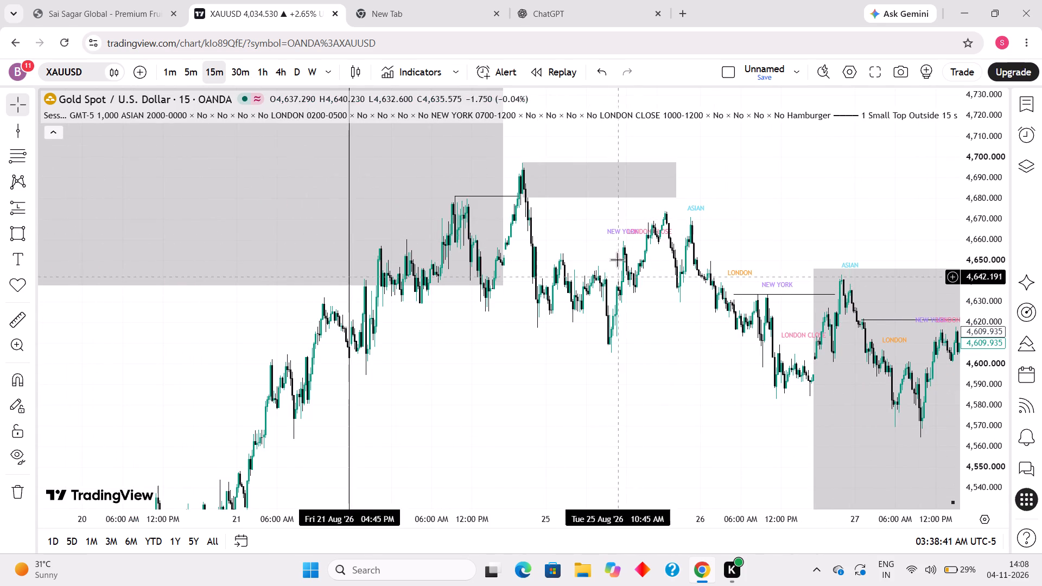
scroll(627, 223, up, 4)
click(214, 70)
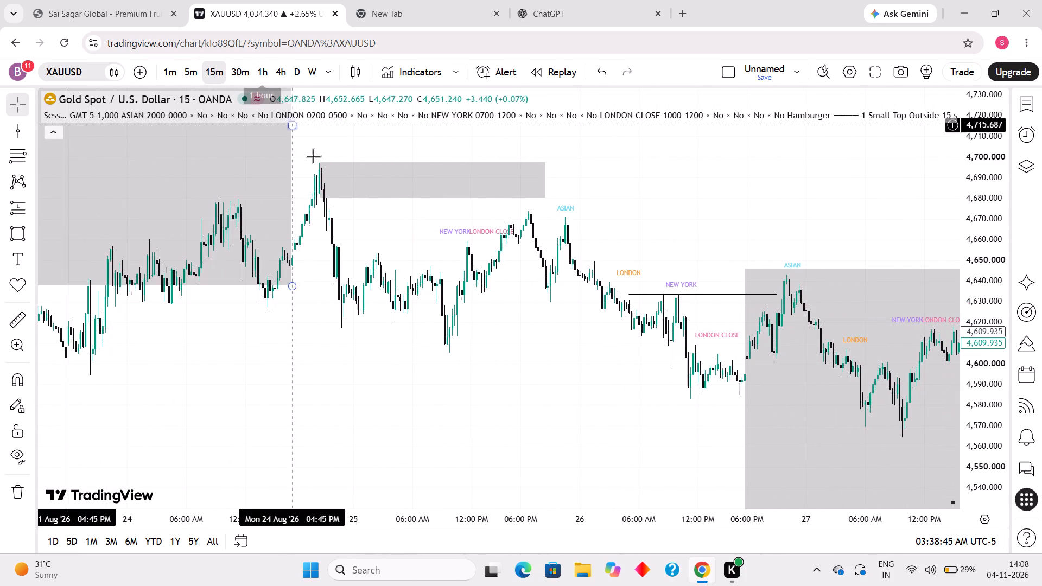
drag(351, 218, 368, 251)
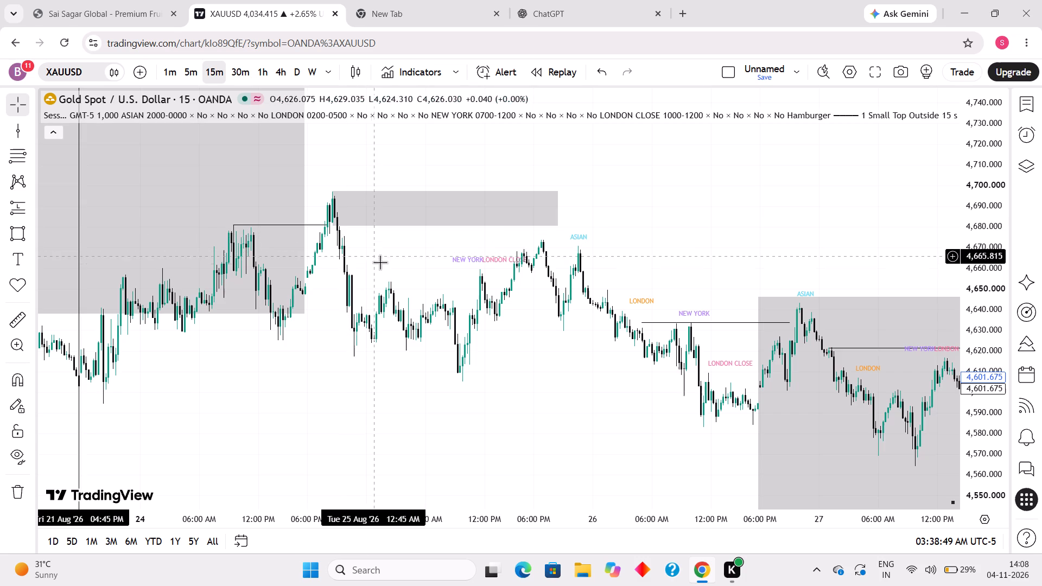
drag(601, 329, 611, 306)
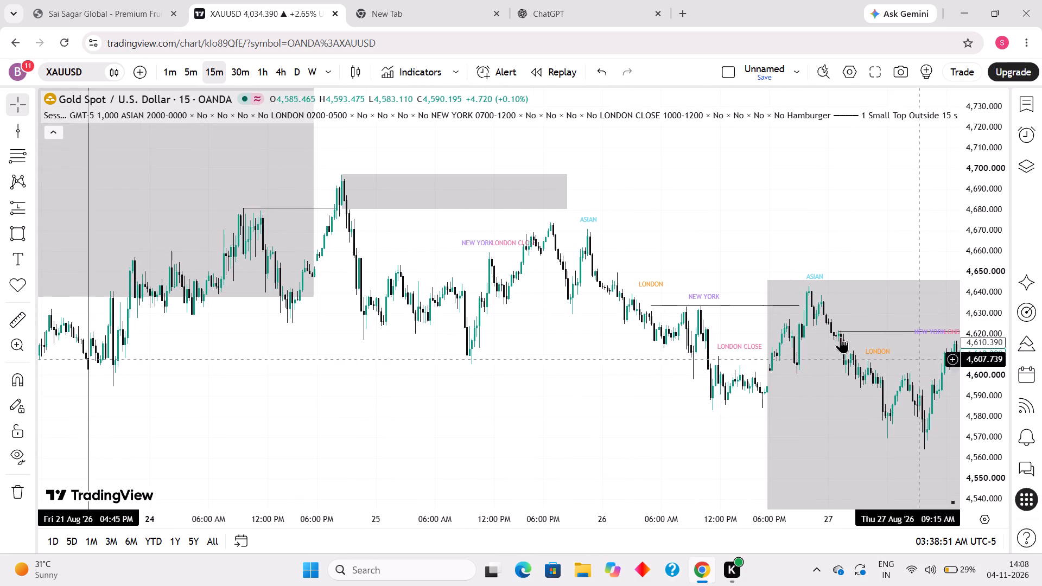
scroll(207, 245, down, 8)
scroll(480, 336, up, 9)
scroll(328, 285, up, 1)
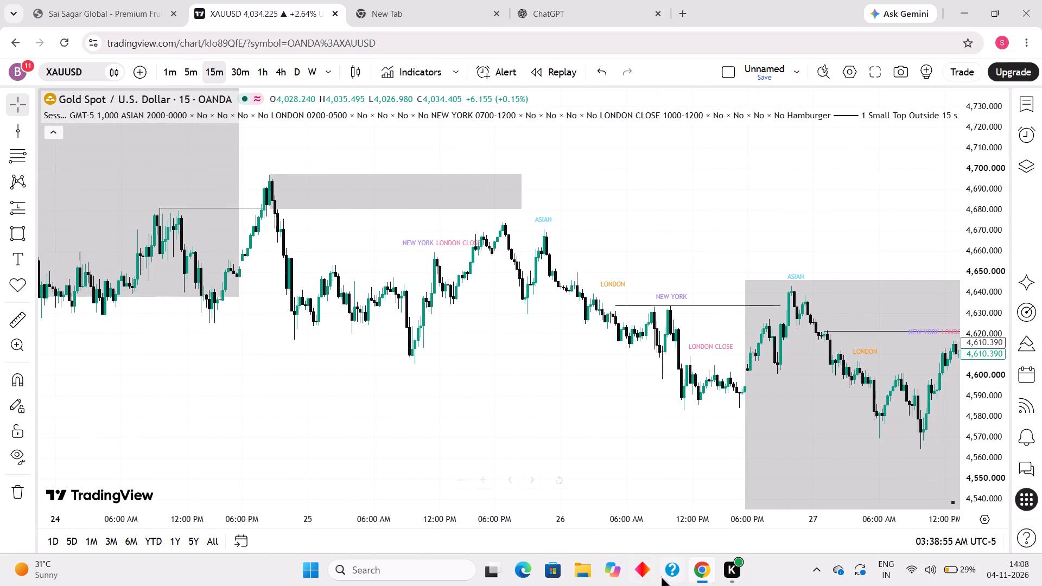
drag(500, 361, 744, 429)
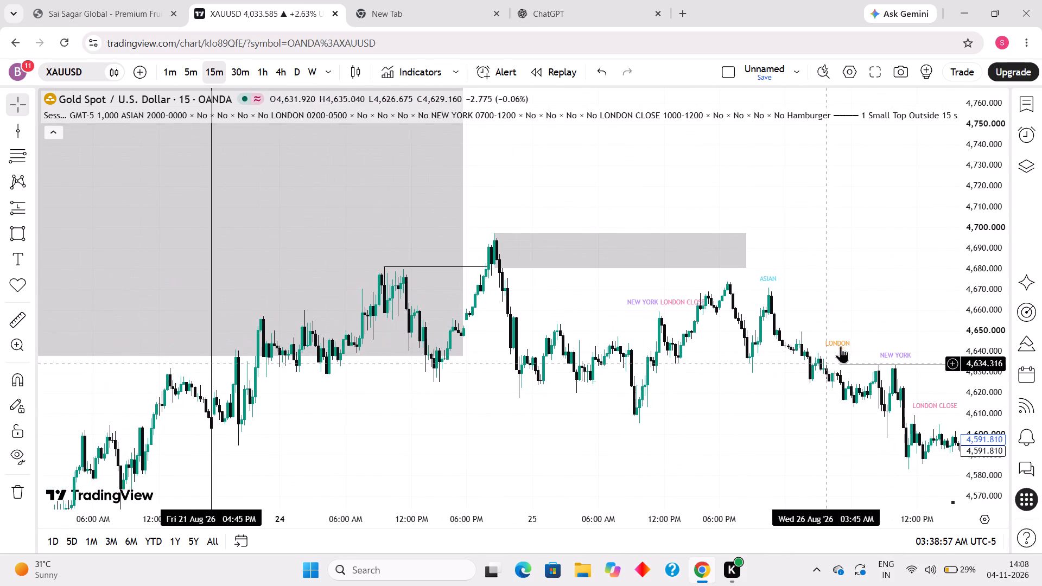
drag(996, 415, 880, 262)
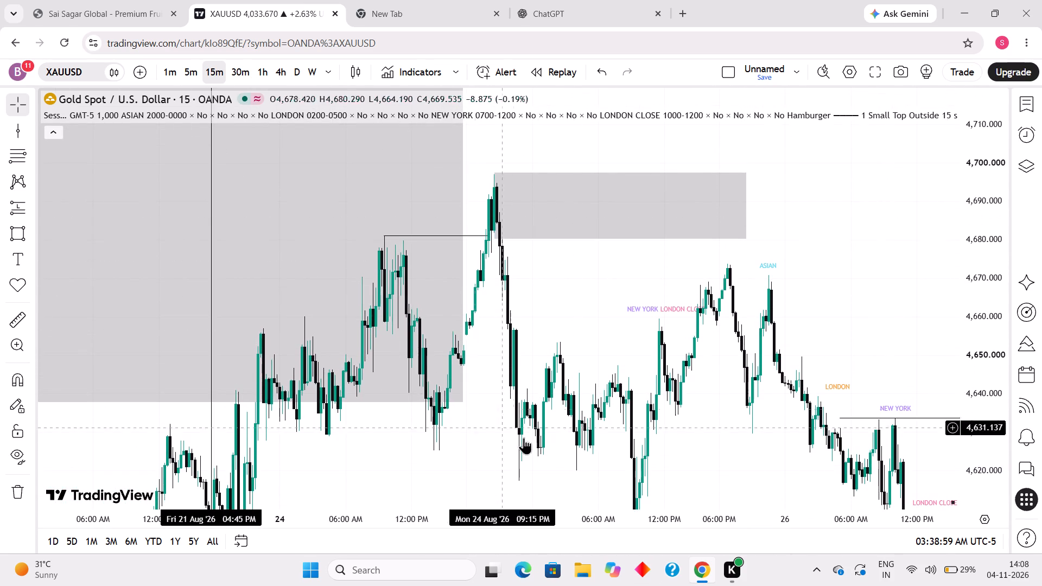
drag(534, 432, 514, 370)
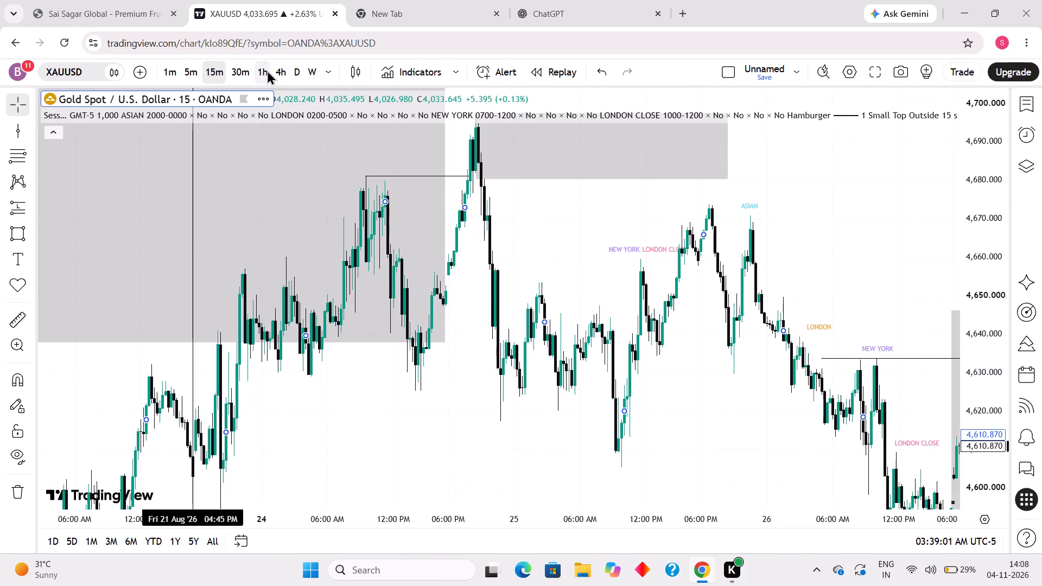
Switch to the 4-hour chart and examine the week of 24 Aug '26 around the shaded zones and horizontal lines.
click(277, 72)
drag(809, 384, 439, 298)
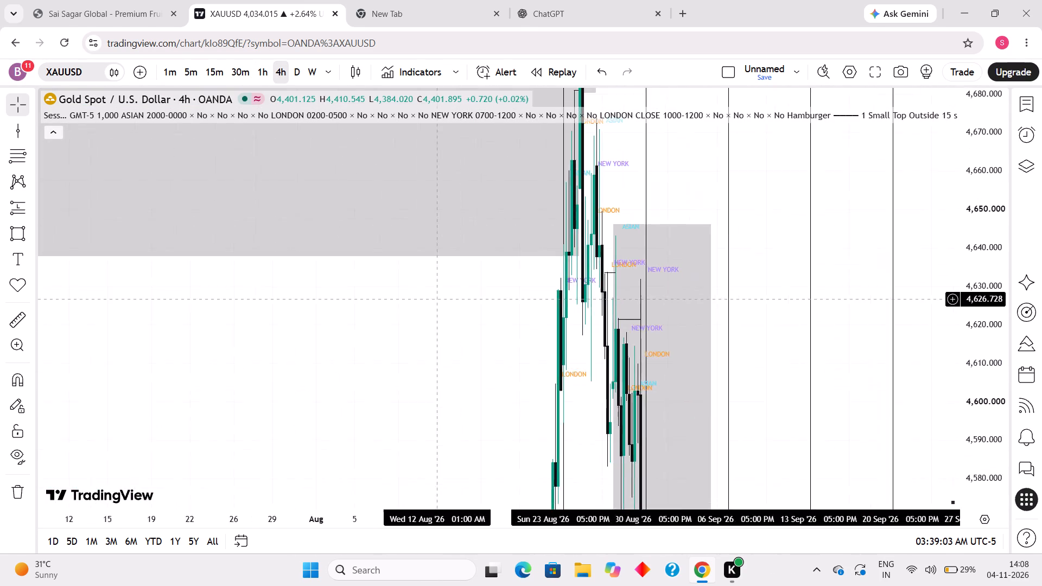
drag(439, 298, 757, 330)
scroll(682, 347, up, 19)
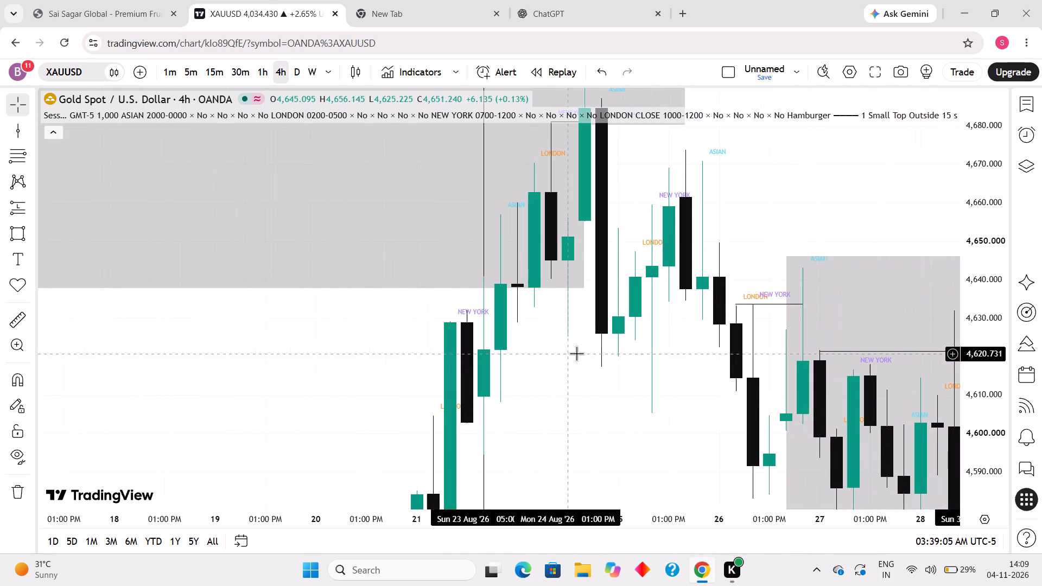
drag(990, 266, 965, 414)
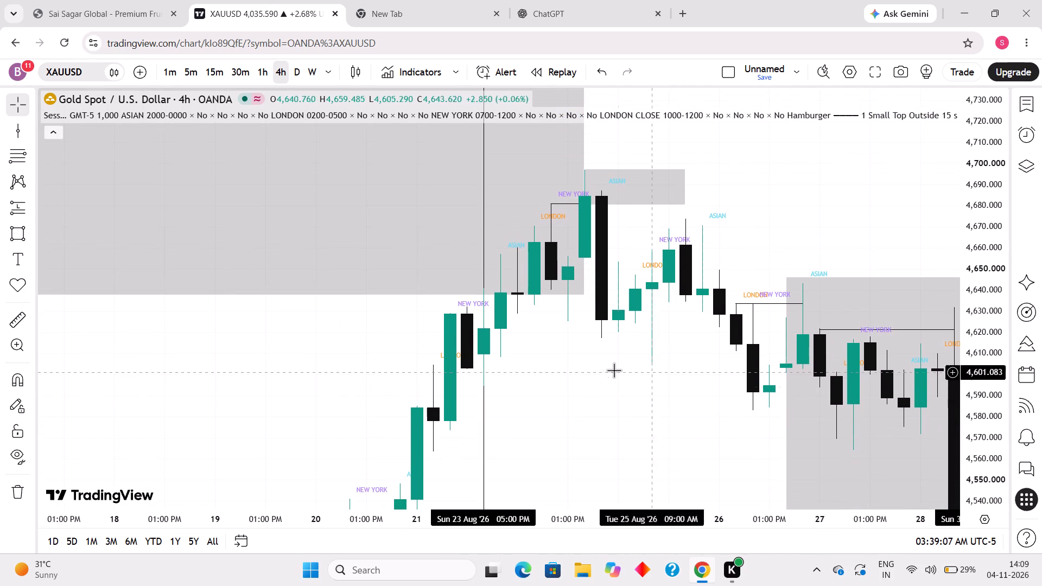
drag(603, 368, 503, 386)
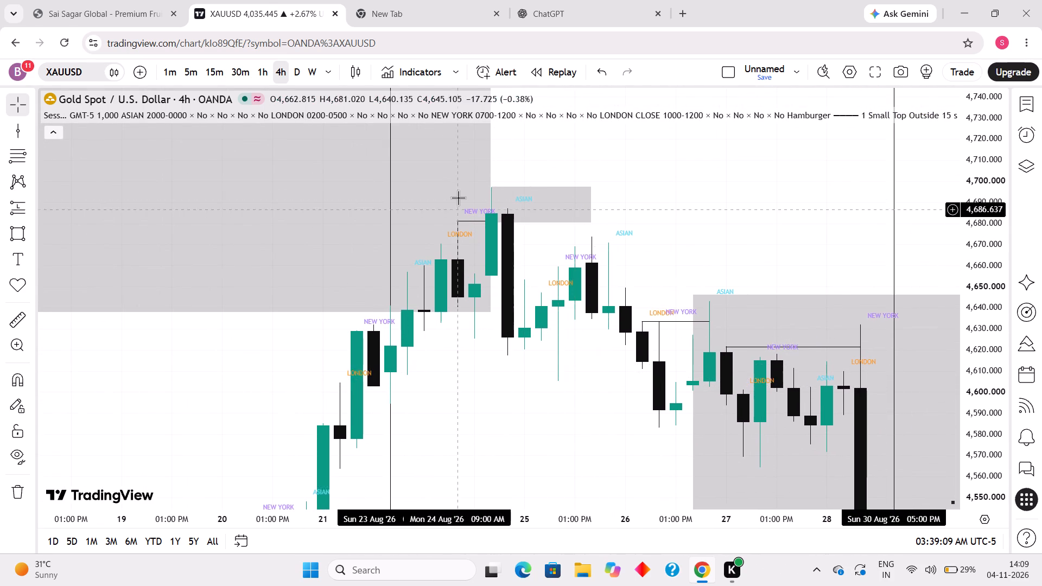
drag(495, 378, 509, 296)
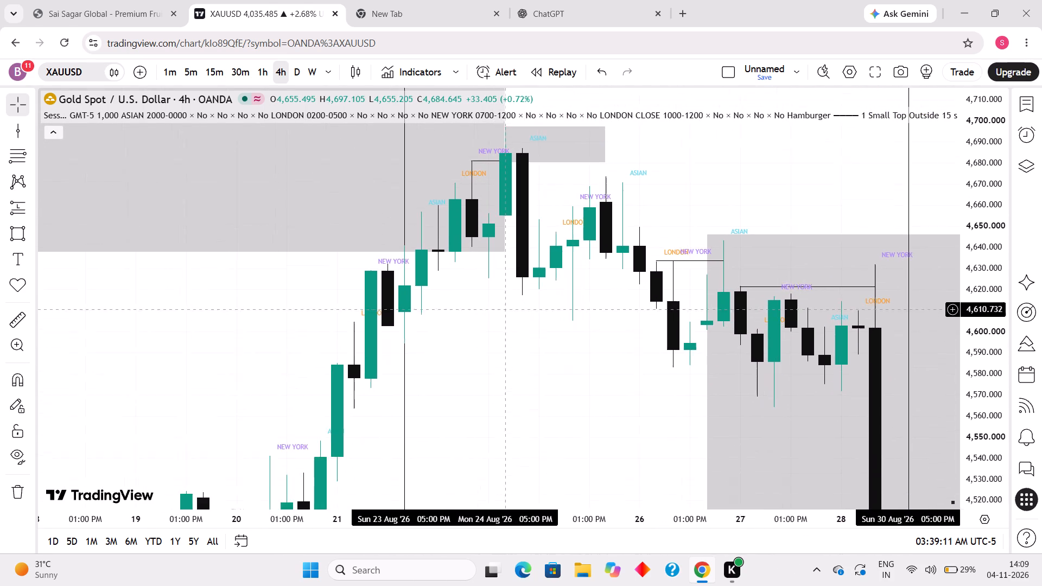
drag(509, 296, 499, 286)
scroll(449, 313, down, 5)
drag(705, 381, 587, 321)
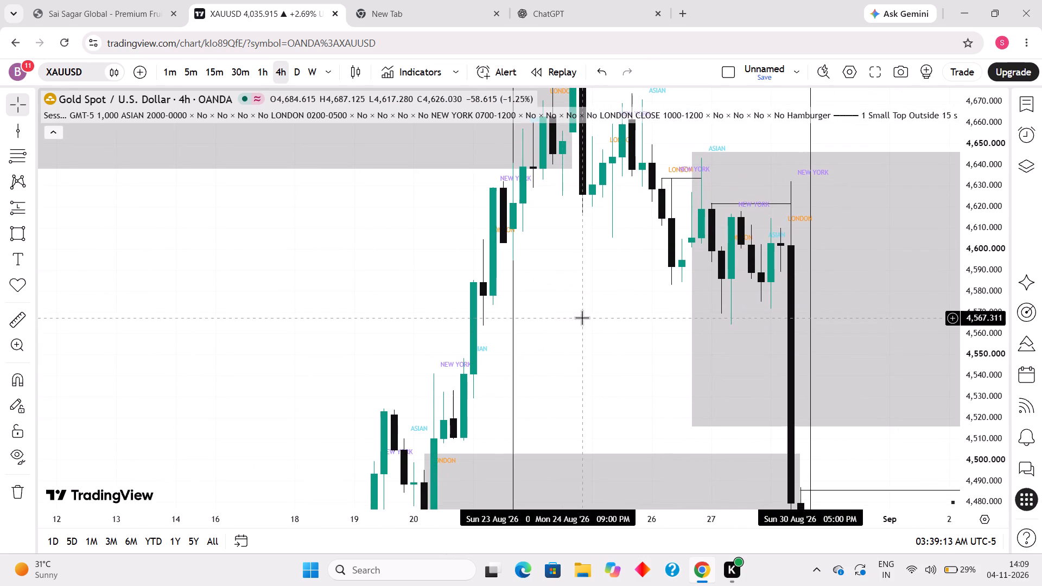
scroll(480, 331, up, 1)
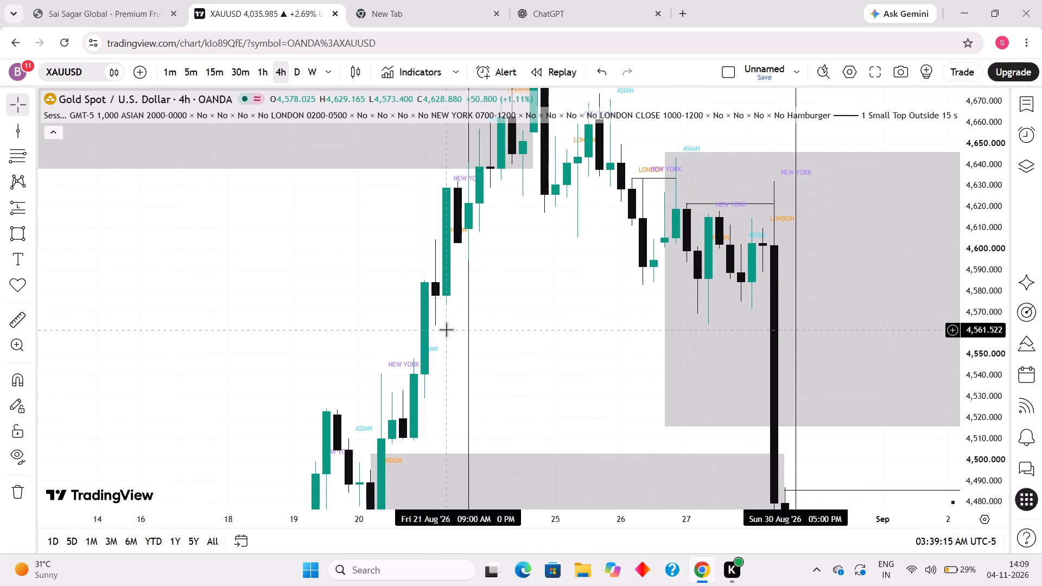
drag(536, 397, 494, 474)
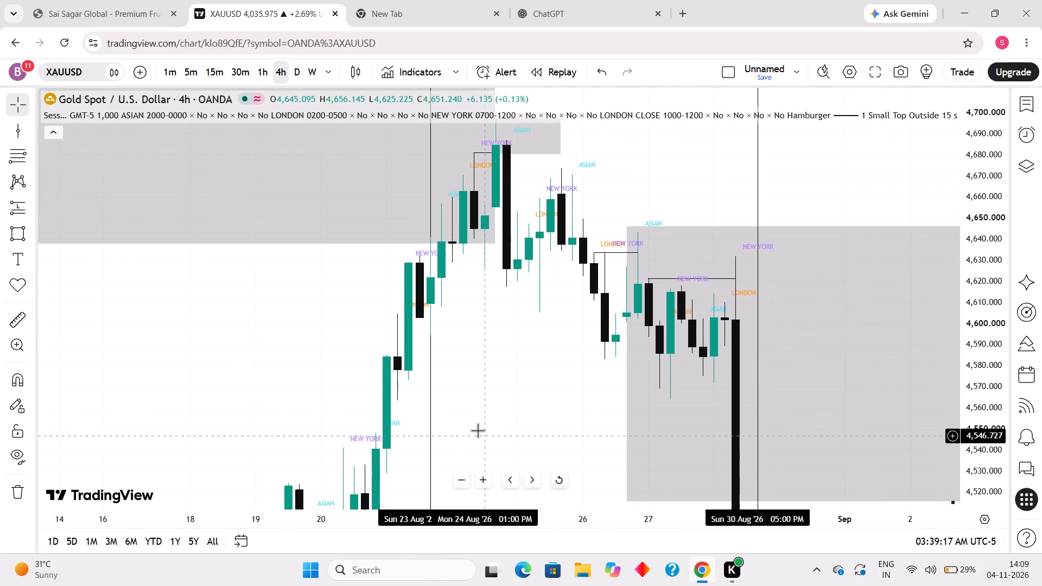
scroll(469, 422, up, 4)
drag(348, 362, 508, 434)
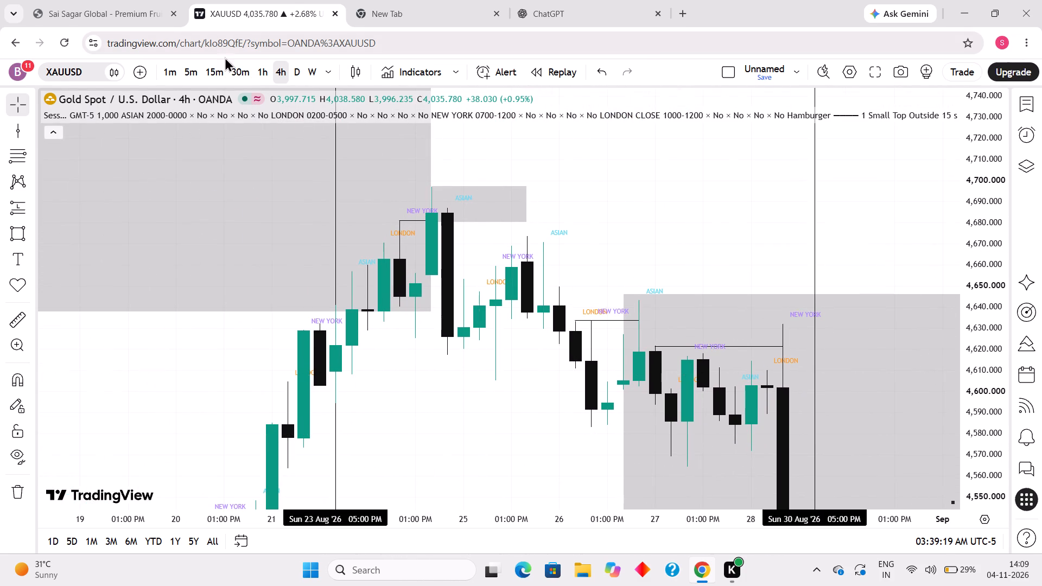
Switch to the 1-hour chart and examine the week of 24 Aug '26 between its vertical lines.
click(269, 72)
scroll(275, 124, down, 7)
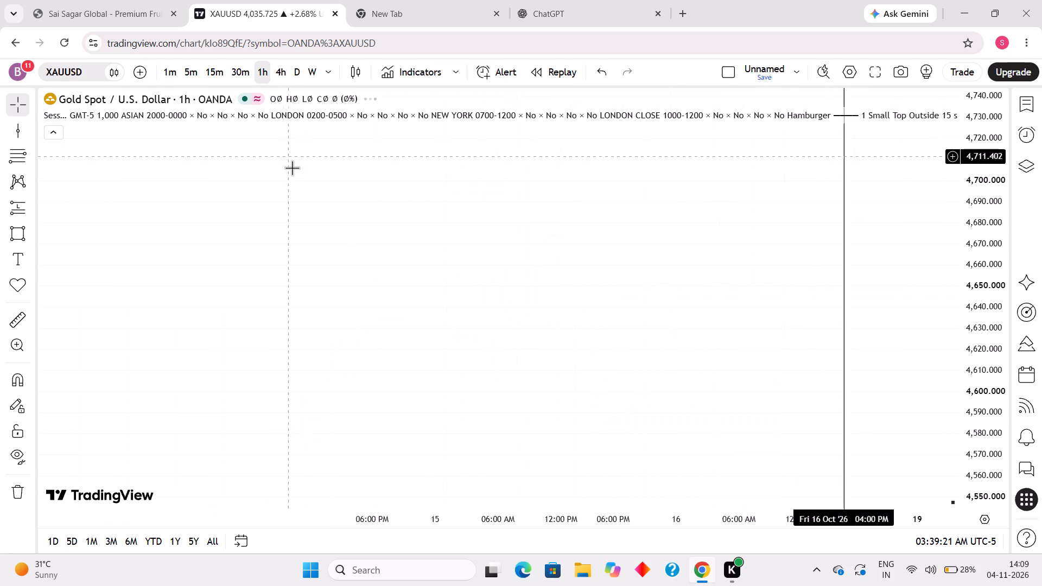
scroll(292, 168, down, 9)
scroll(420, 351, down, 14)
scroll(519, 379, down, 7)
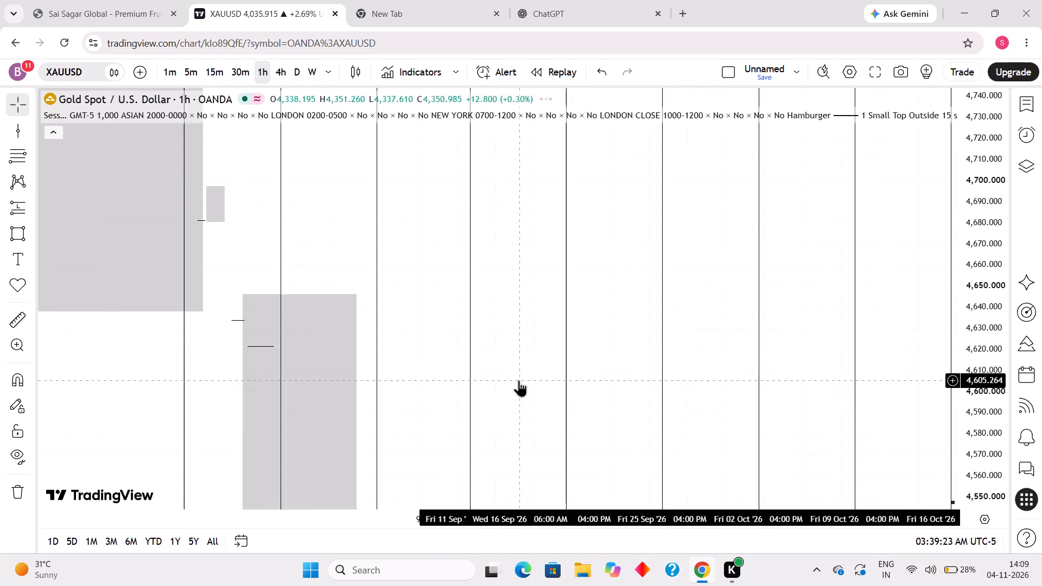
scroll(492, 338, down, 9)
drag(497, 405, 814, 414)
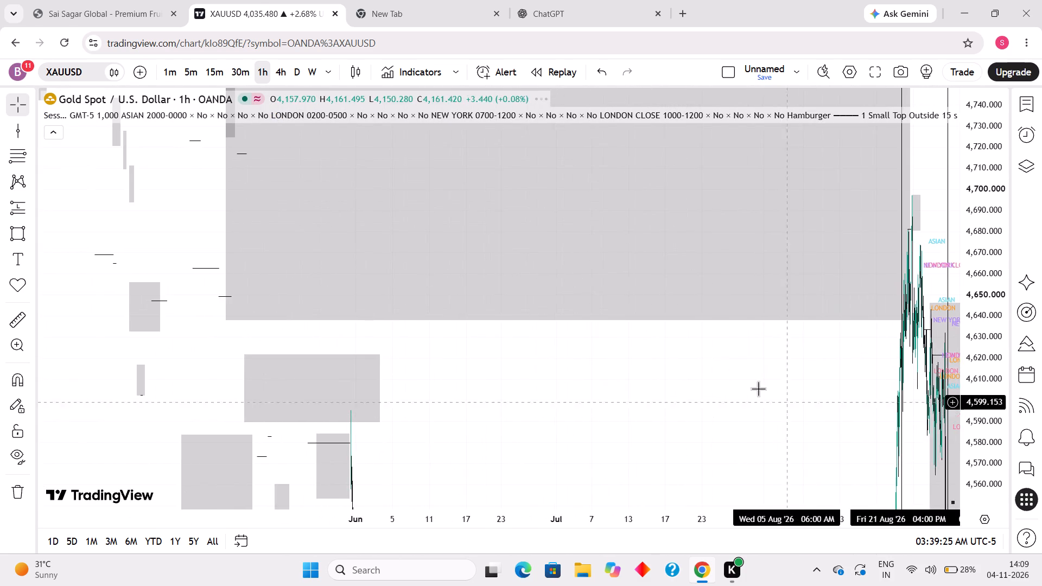
scroll(707, 360, up, 9)
scroll(688, 359, up, 20)
scroll(688, 359, up, 2)
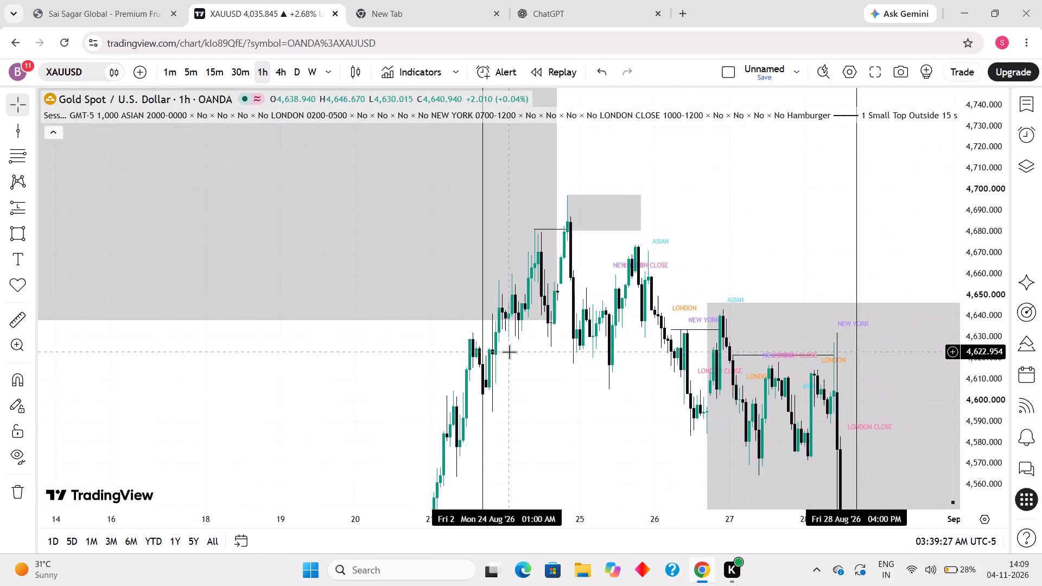
scroll(498, 356, up, 3)
drag(472, 381, 758, 432)
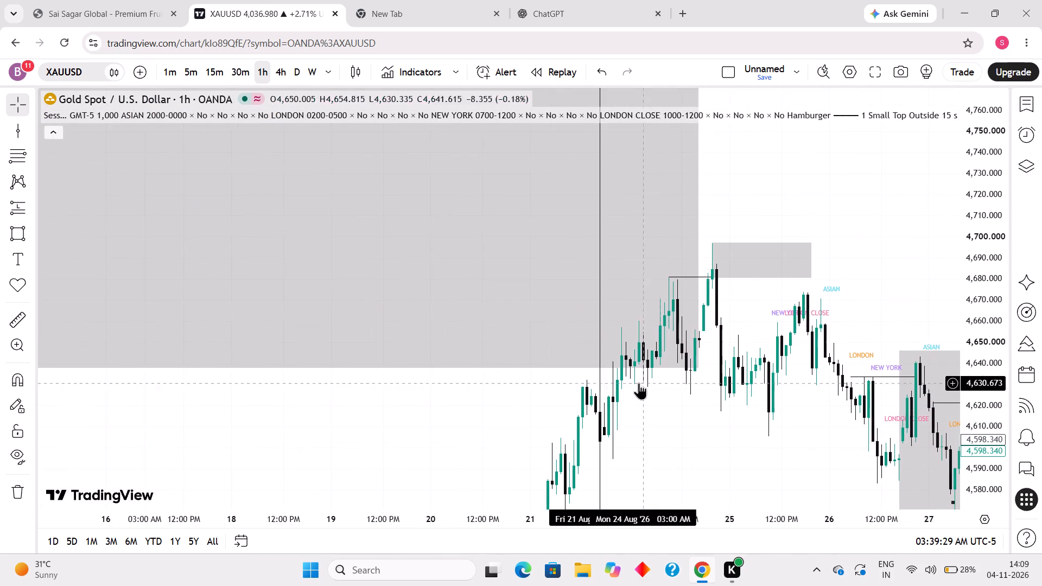
Resize the shaded rectangle starting at the Mon 24 Aug '26 08:00 PM high to span from about 4,698.0 down to about 4,675.7.
scroll(626, 380, up, 4)
drag(986, 385, 897, 297)
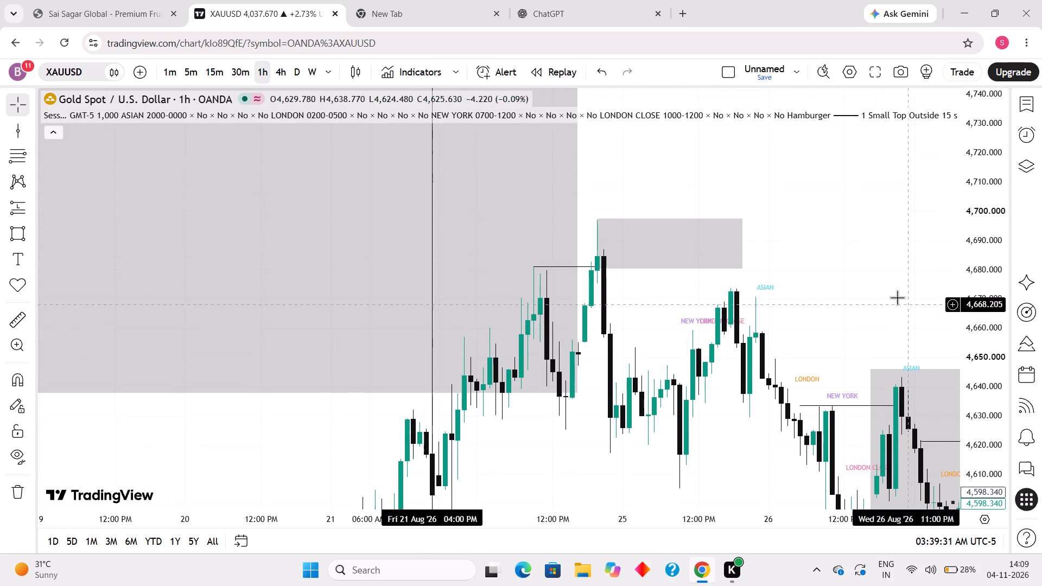
drag(897, 297, 894, 296)
scroll(504, 308, up, 3)
drag(511, 304, 490, 313)
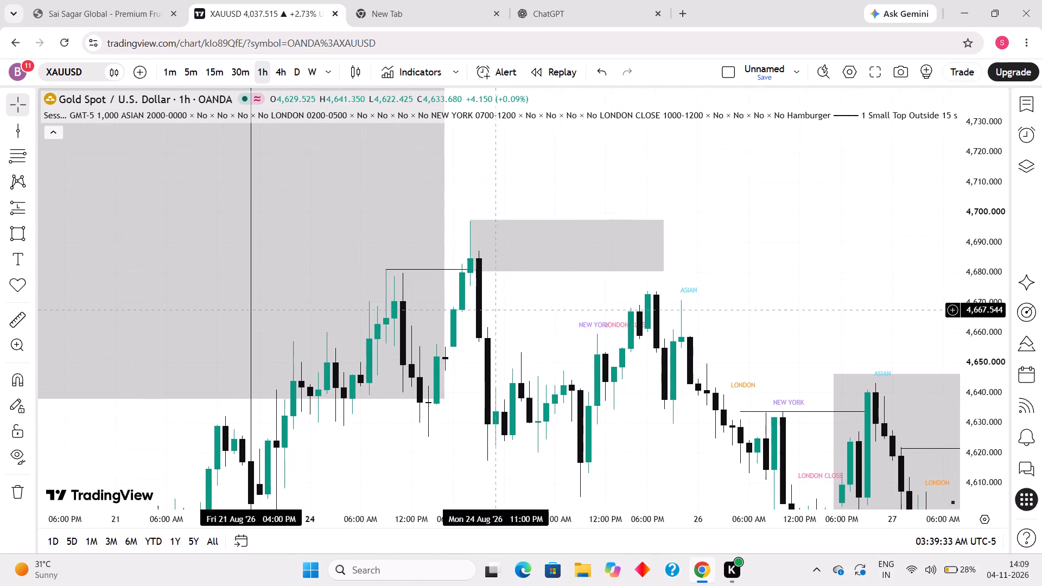
drag(490, 313, 389, 288)
drag(363, 249, 363, 253)
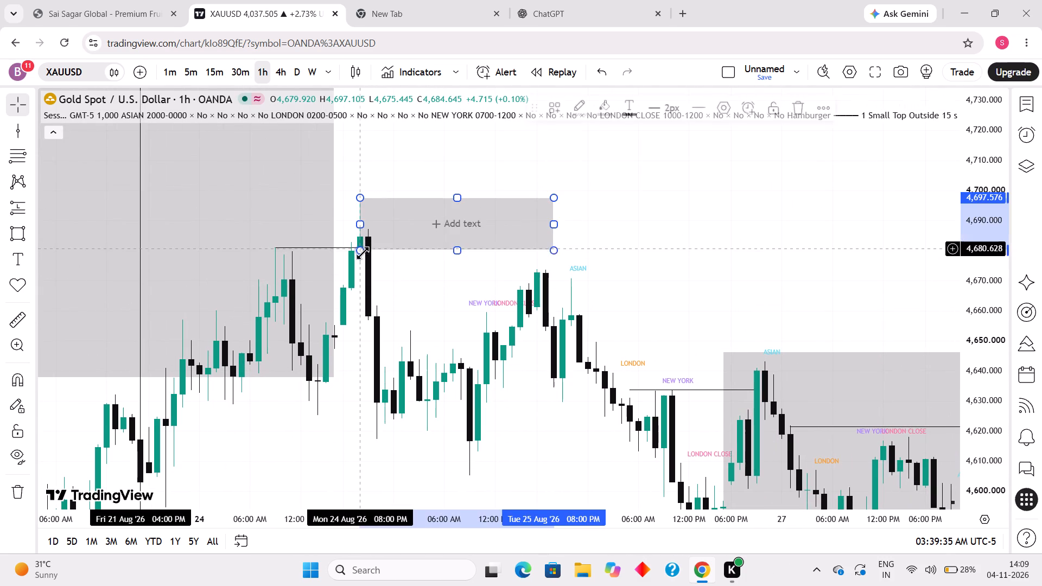
drag(363, 253, 360, 263)
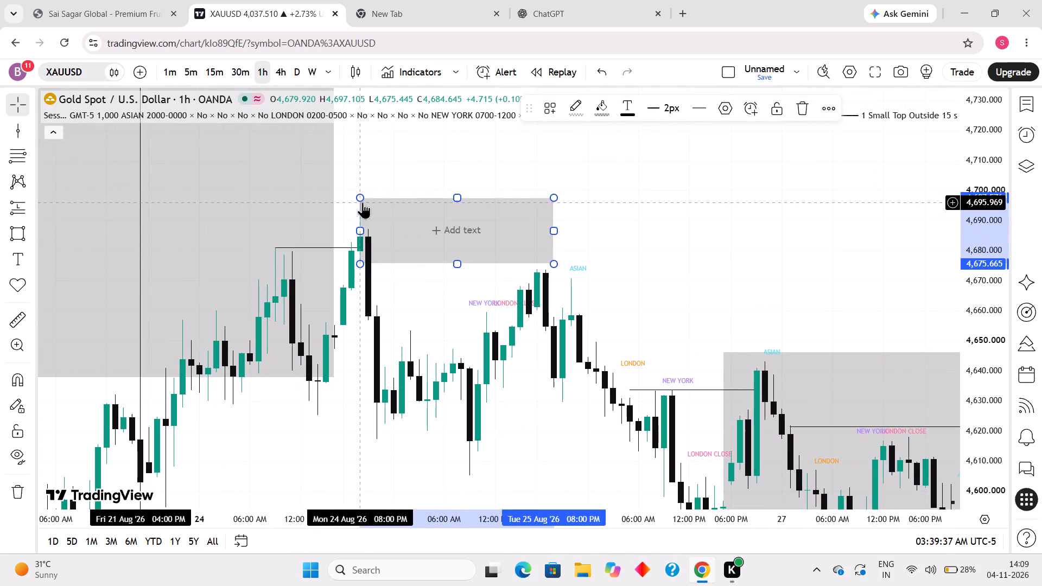
drag(358, 197, 358, 203)
drag(433, 328, 428, 327)
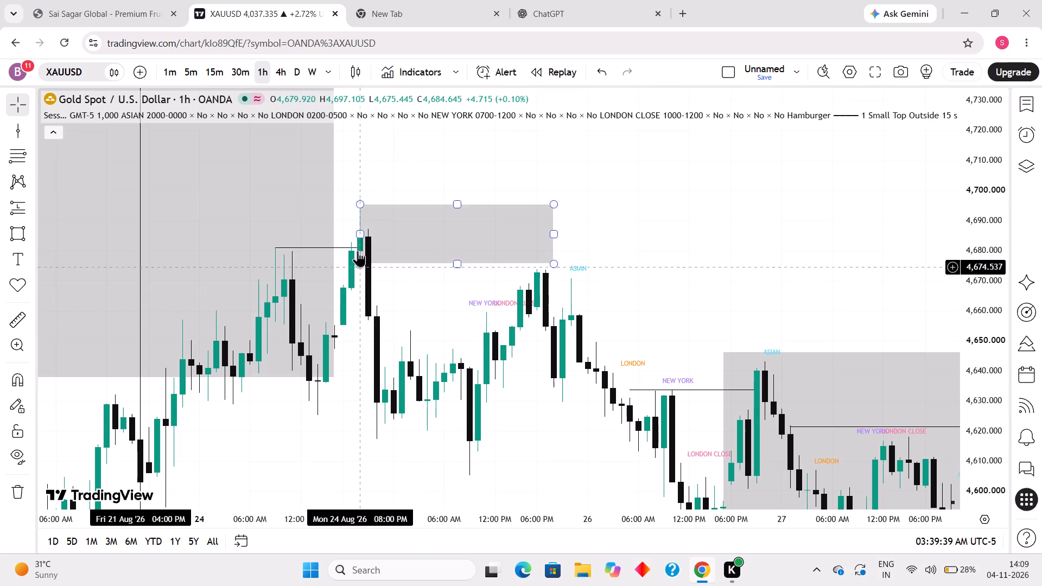
drag(359, 205, 358, 196)
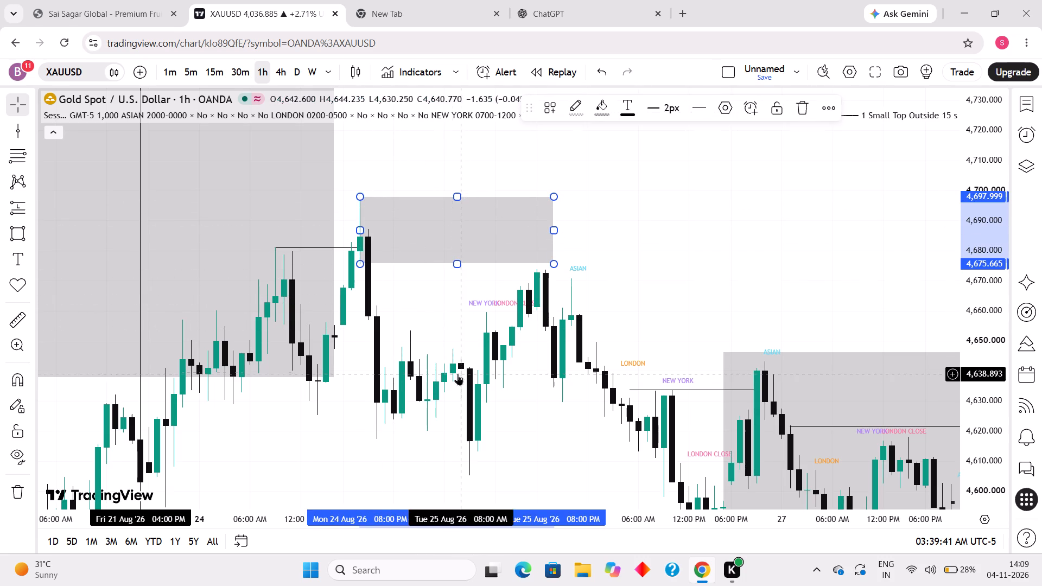
click(431, 324)
Draw a horizontal line from the Mon 24 Aug '26 02:00 PM low at about 4,625.4 to 09:00 PM that day.
drag(473, 305, 397, 254)
scroll(397, 254, down, 3)
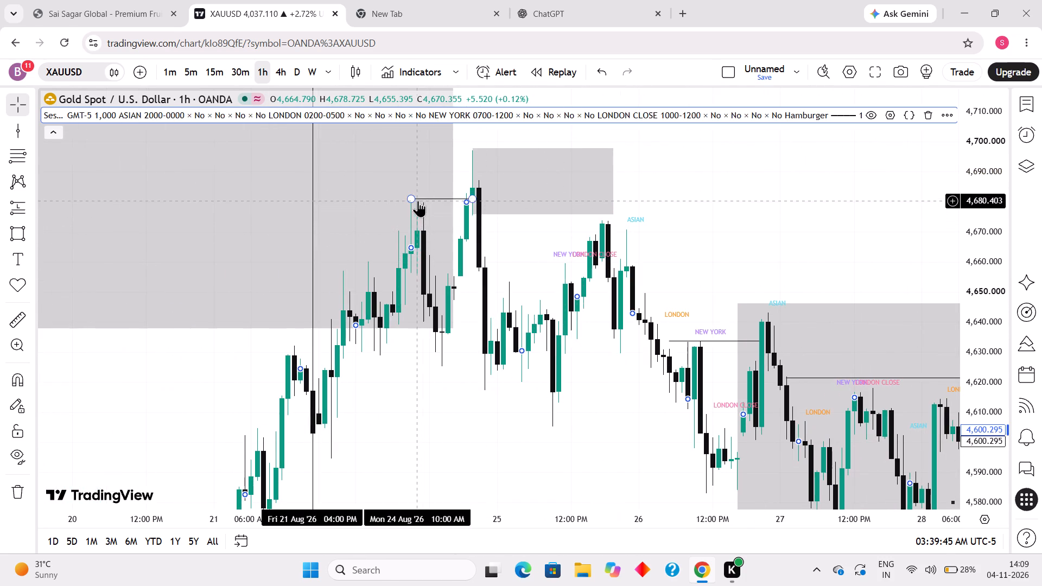
click(28, 129)
click(79, 91)
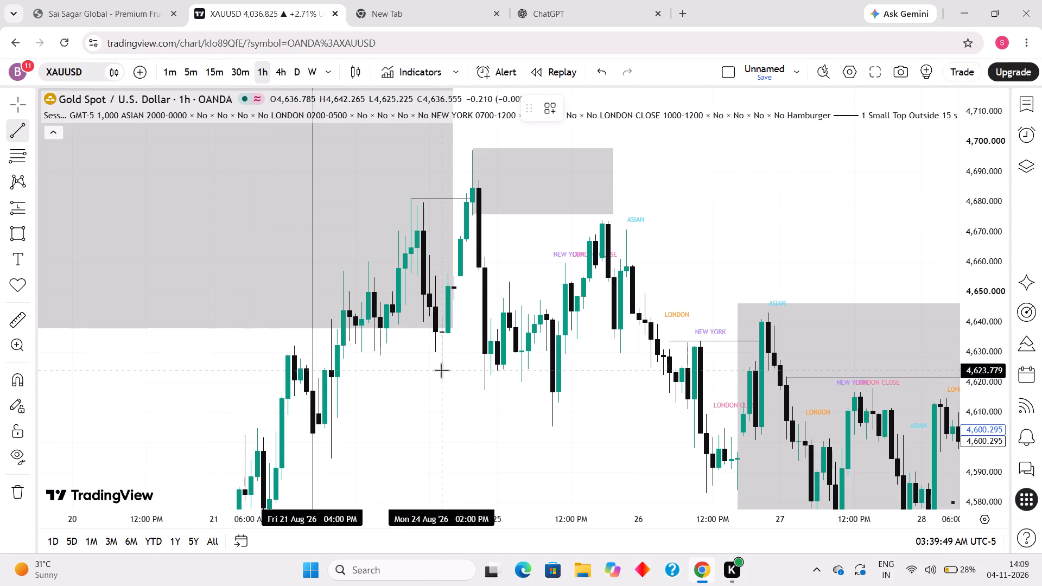
click(440, 366)
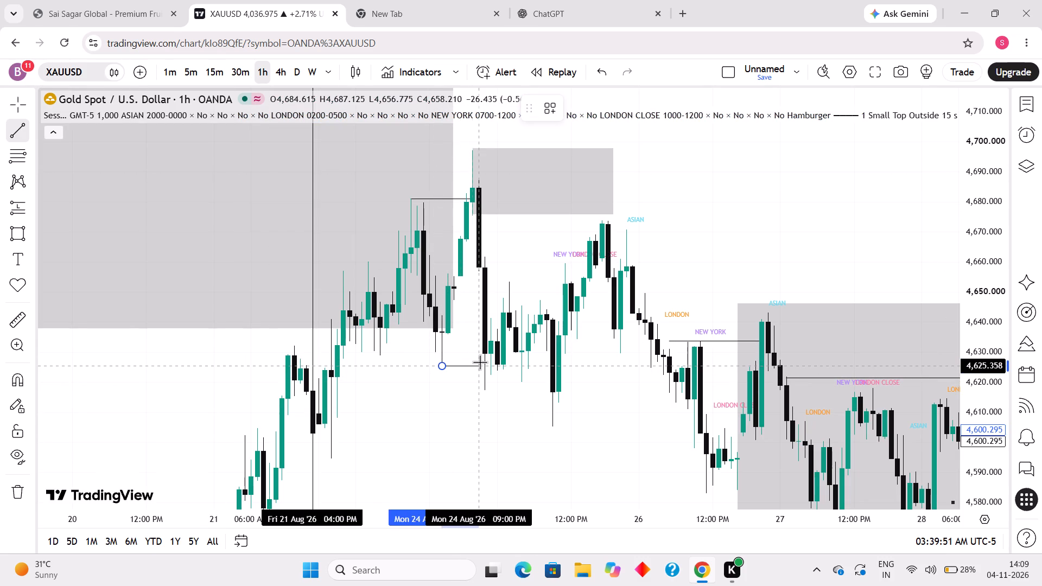
shift+click(481, 362)
click(526, 415)
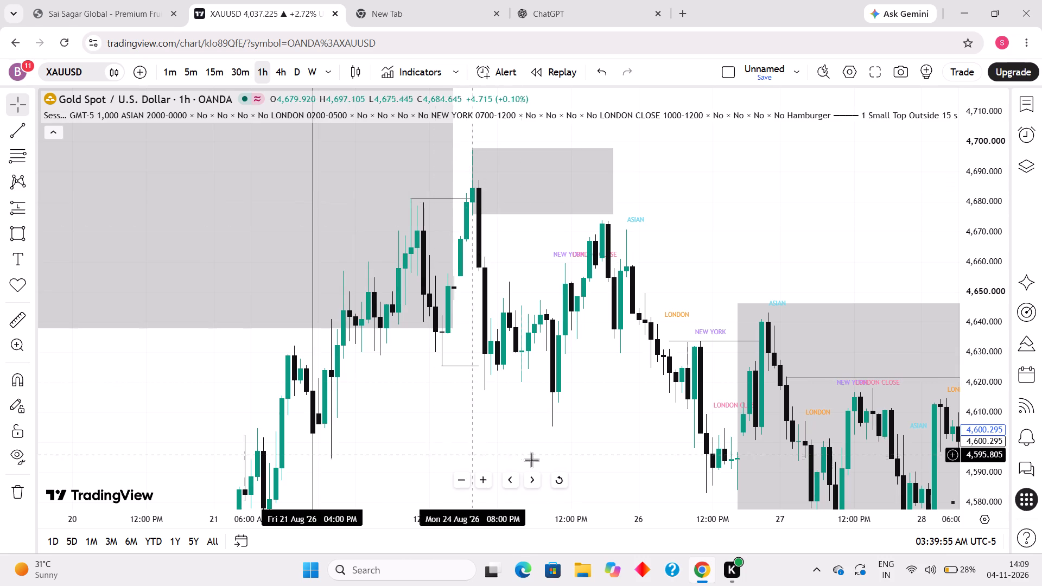
Place a short position from Tue 25 Aug '26 06:00 PM with entry about 4,660.6, stop about 4,675.0 and target about 4,626.6.
click(33, 206)
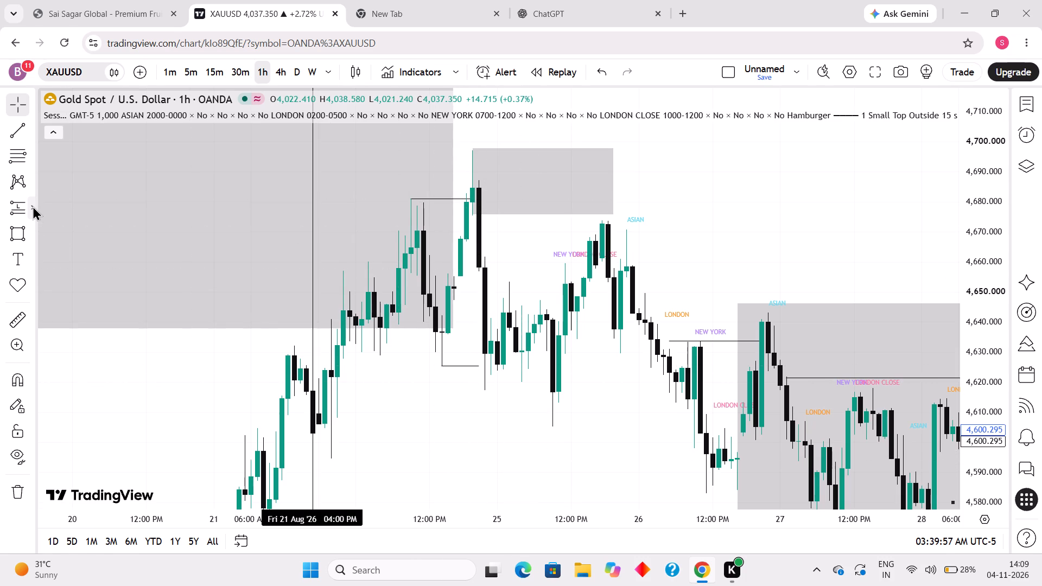
click(58, 218)
click(564, 214)
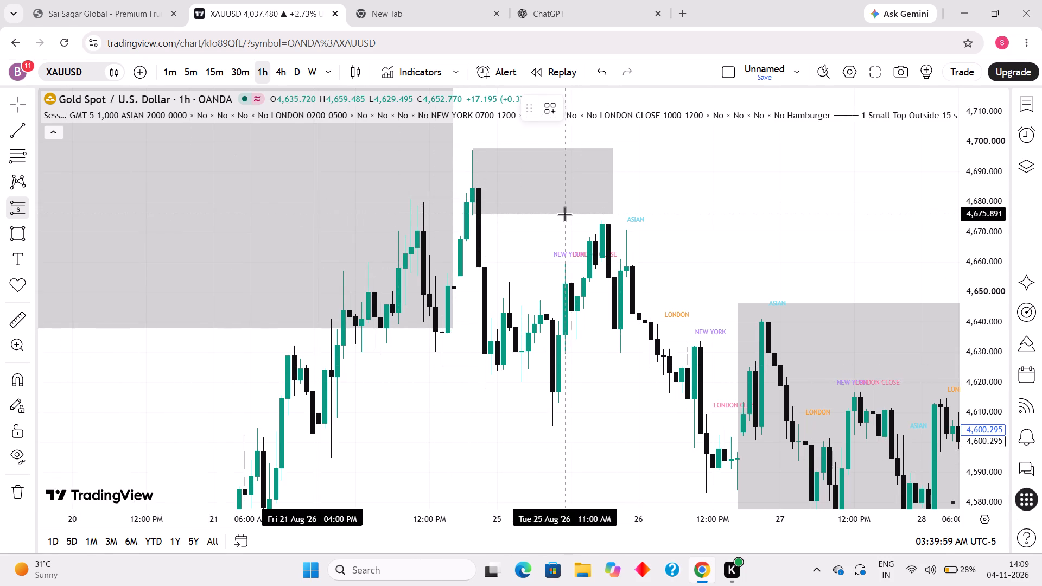
drag(705, 216, 645, 217)
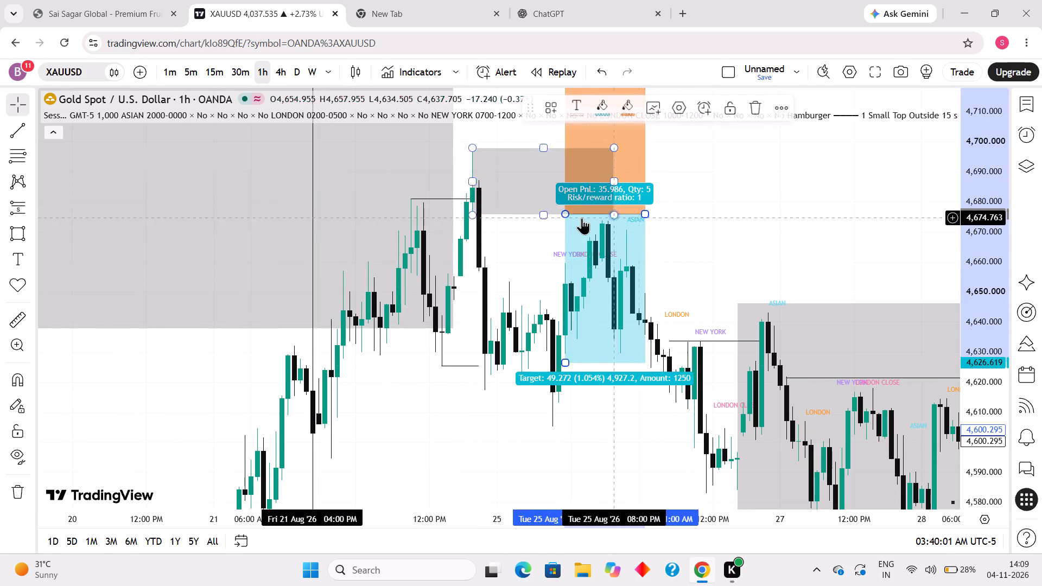
drag(562, 214, 562, 222)
drag(537, 220, 529, 290)
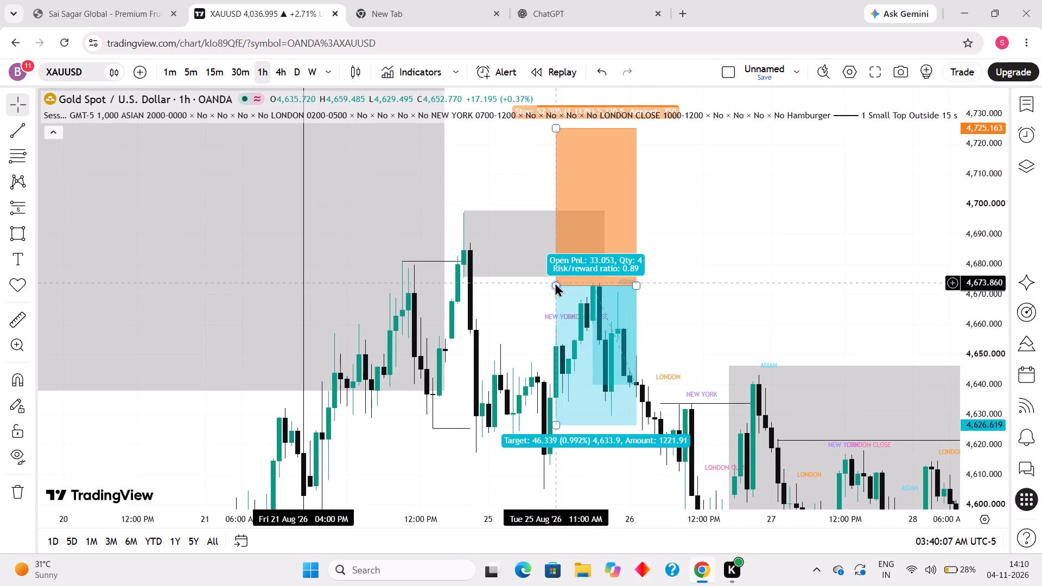
drag(555, 282, 594, 322)
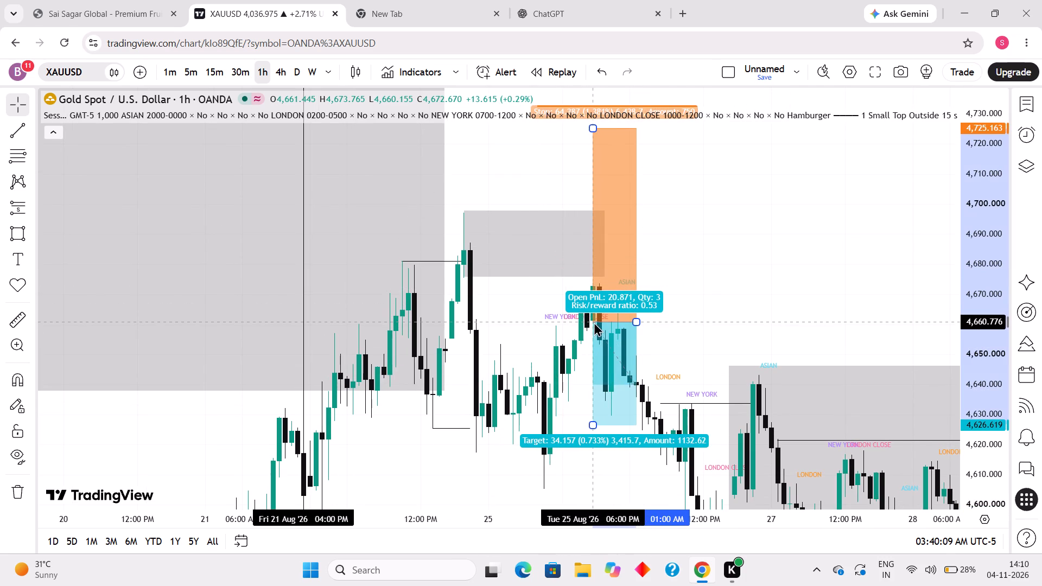
drag(594, 322, 594, 322)
drag(589, 133, 586, 179)
drag(589, 170, 571, 320)
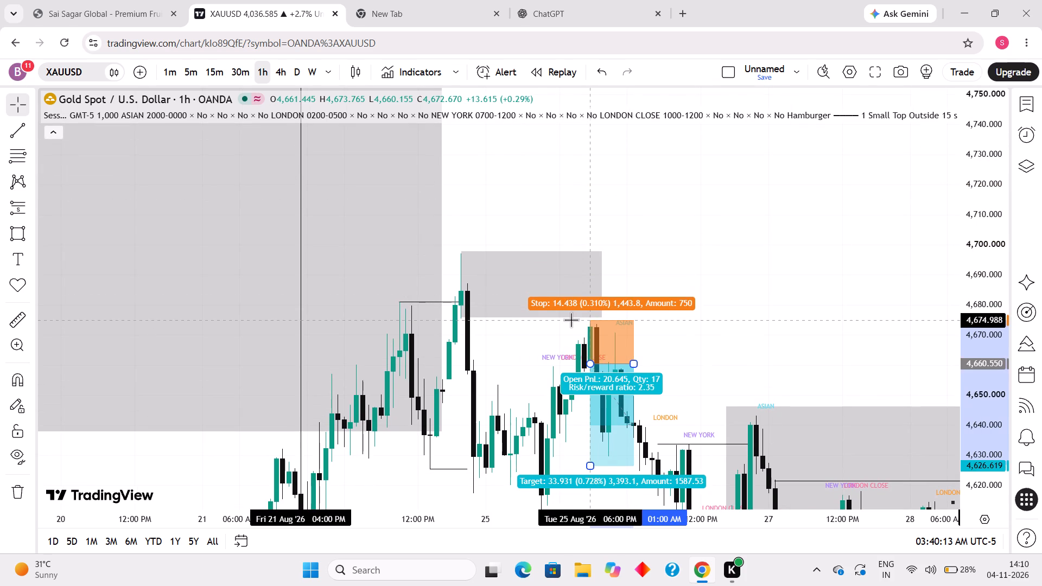
Extend the short position's end time further into Wed 26 Aug '26, past 01:00 AM.
drag(536, 381, 476, 184)
scroll(499, 210, down, 5)
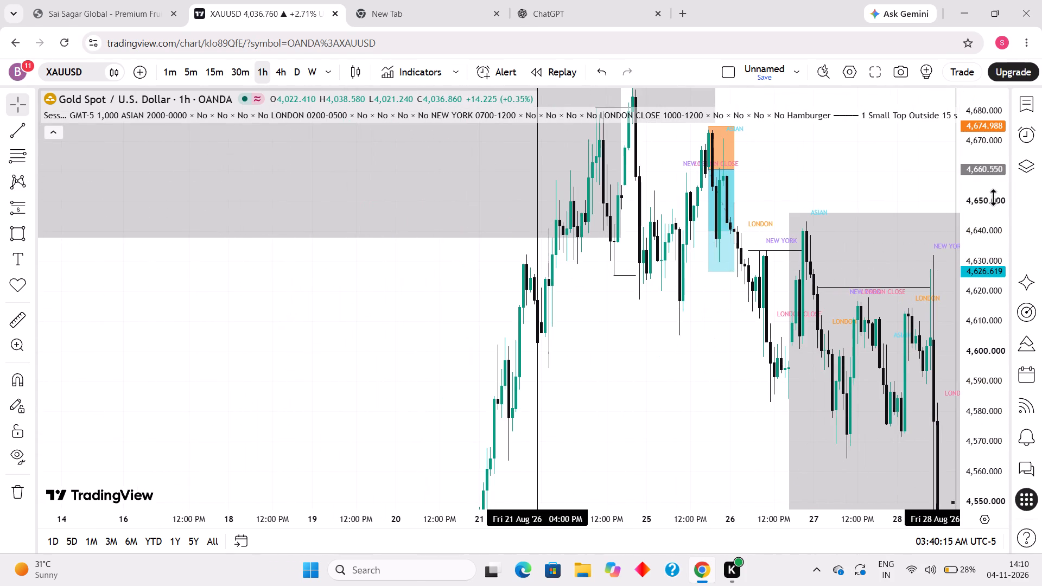
drag(992, 204, 867, 362)
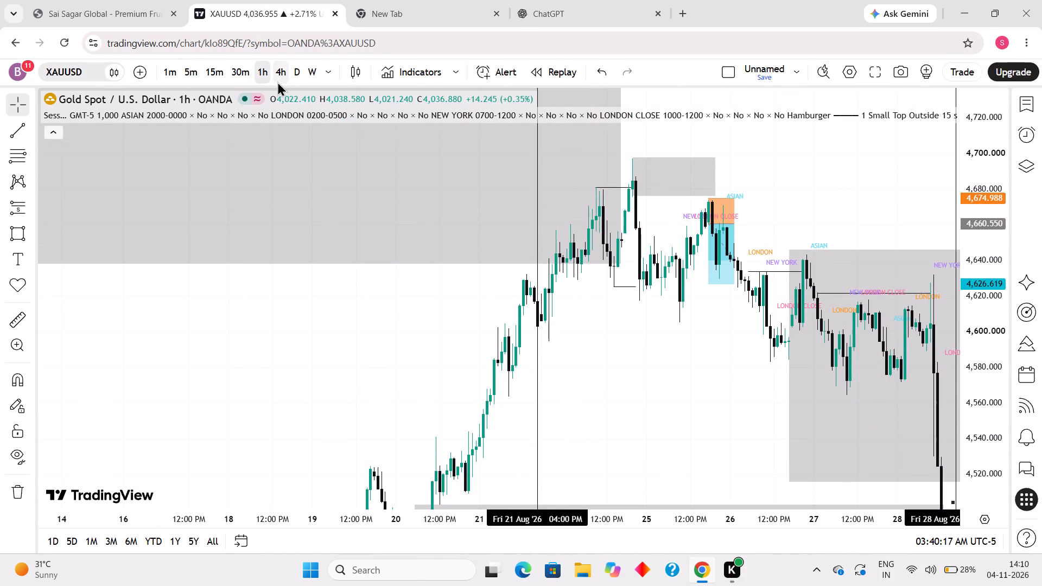
click(735, 230)
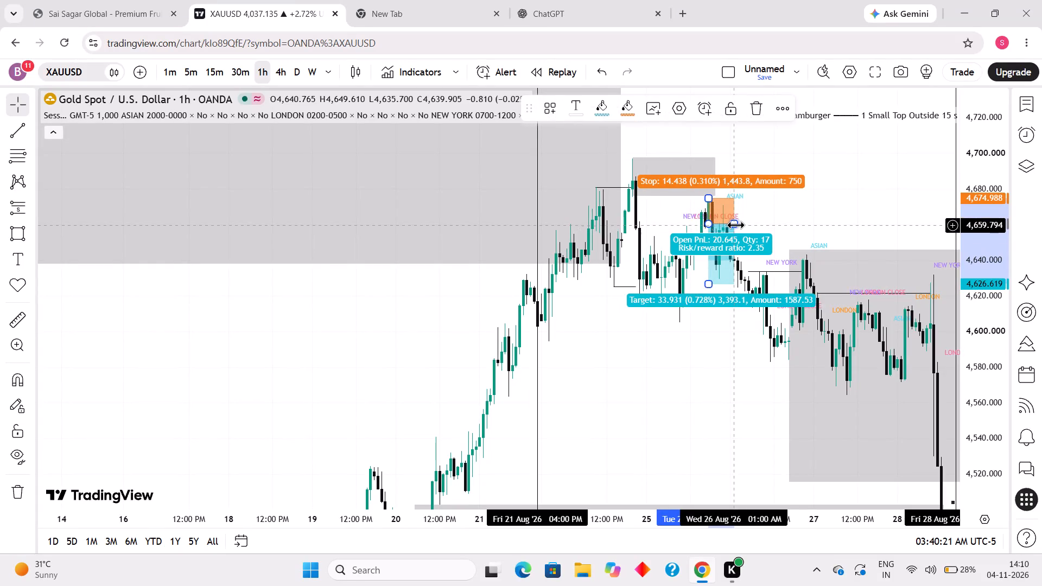
drag(735, 225, 757, 226)
click(726, 310)
On the 4-hour chart, lower the short position's target to about 4,563.9.
click(285, 72)
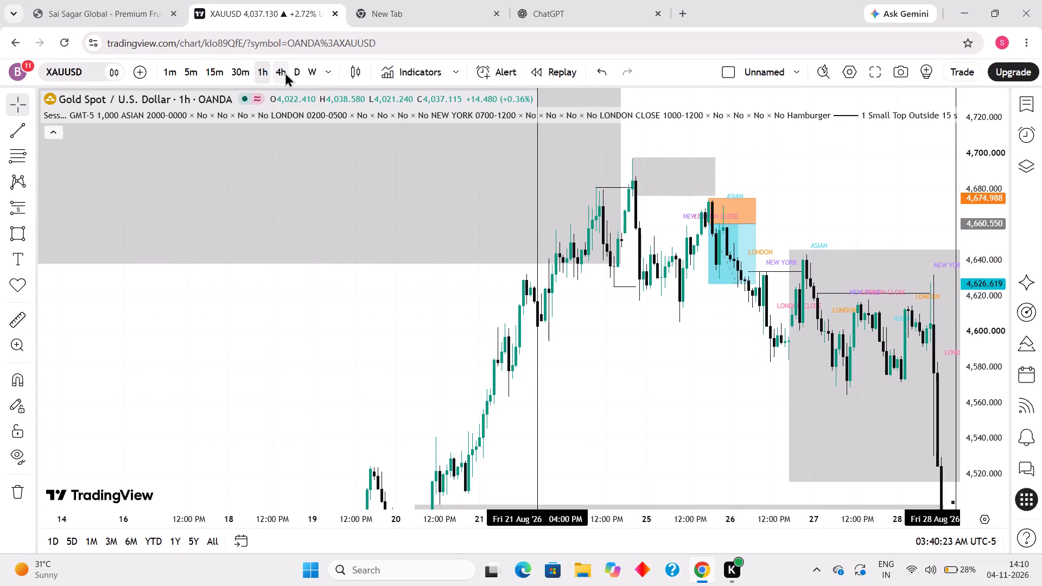
drag(732, 321, 439, 251)
scroll(437, 250, up, 7)
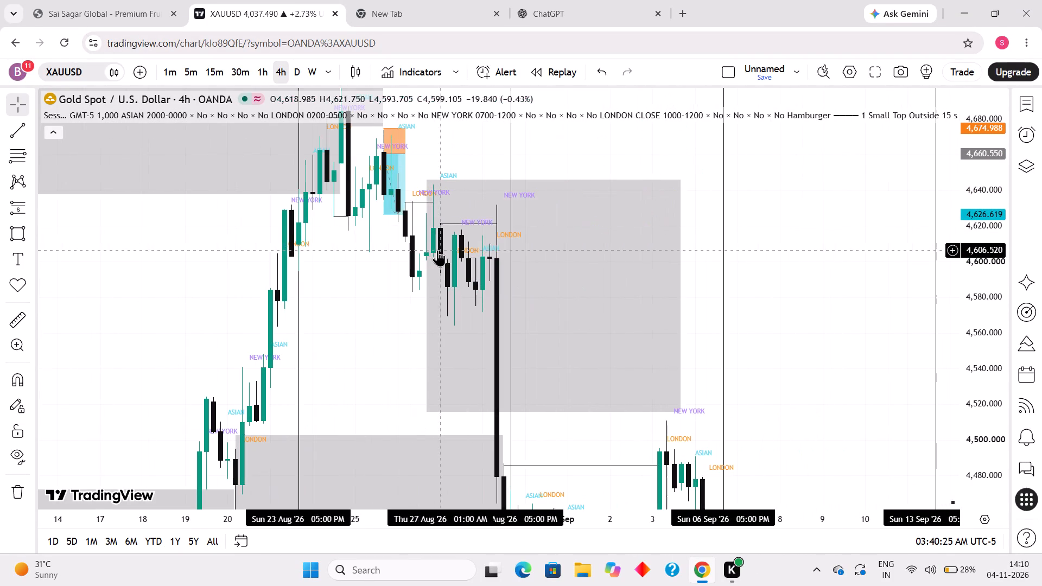
drag(386, 215, 385, 295)
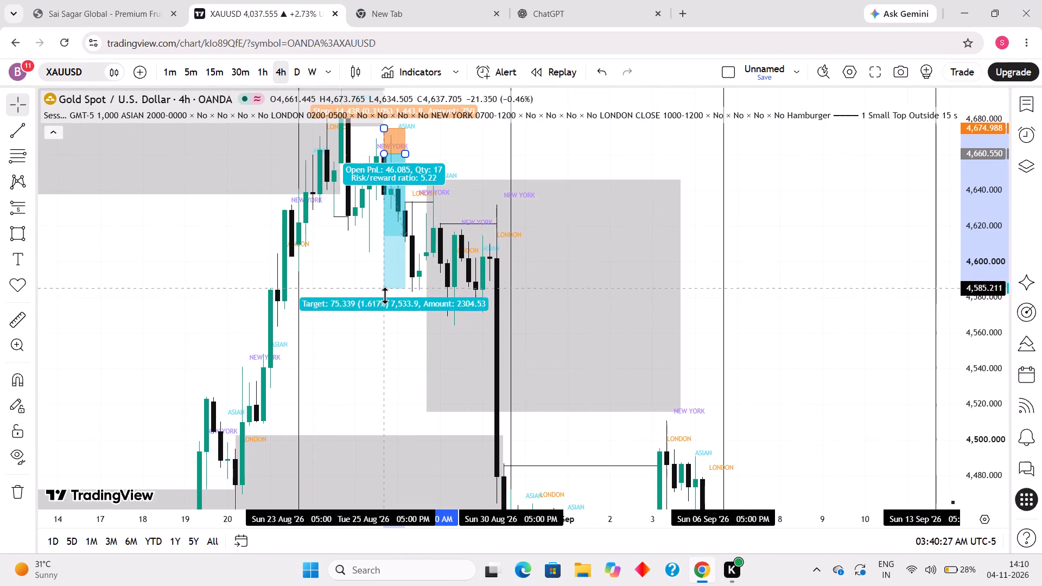
drag(385, 295, 387, 326)
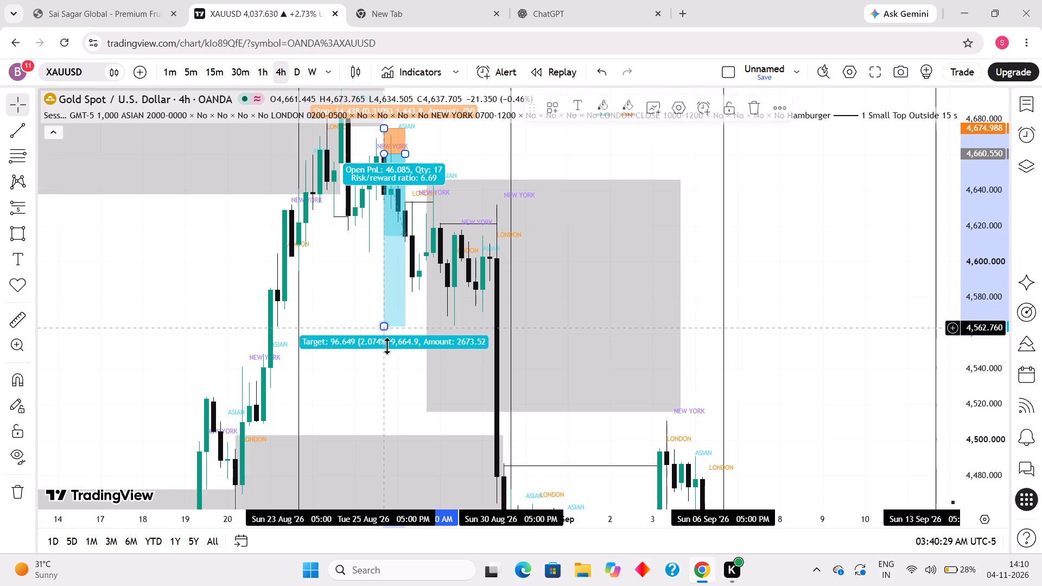
Examine the 4-hour price action around the short position, shaded zones and weekly vertical lines from 23 Aug to 6 Sep '26.
drag(388, 368, 716, 387)
scroll(566, 372, up, 4)
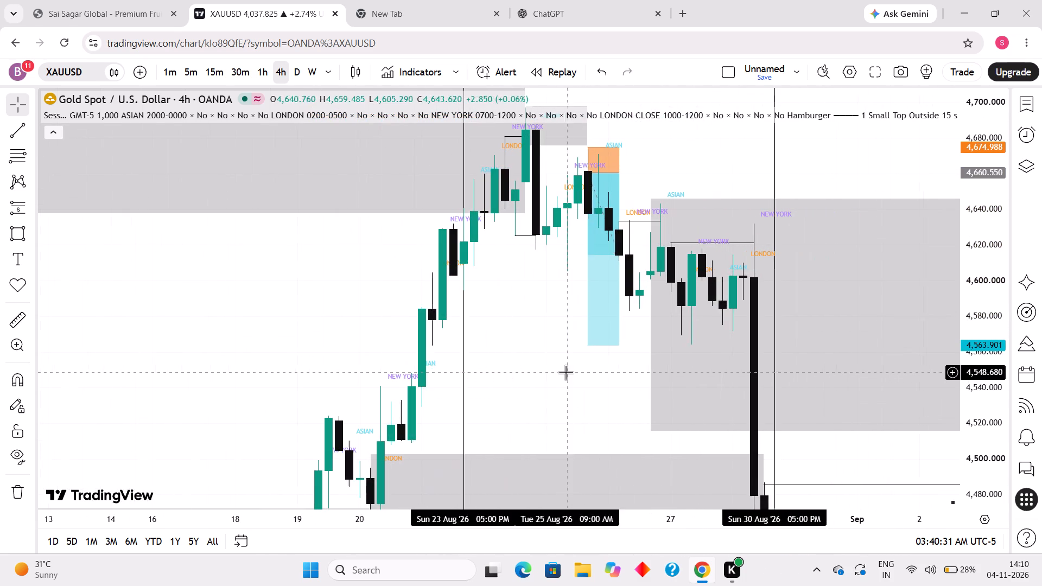
scroll(414, 337, up, 2)
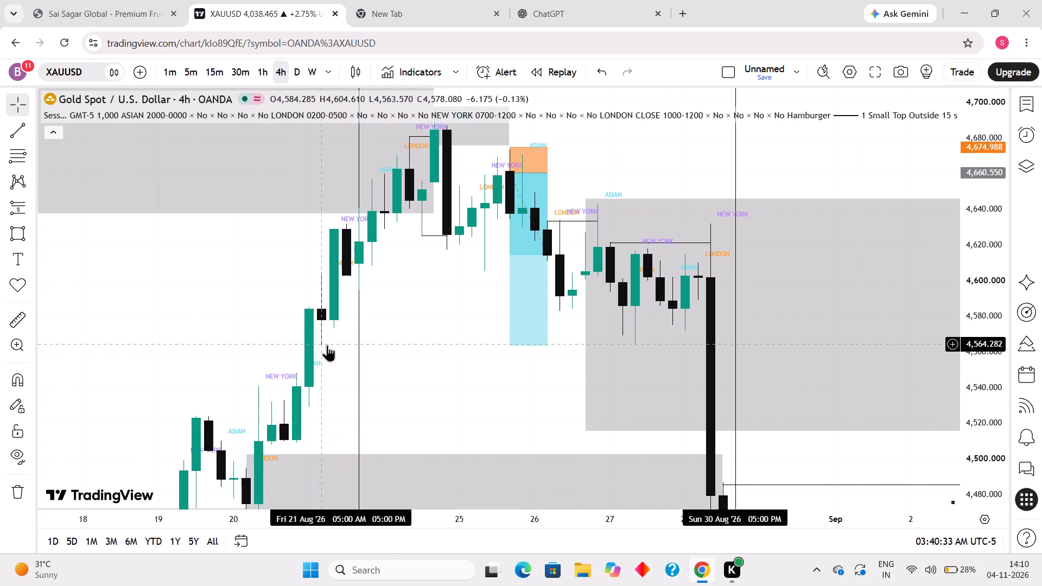
drag(430, 344, 433, 411)
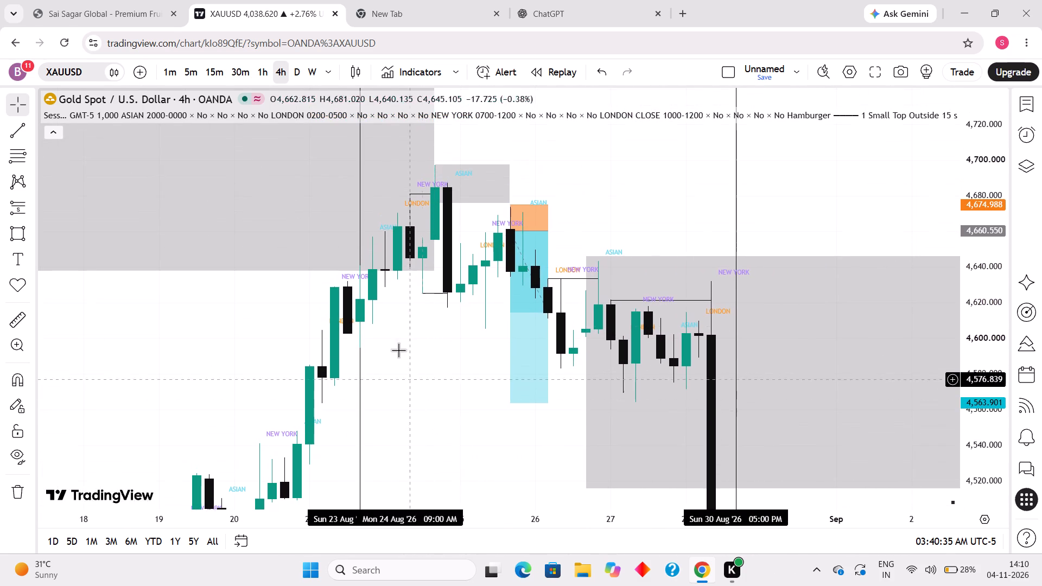
scroll(375, 302, up, 1)
drag(382, 329, 302, 301)
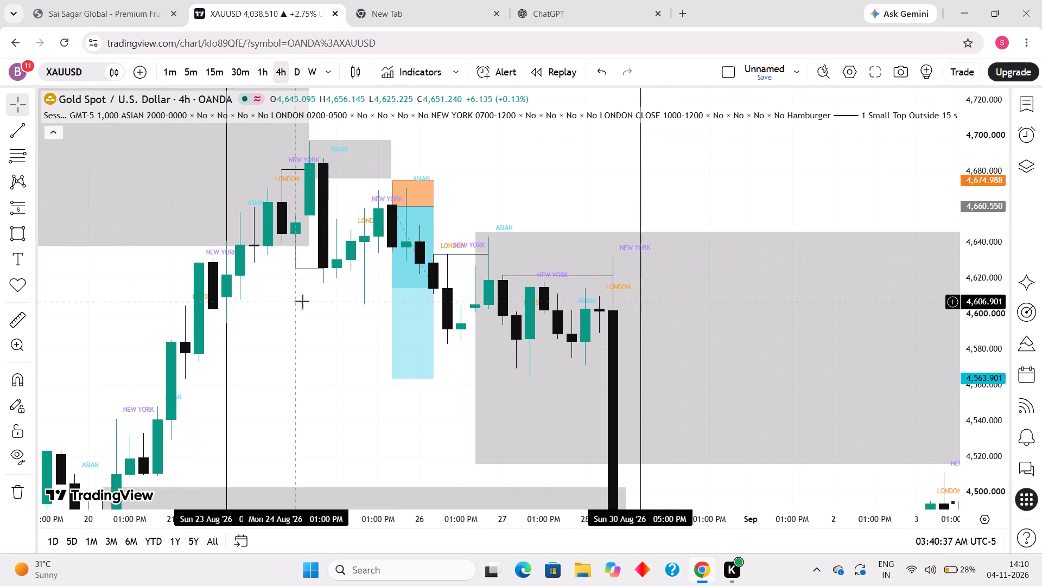
scroll(301, 301, down, 4)
drag(545, 390, 386, 323)
scroll(382, 317, down, 1)
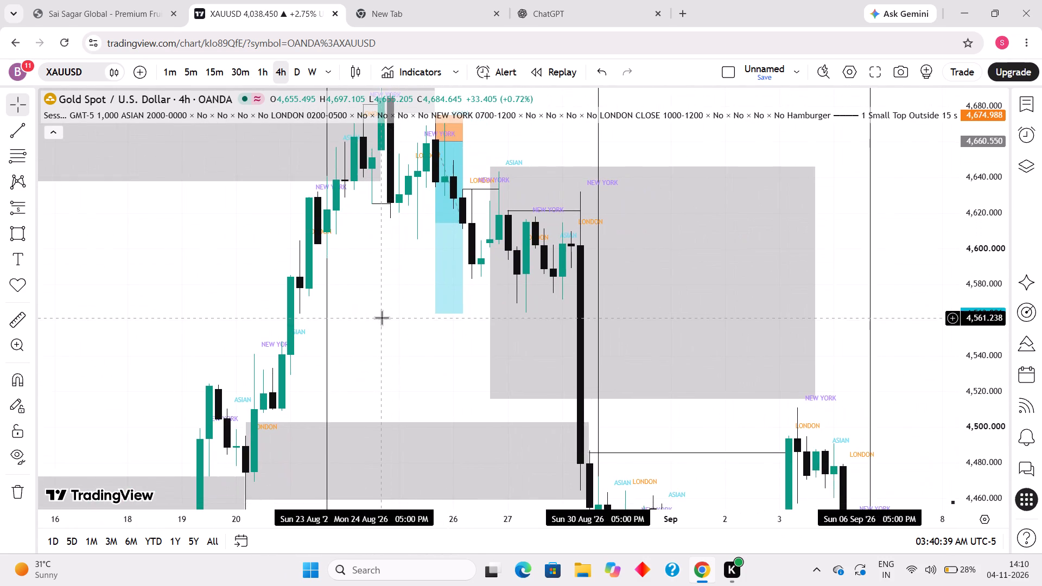
scroll(382, 317, down, 2)
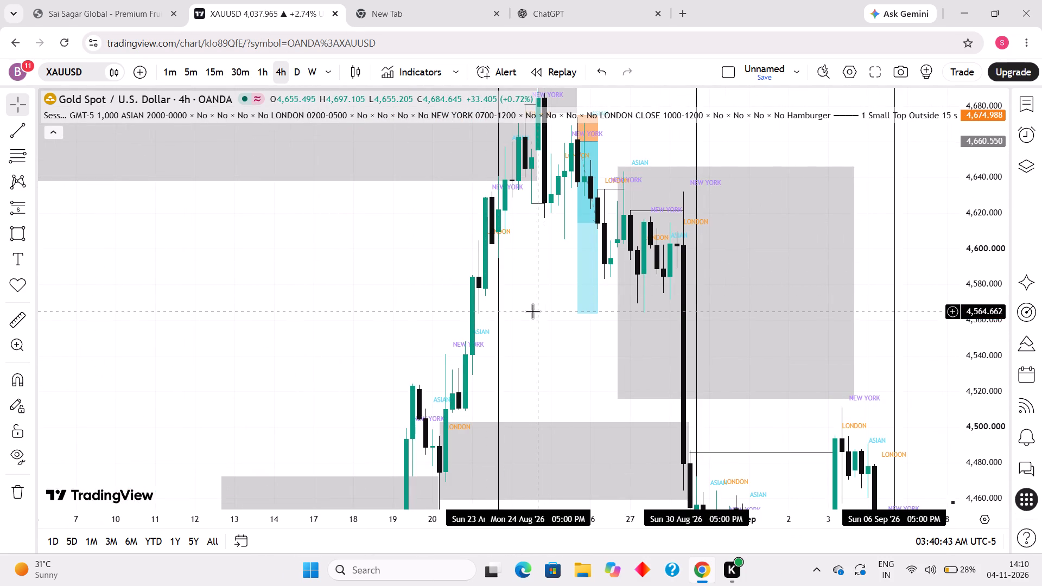
On the daily chart, examine the price action and shaded zones around the Mon 24 Aug '26 weekly vertical line.
click(300, 74)
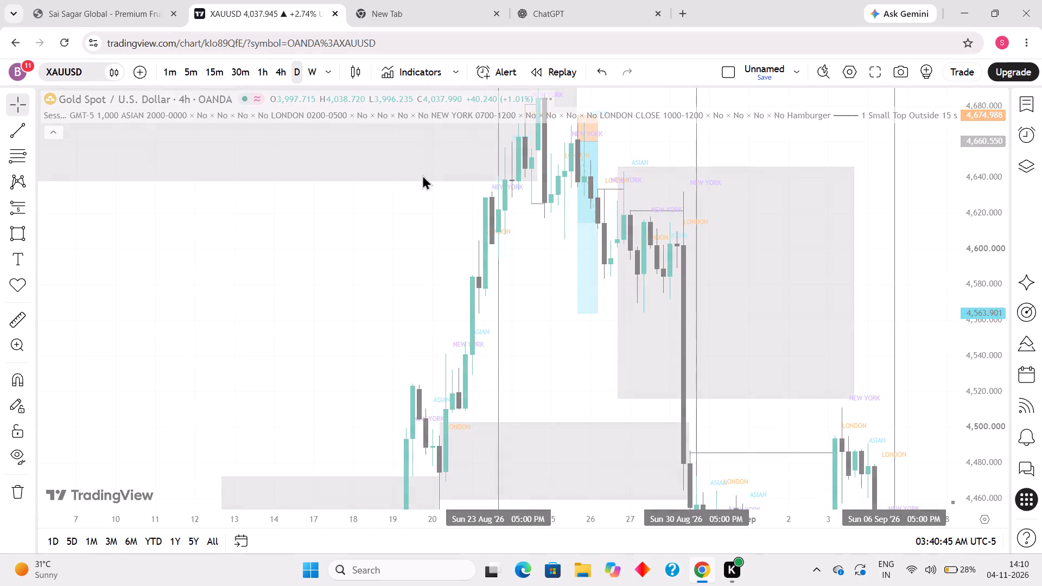
drag(852, 337, 538, 294)
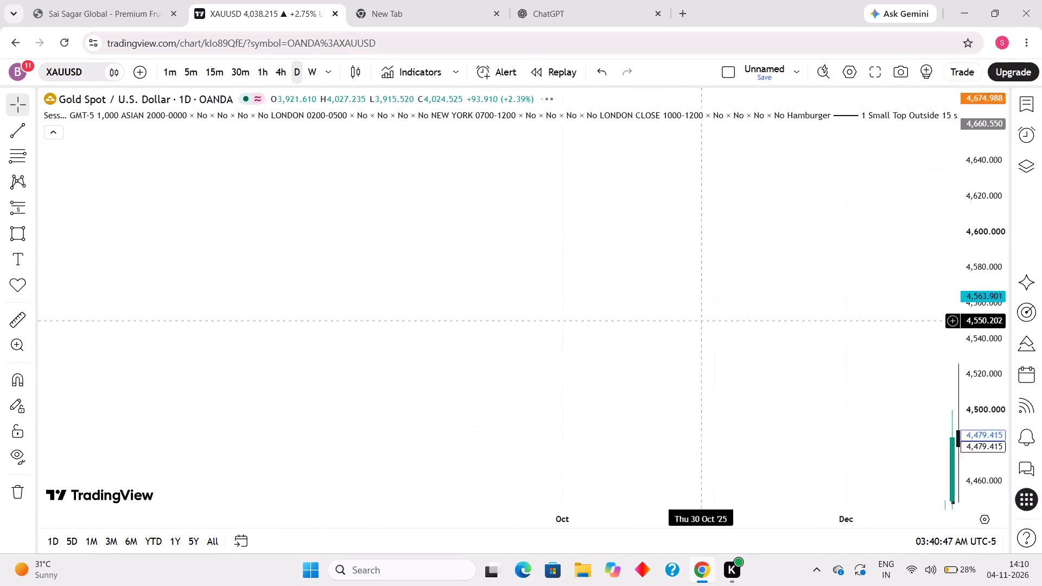
drag(538, 294, 351, 409)
drag(683, 209, 518, 489)
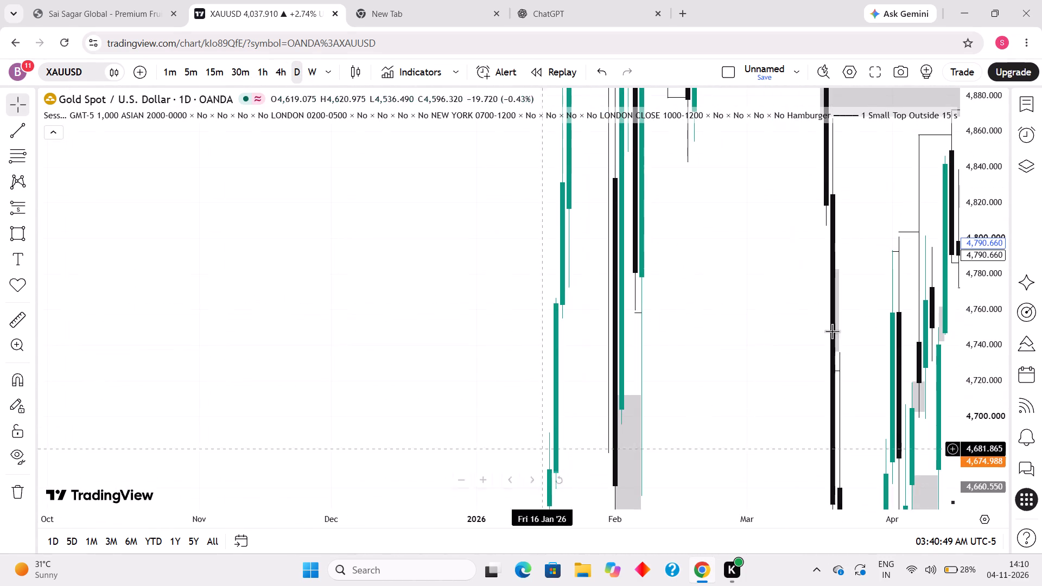
drag(973, 238, 979, 361)
drag(733, 323, 511, 372)
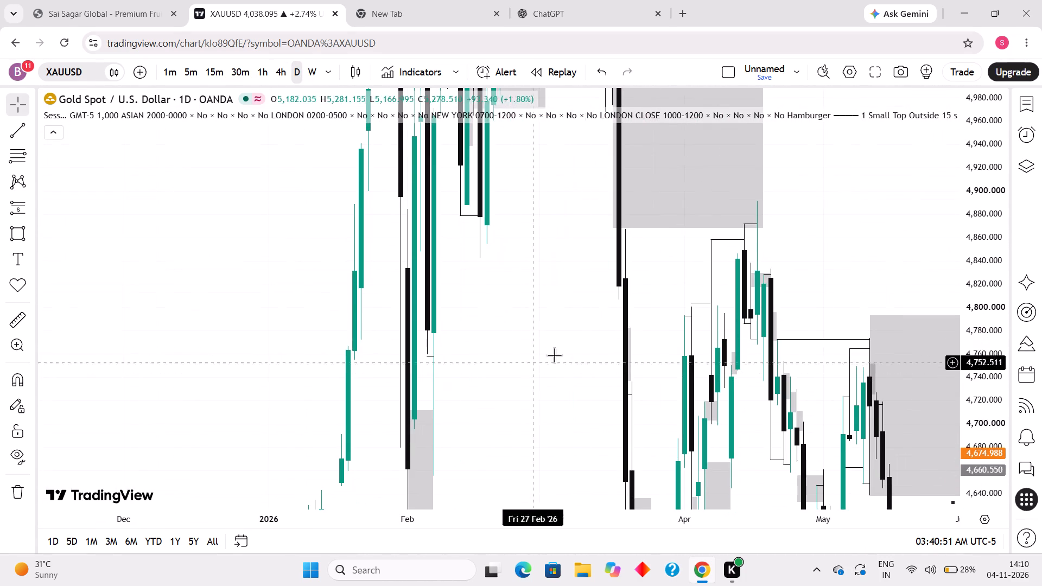
drag(887, 220, 736, 377)
drag(864, 322, 332, 381)
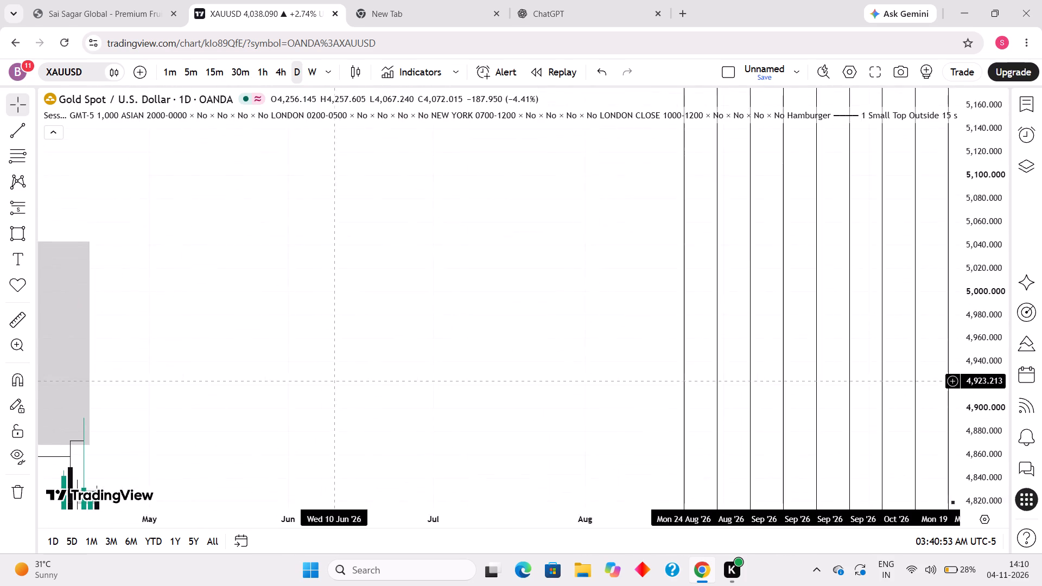
drag(332, 381, 250, 377)
drag(444, 182, 403, 495)
drag(434, 215, 482, 527)
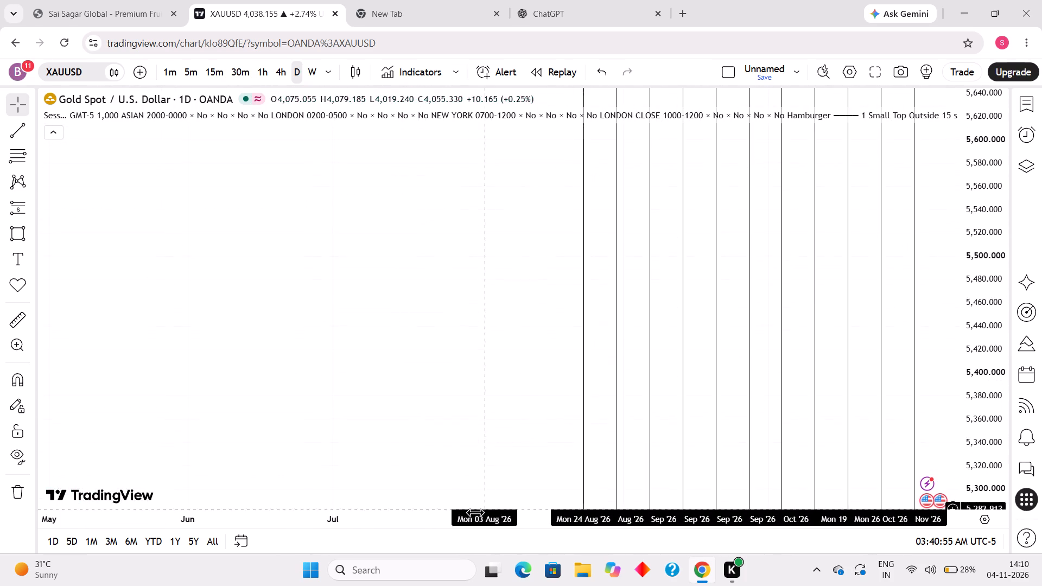
drag(530, 292, 377, 0)
drag(264, 429, 399, 143)
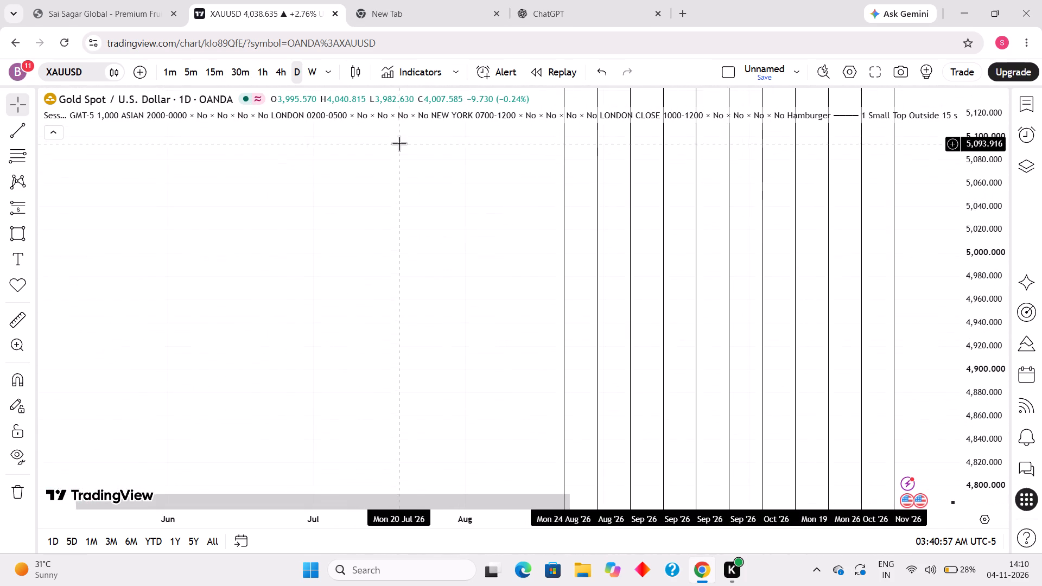
drag(982, 249, 933, 547)
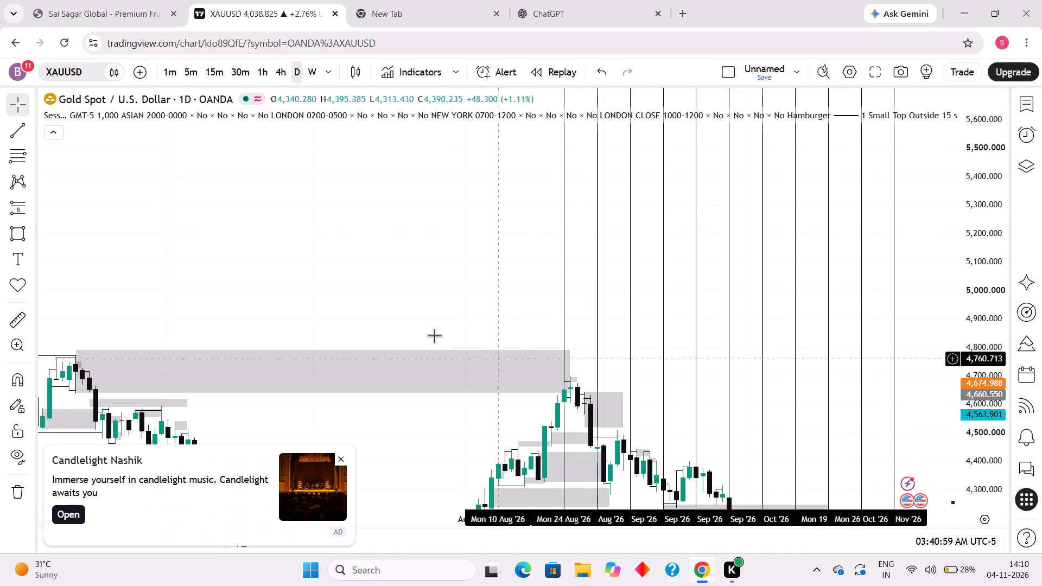
drag(410, 322, 554, 138)
drag(980, 409, 884, 195)
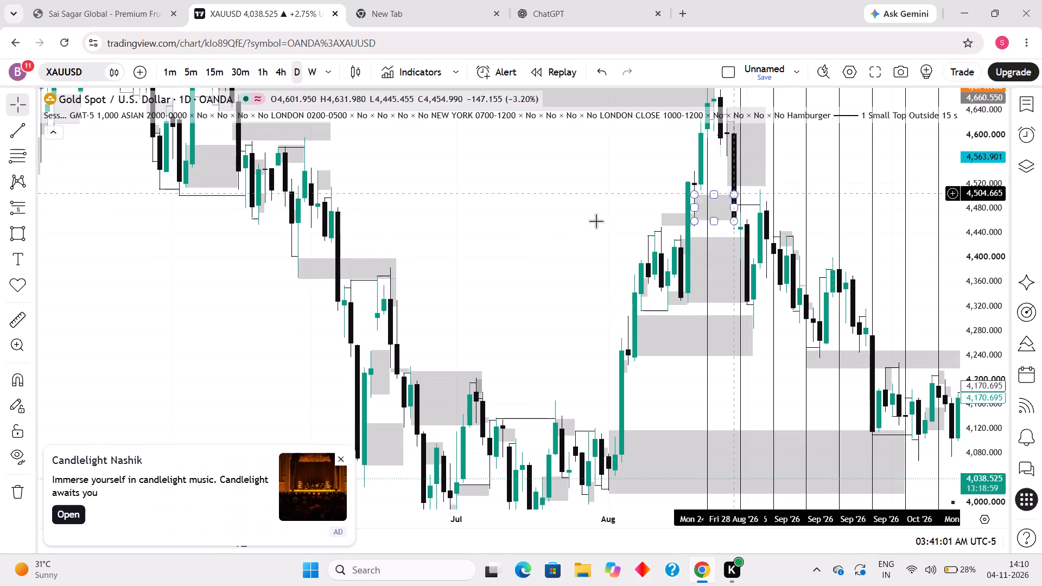
scroll(511, 237, up, 4)
drag(402, 182, 504, 381)
scroll(433, 347, up, 4)
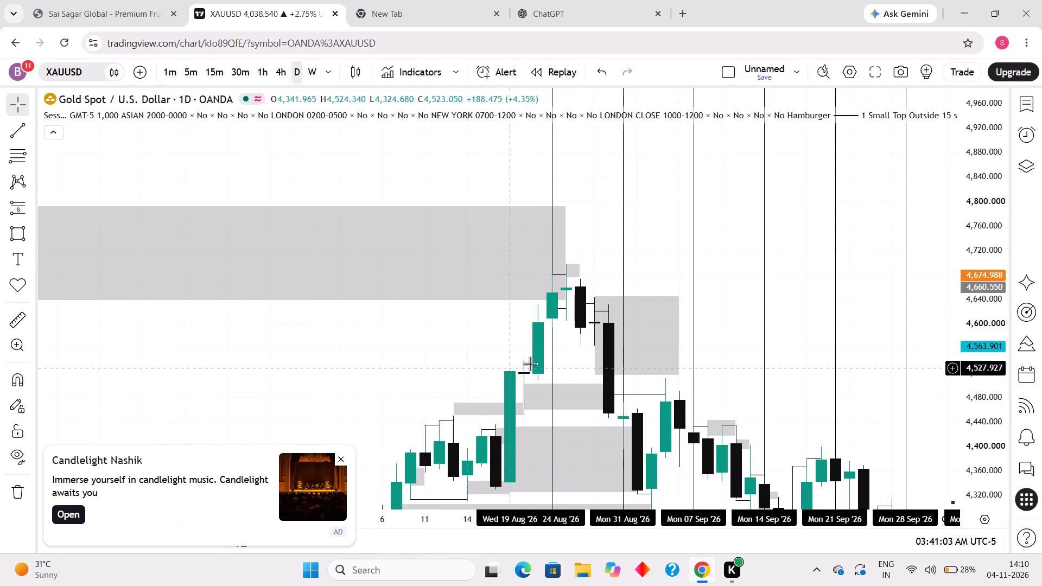
drag(571, 358, 550, 313)
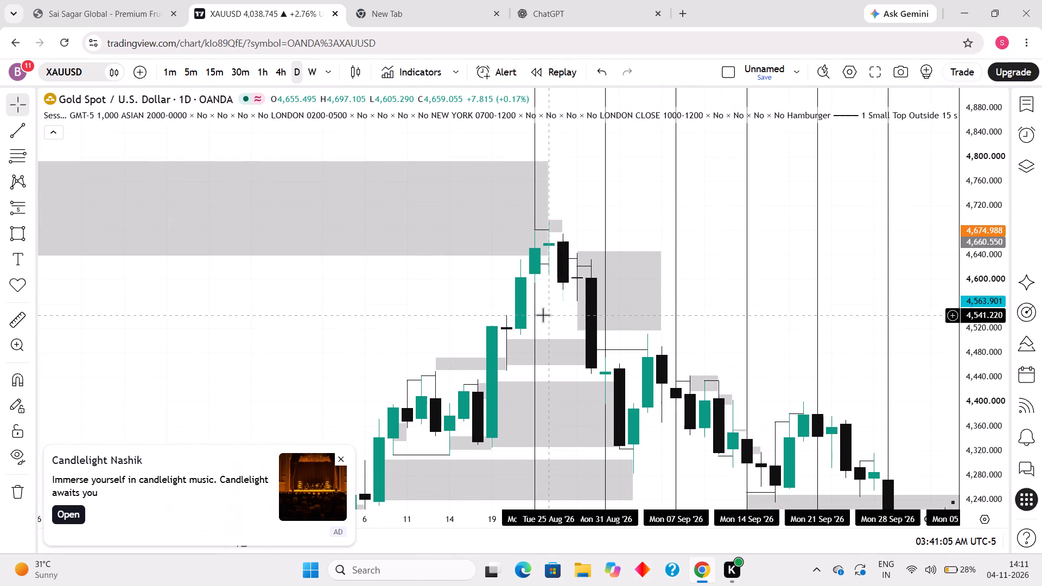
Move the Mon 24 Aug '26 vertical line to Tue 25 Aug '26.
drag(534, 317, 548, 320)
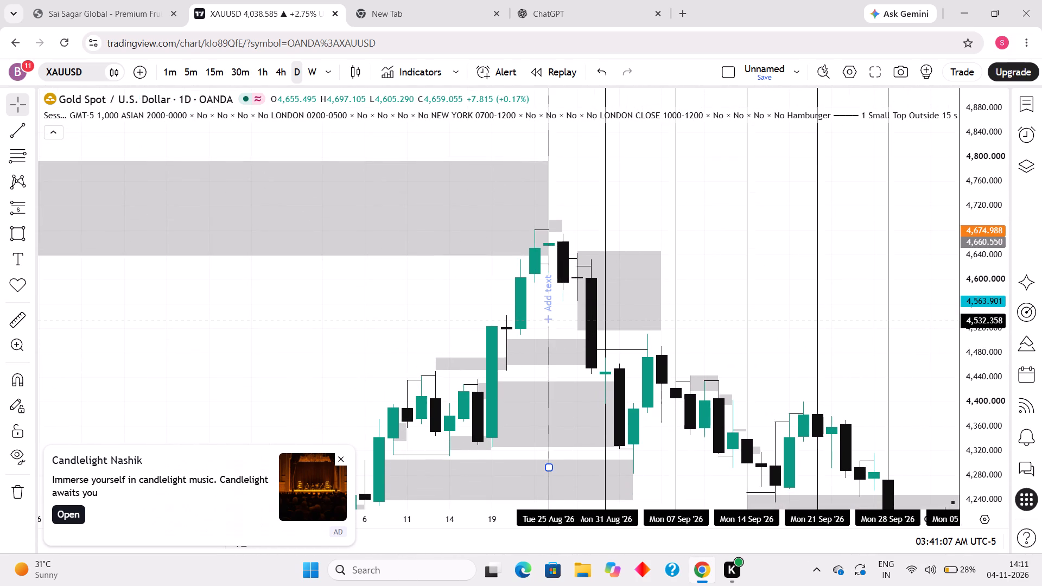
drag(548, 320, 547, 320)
Draw a shaded rectangle from Thu 20 Aug to Tue 25 Aug '26, spanning about 4,547 down to 4,516.
click(22, 228)
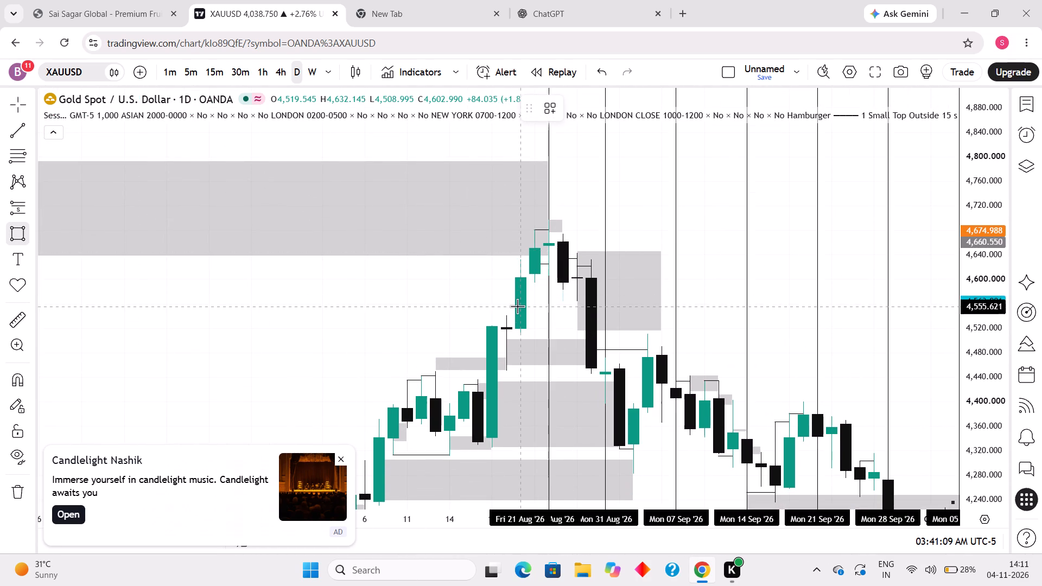
click(505, 311)
click(552, 330)
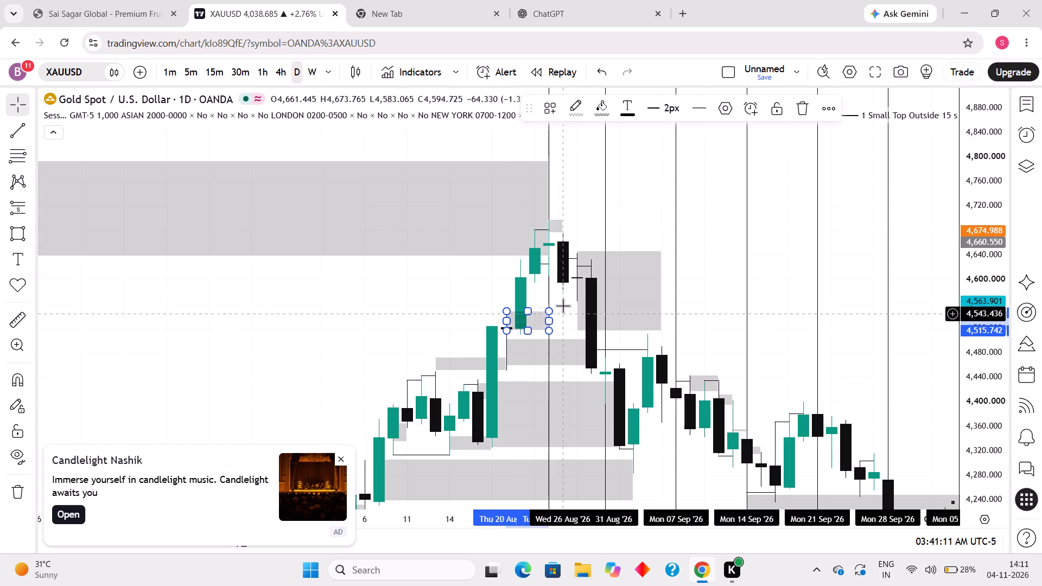
Move the vertical line at Tue 25 Aug '26 back to Thu 20 Aug '26.
drag(548, 377, 512, 371)
click(562, 318)
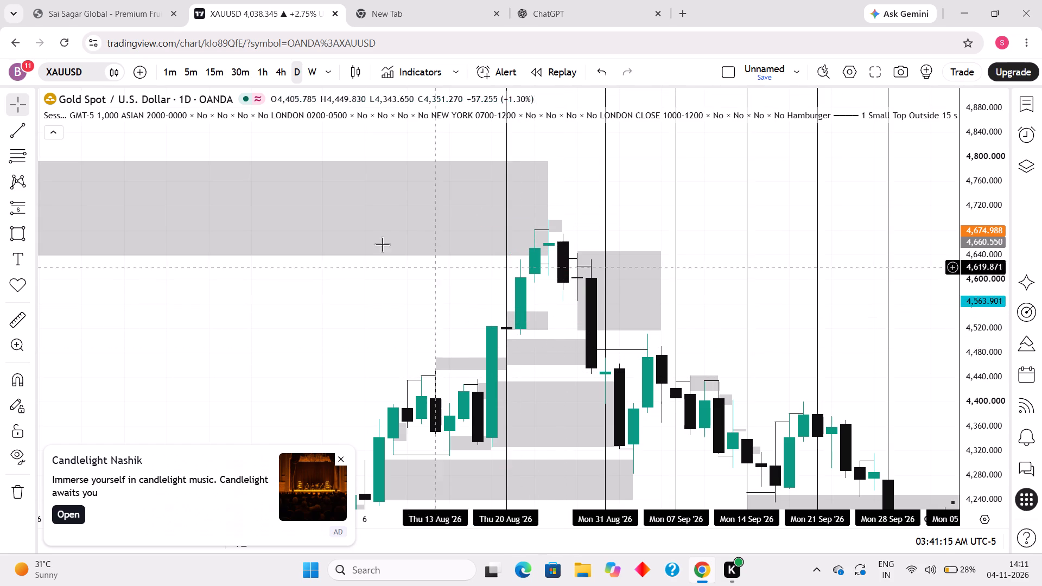
On the 15-minute chart, examine price action from 20 to 28 Aug '26 around the shaded zones and the short position.
click(223, 74)
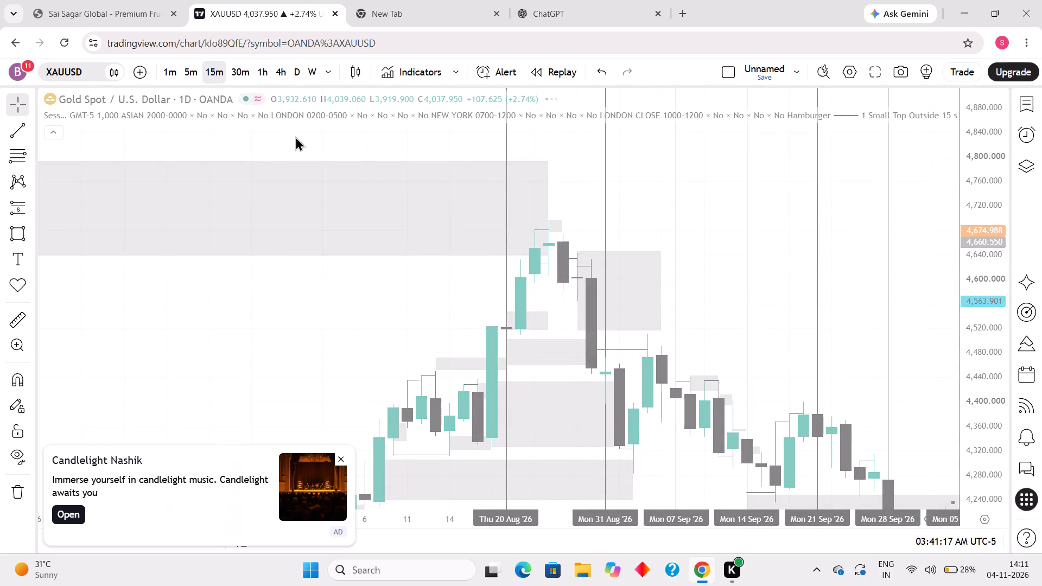
scroll(341, 198, down, 20)
scroll(341, 198, down, 3)
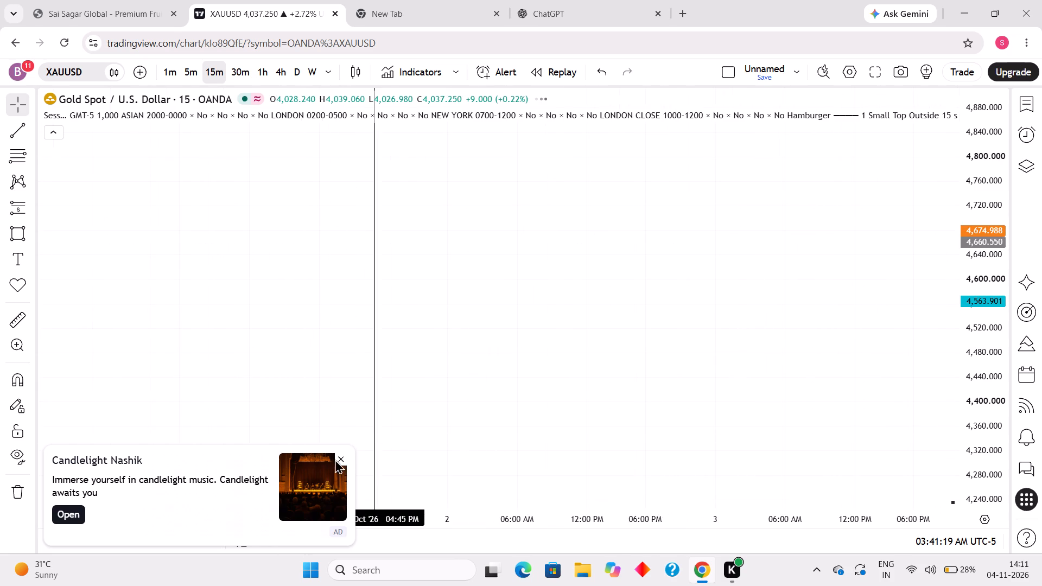
click(343, 456)
drag(381, 311, 1025, 301)
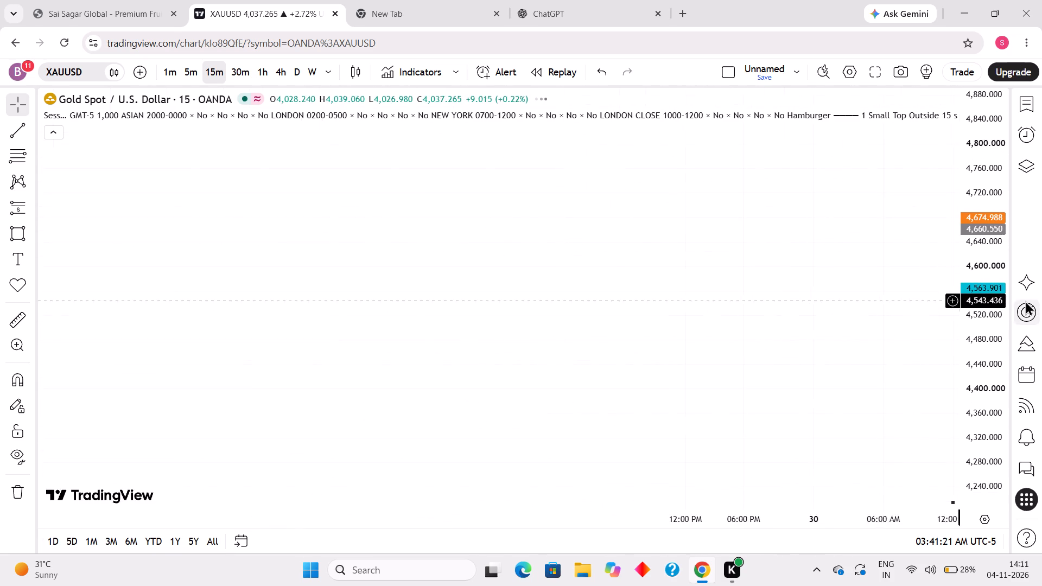
drag(346, 308, 981, 373)
drag(985, 251, 954, 534)
drag(600, 285, 646, 172)
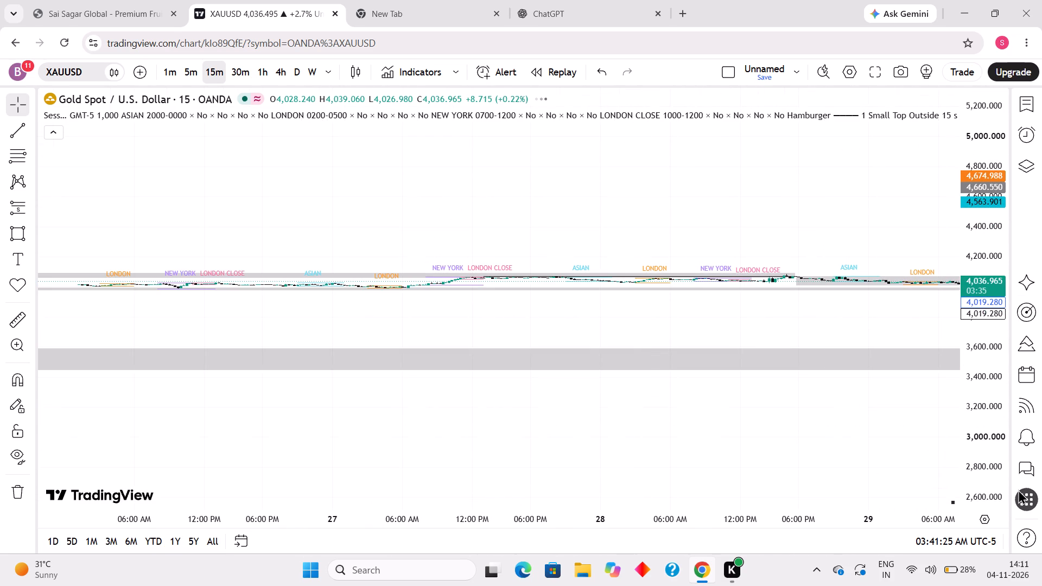
drag(997, 444, 728, 30)
scroll(611, 173, down, 20)
scroll(611, 173, down, 6)
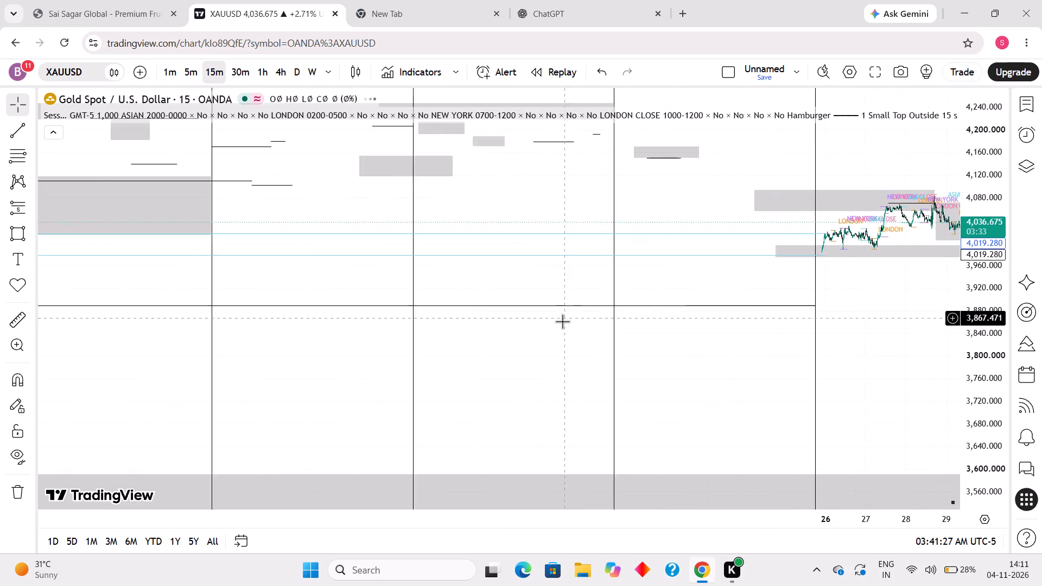
scroll(562, 321, down, 14)
drag(355, 372, 908, 578)
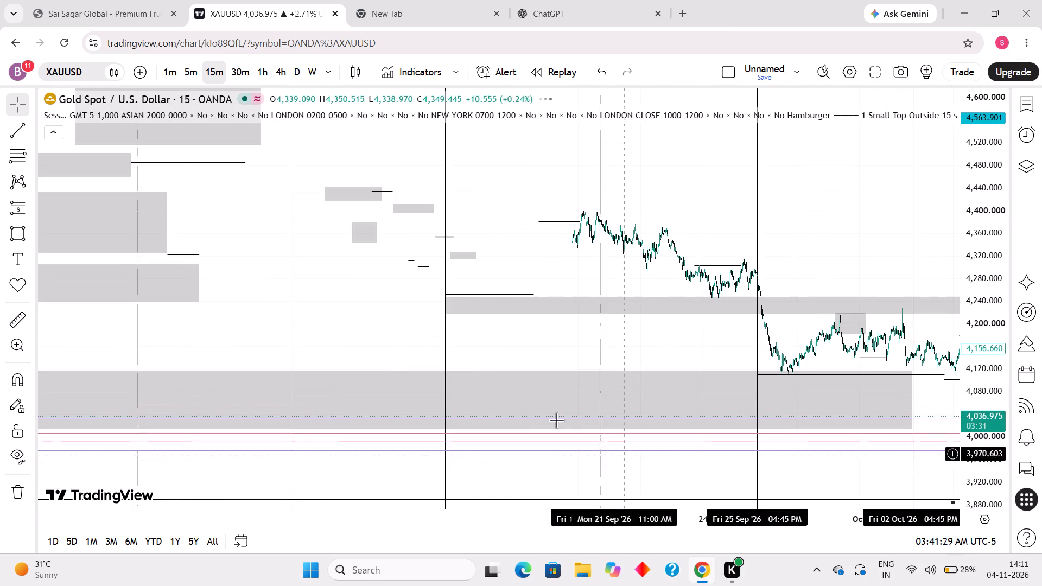
drag(389, 320, 848, 415)
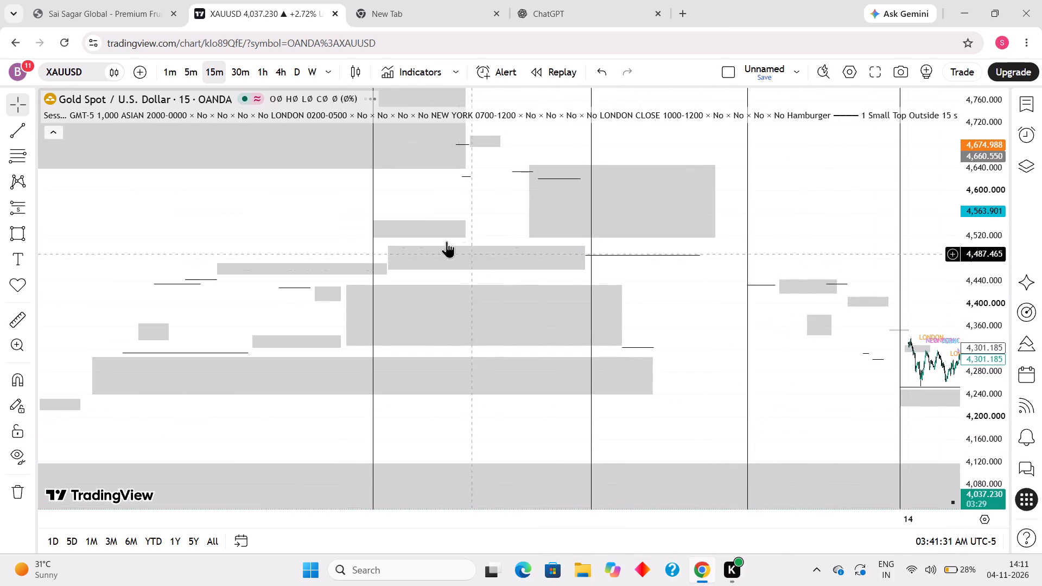
drag(414, 203, 776, 321)
scroll(710, 295, up, 11)
drag(977, 464, 872, 194)
scroll(609, 327, up, 6)
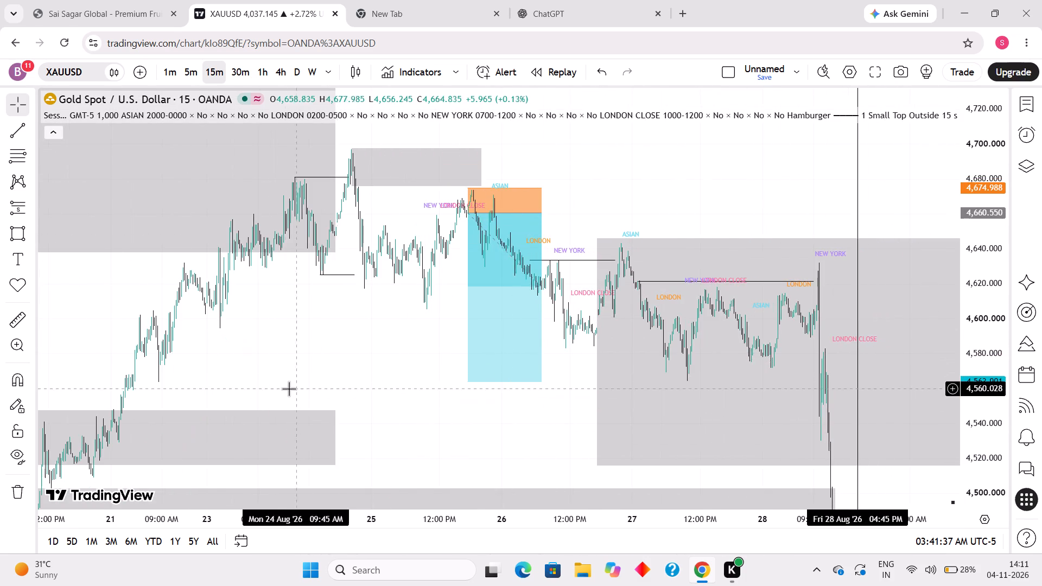
scroll(238, 386, up, 1)
drag(212, 378, 520, 280)
scroll(507, 284, down, 5)
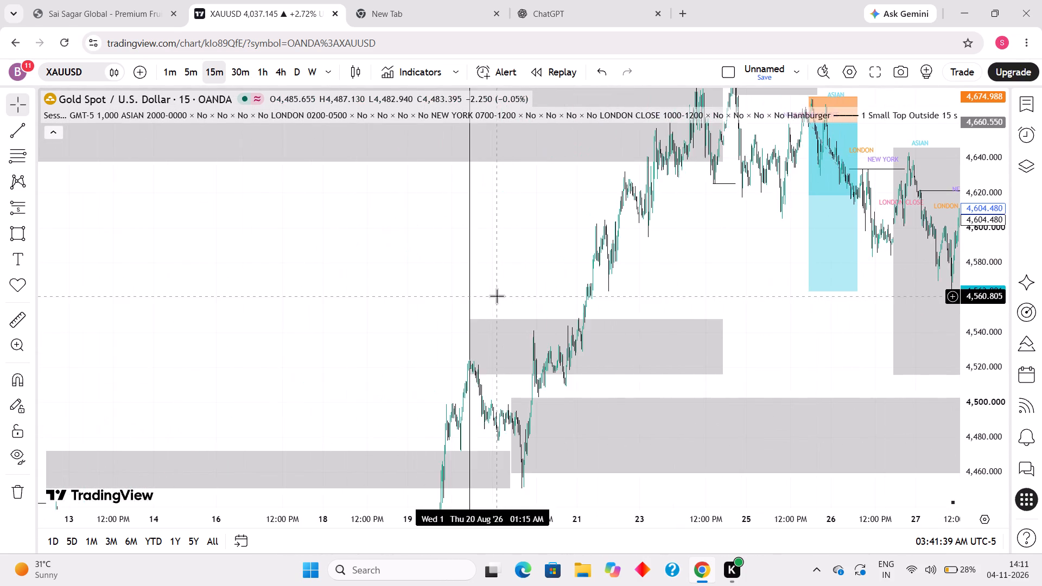
scroll(497, 296, up, 7)
drag(535, 269, 398, 386)
scroll(372, 380, up, 1)
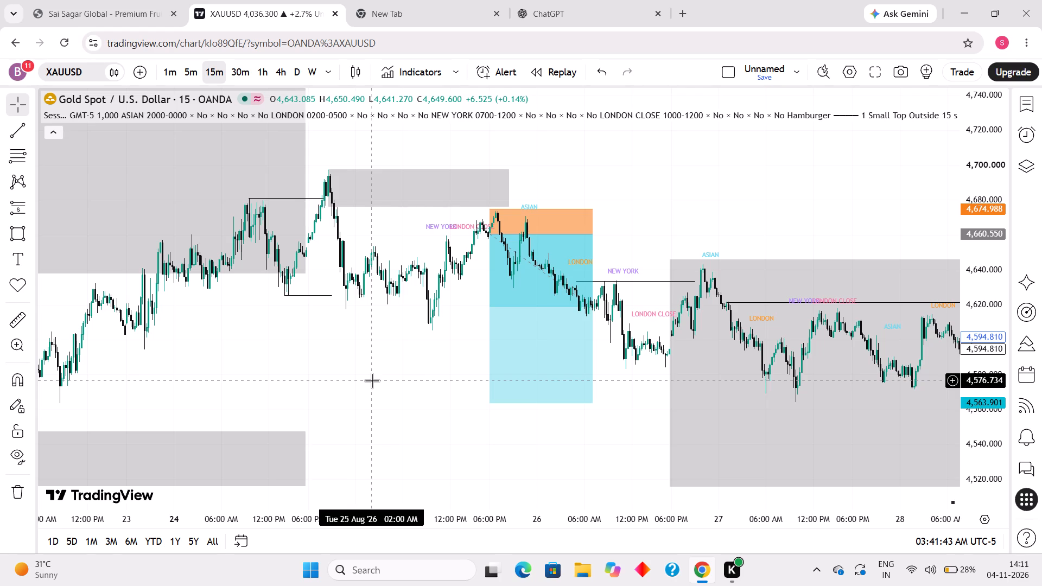
scroll(372, 380, up, 1)
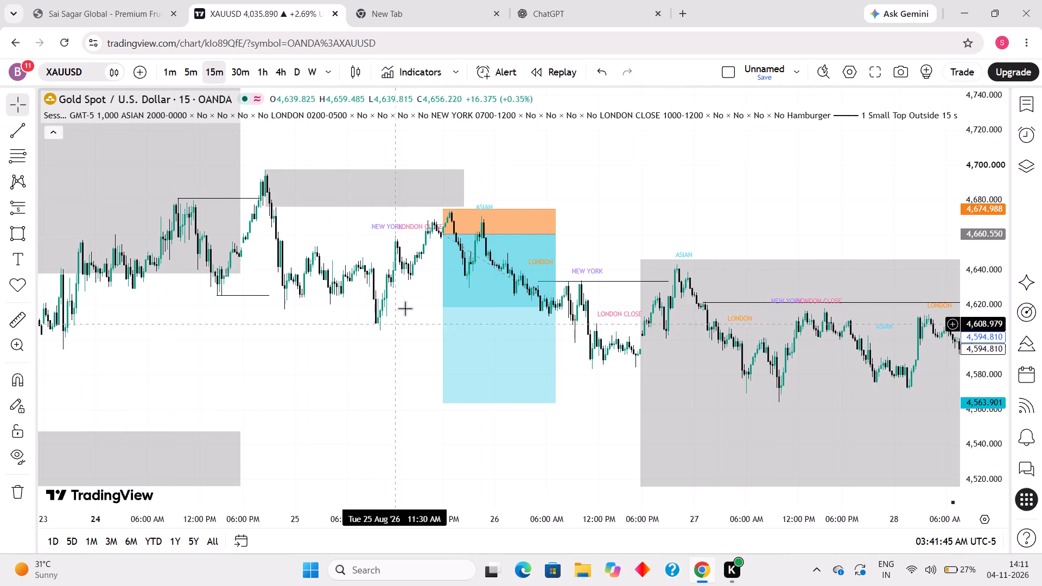
Reposition the short position to start about Tue 25 Aug '26 06:30 PM, with entry about 4,663.0, stop about 4,674.6 and target about 4,568.6.
drag(511, 277, 516, 288)
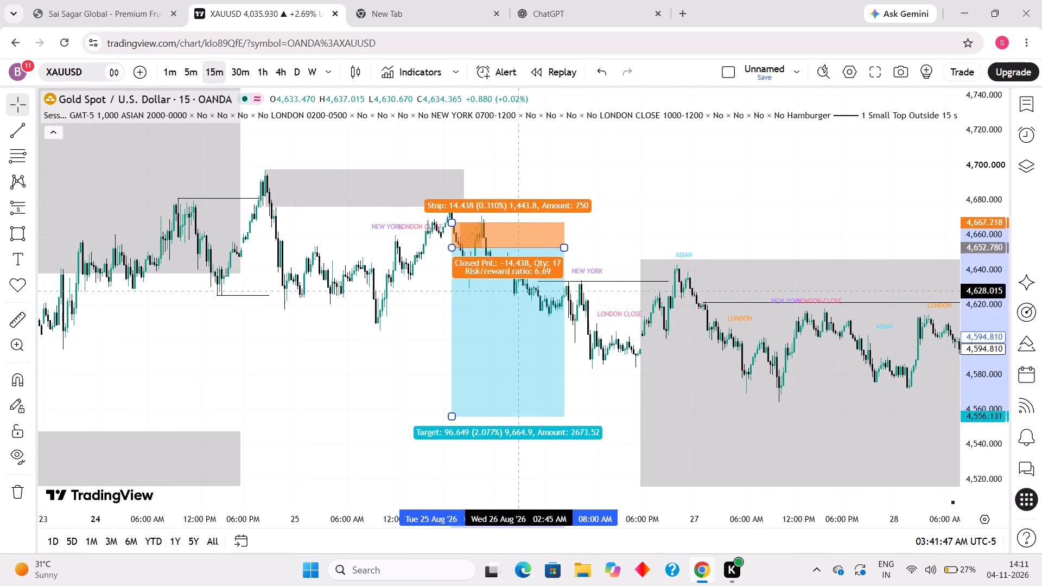
drag(516, 288, 518, 269)
drag(450, 205, 450, 209)
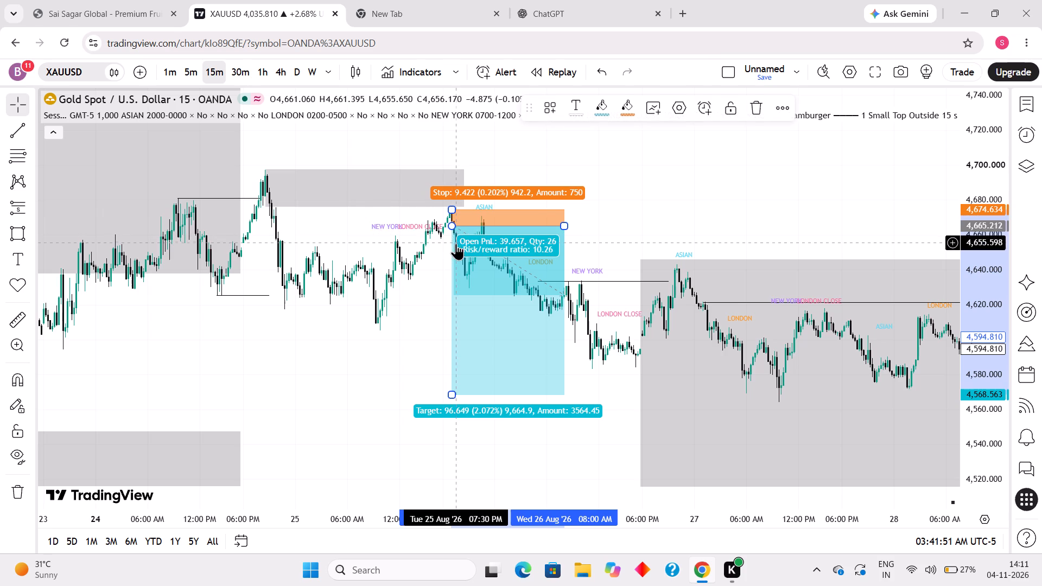
drag(454, 224, 449, 230)
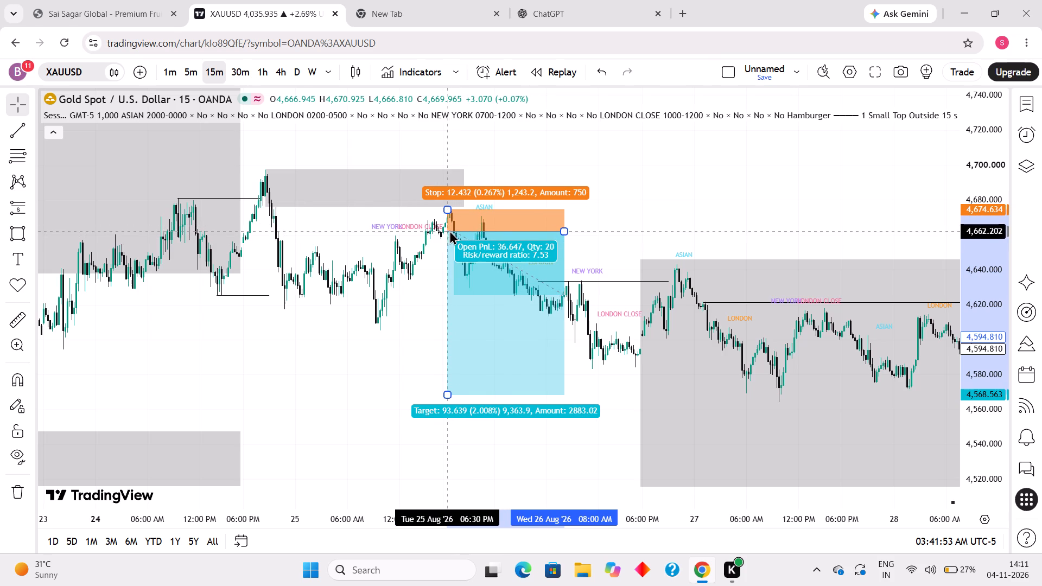
drag(449, 230, 449, 230)
click(421, 281)
Examine the 15-minute sessions following the short position's entry, through the Fri 28 Aug '26 vertical line.
drag(387, 377, 361, 349)
drag(573, 405, 522, 405)
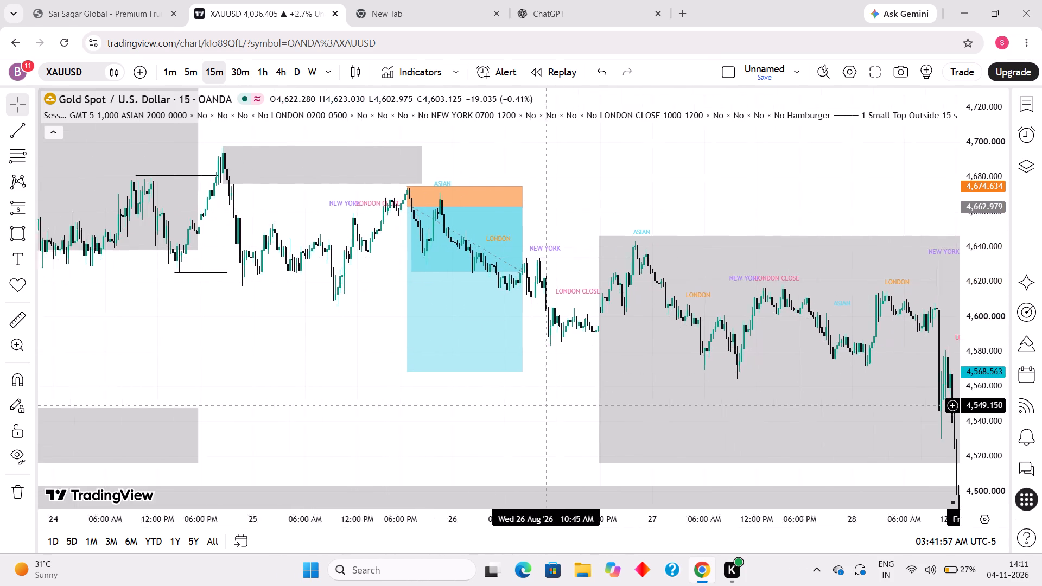
drag(522, 405, 506, 405)
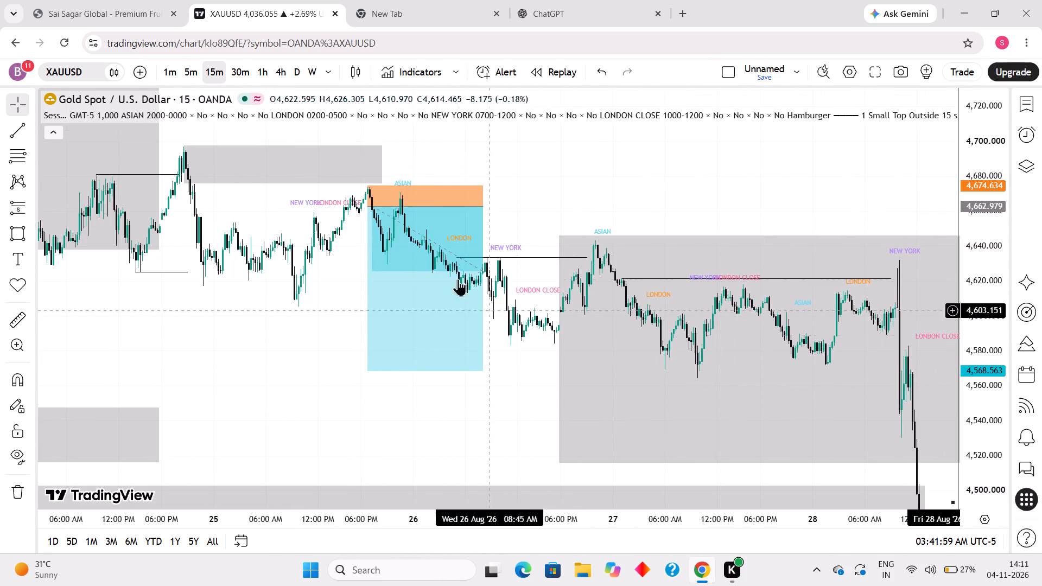
drag(520, 366, 444, 354)
scroll(431, 345, down, 2)
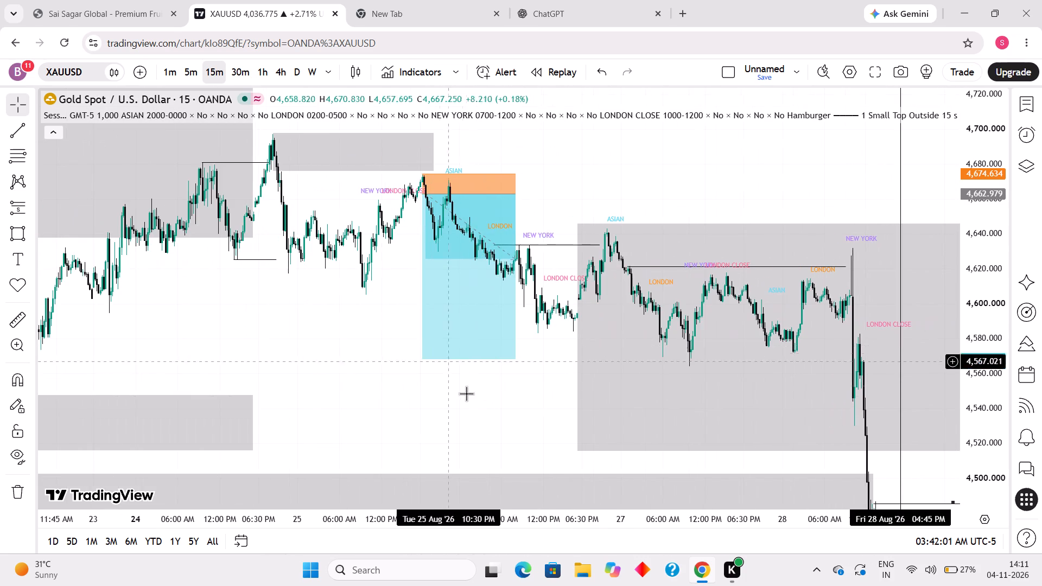
drag(486, 425, 375, 469)
scroll(416, 392, down, 2)
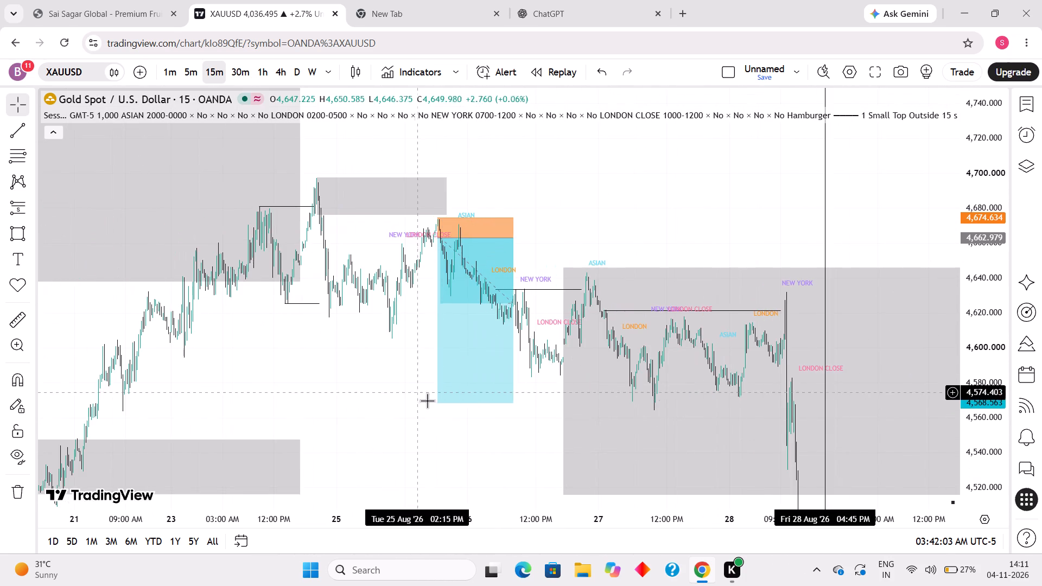
drag(447, 431, 377, 419)
scroll(377, 419, up, 3)
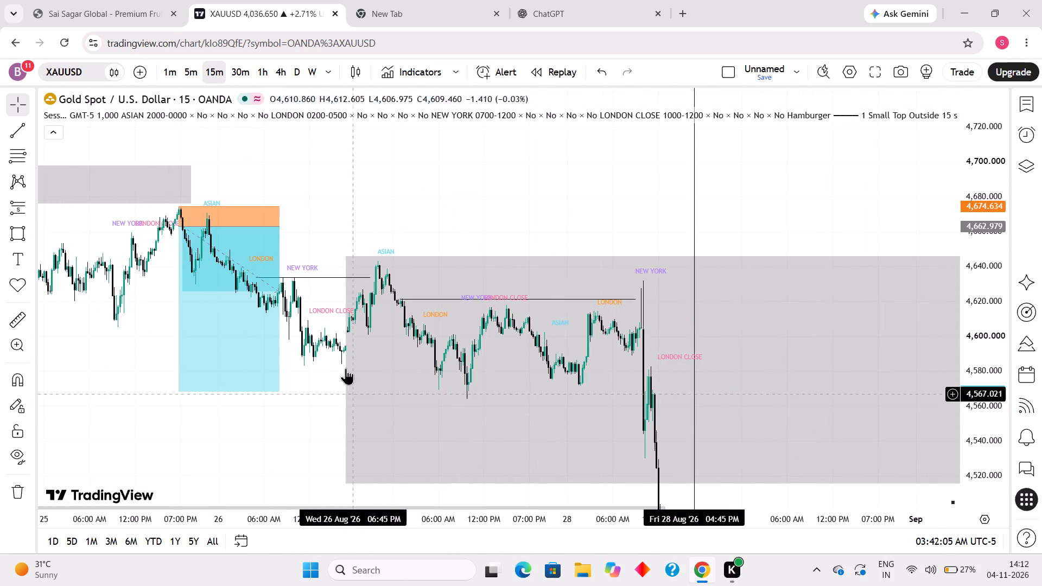
scroll(298, 362, down, 2)
scroll(298, 362, up, 2)
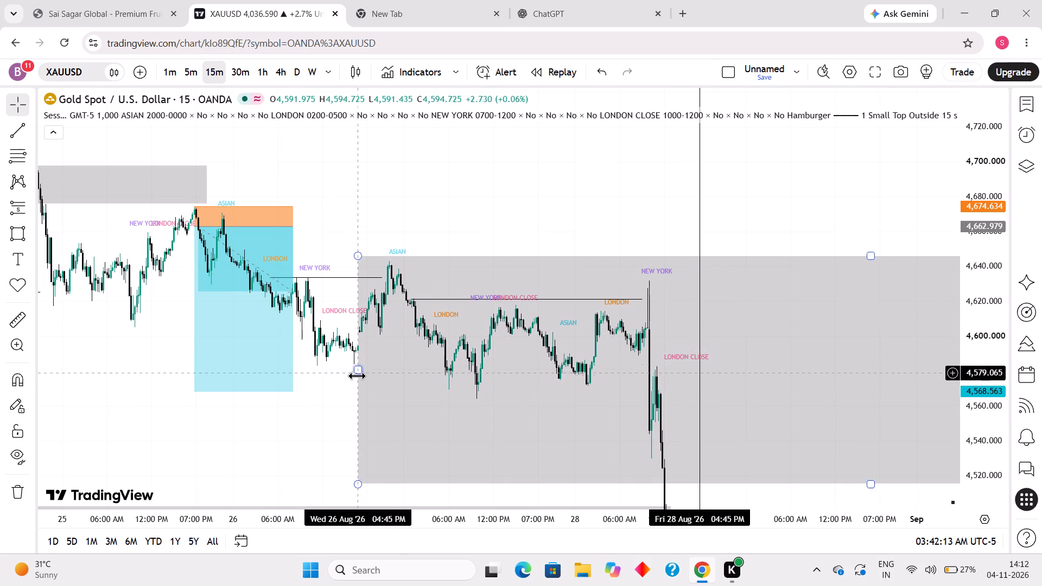
Move the start of the large shaded zone between 4,515.5 and 4,646.3 to about Thu 27 Aug '26 05:15 AM.
drag(360, 373, 444, 374)
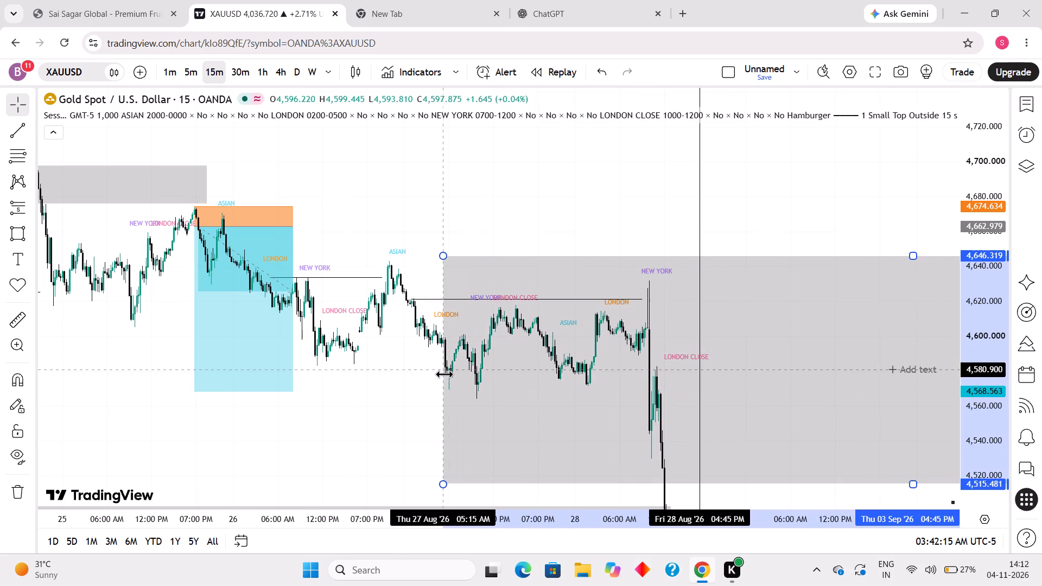
click(335, 412)
Draw a small shaded zone from about 4,602 to 4,594, spanning about 04:45 PM to 09:00 PM on Wed 26 Aug '26.
click(20, 230)
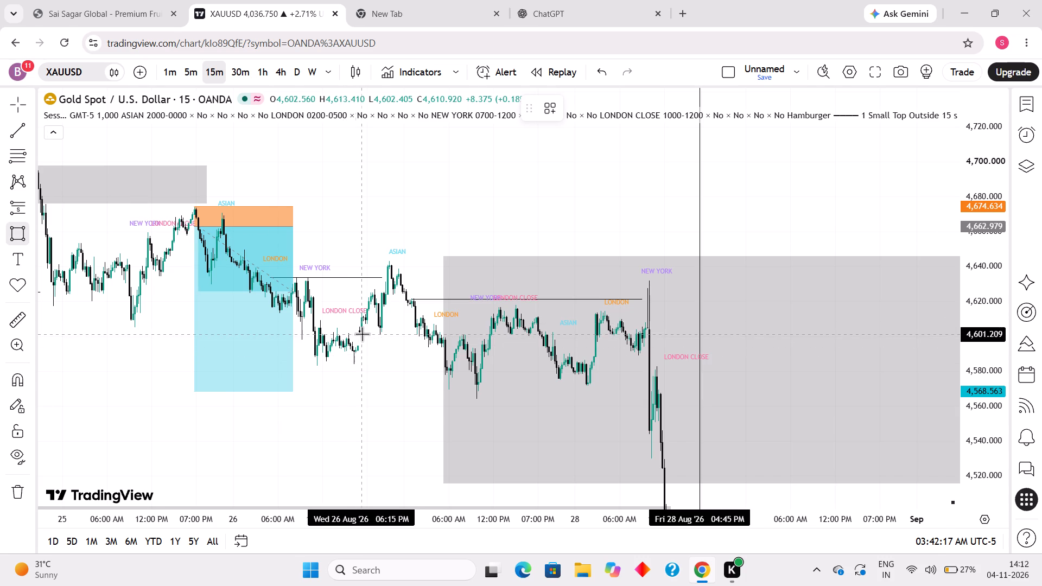
click(357, 332)
click(385, 346)
click(385, 383)
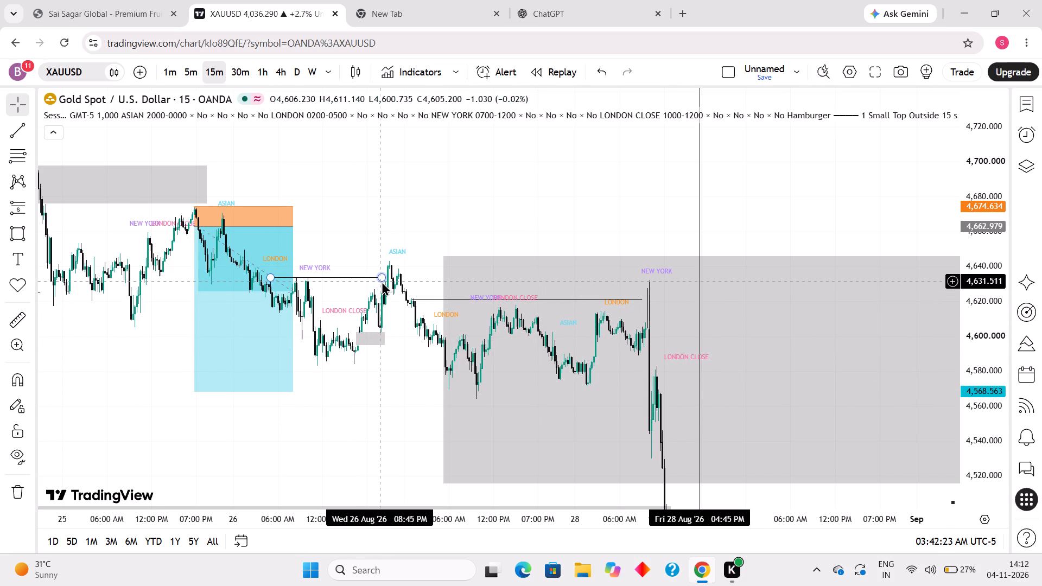
Extend the horizontal line at about 4,633 slightly later on Wed 26 Aug '26, to the rise beneath the Asian session label.
drag(383, 276, 388, 276)
click(410, 392)
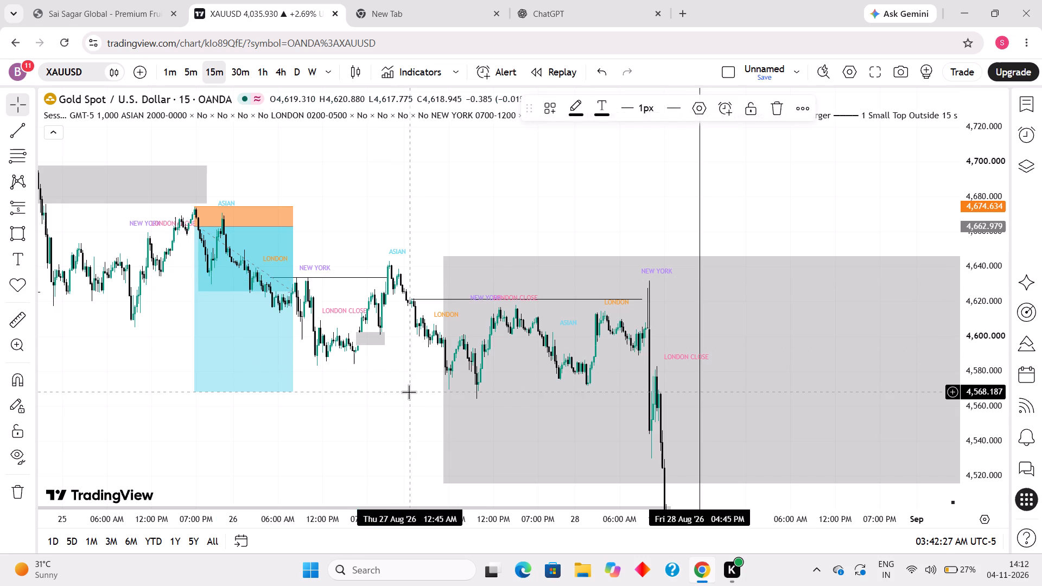
Place a short position from Wed 26 Aug '26 11:45 PM to Thu 27 Aug 08:45 AM, entry about 4,637.3, stop 4,643.6, target 4,574.0.
scroll(317, 375, up, 1)
drag(325, 374, 408, 375)
scroll(399, 371, down, 2)
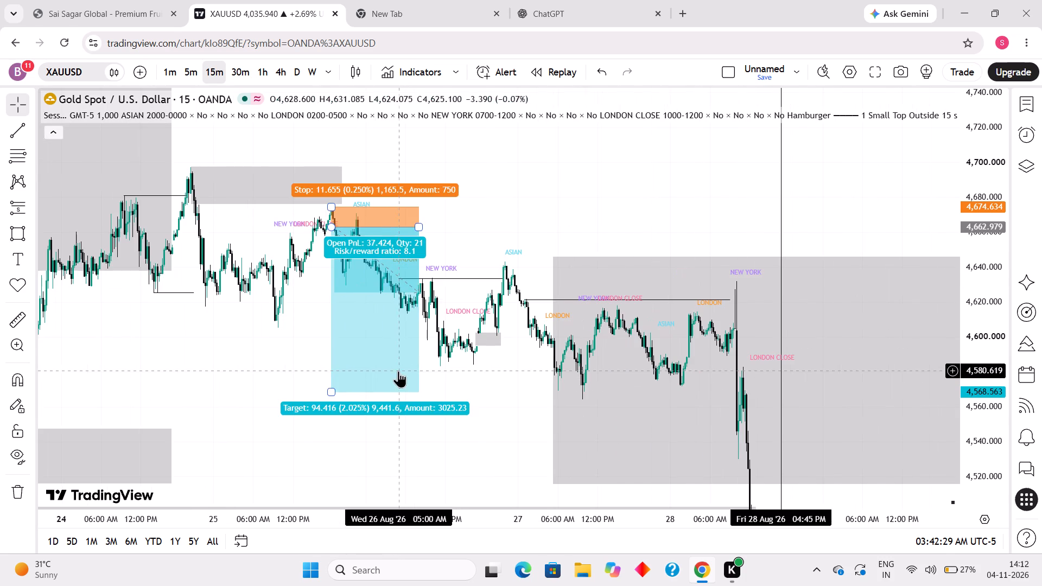
click(31, 206)
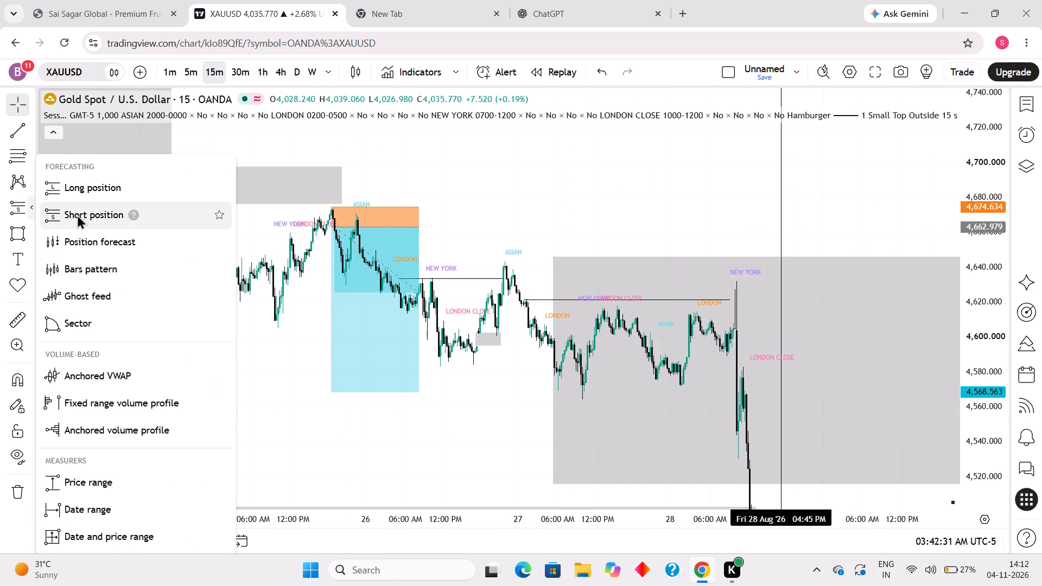
click(77, 214)
click(517, 272)
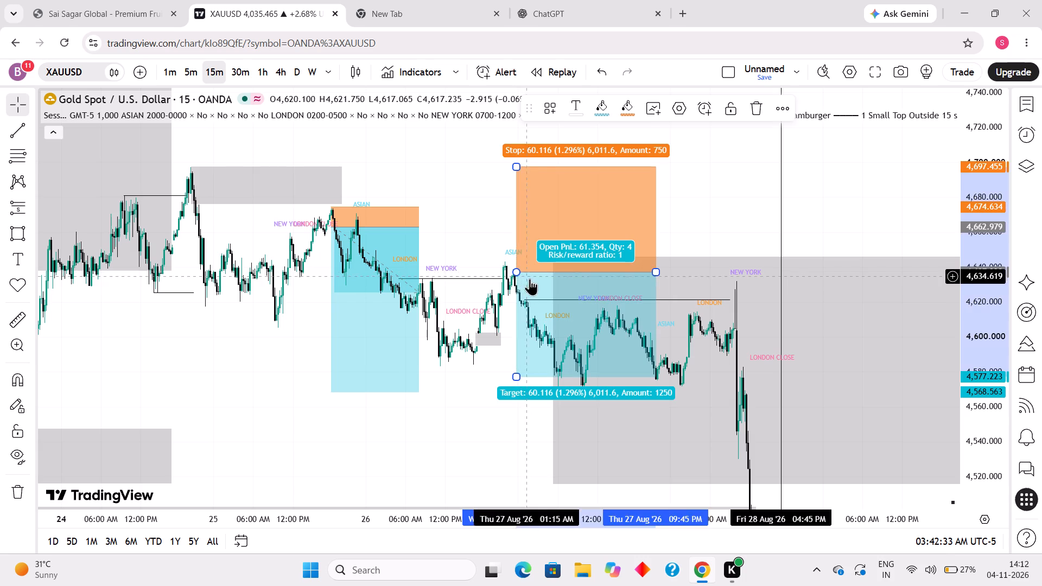
drag(657, 273, 570, 280)
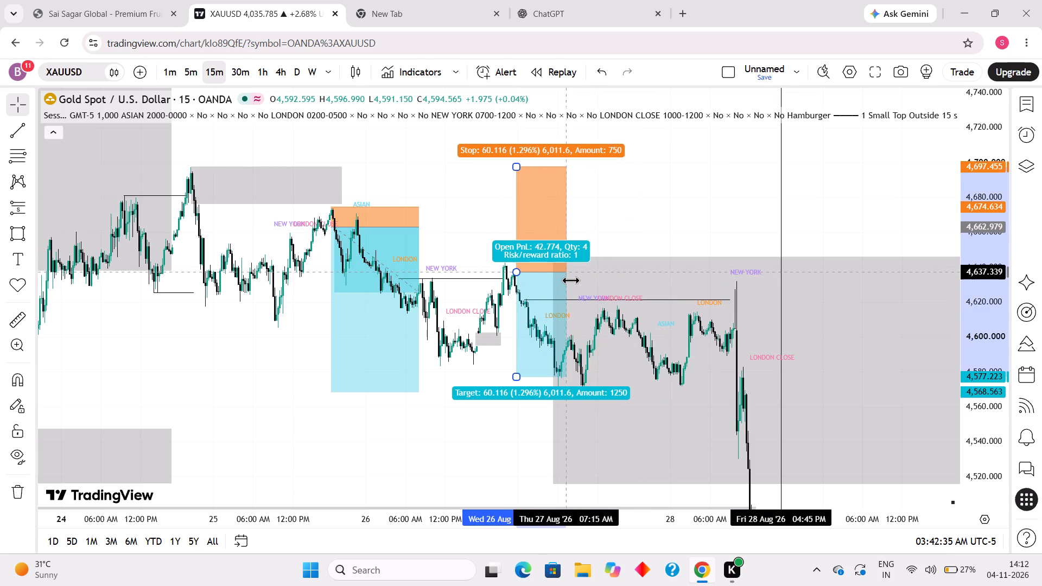
drag(570, 280, 576, 280)
drag(513, 170, 533, 259)
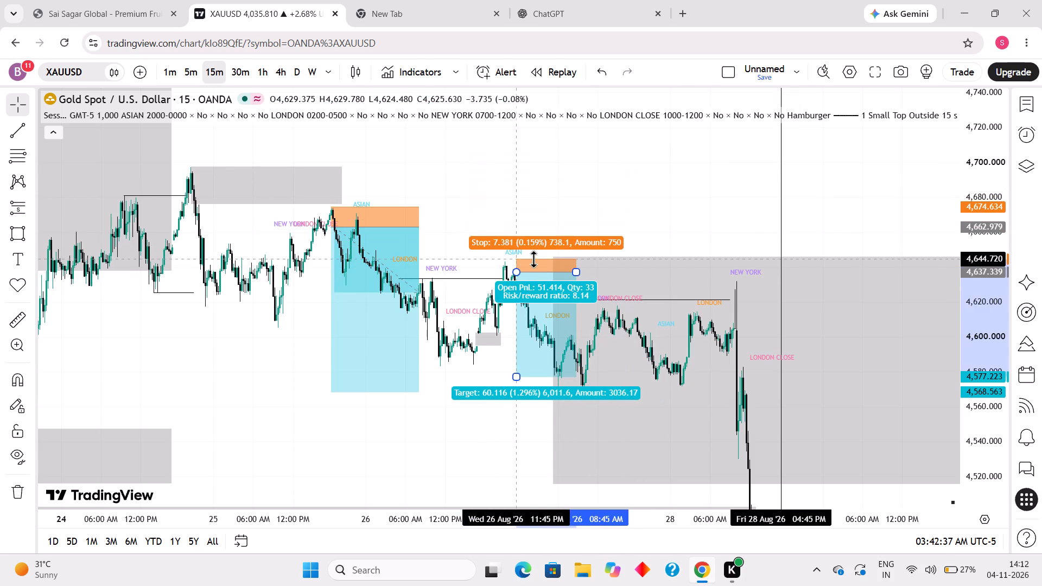
drag(533, 259, 535, 260)
drag(515, 377, 515, 378)
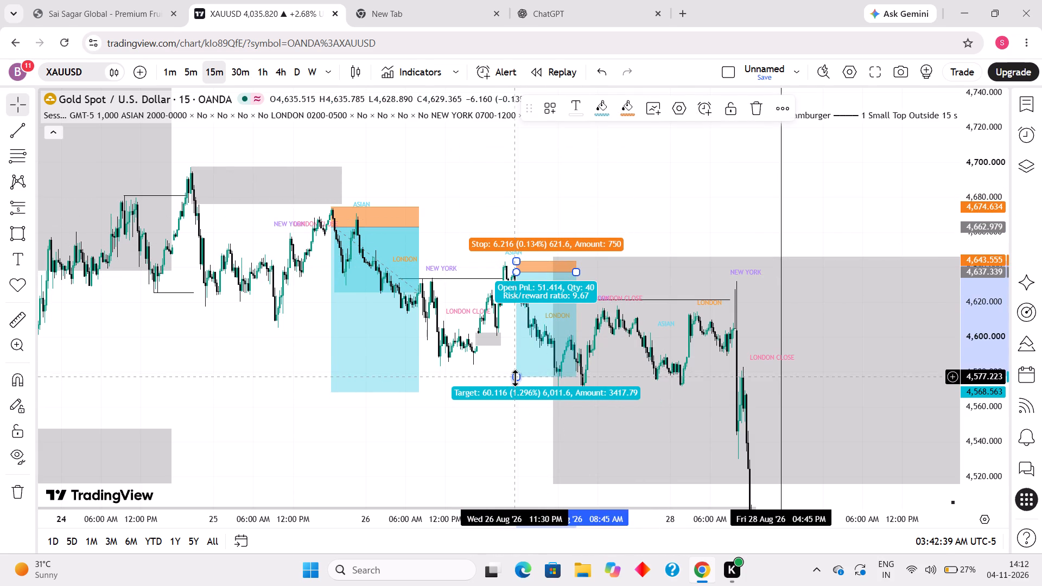
drag(515, 378, 515, 382)
Lower the target of the 27 Aug '26 short position to about 4,546.4.
scroll(447, 376, down, 5)
scroll(472, 418, up, 2)
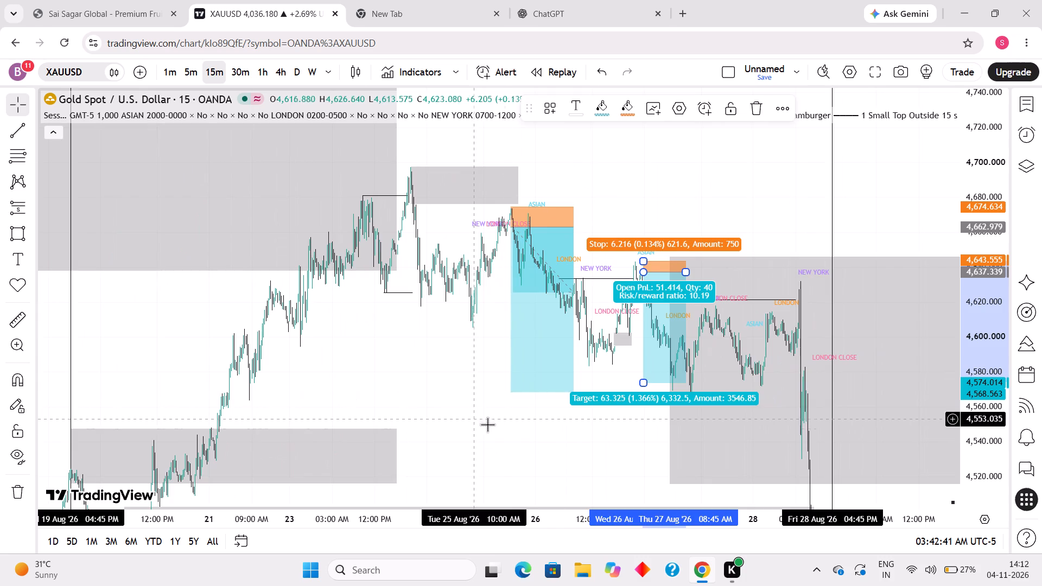
drag(594, 437, 433, 436)
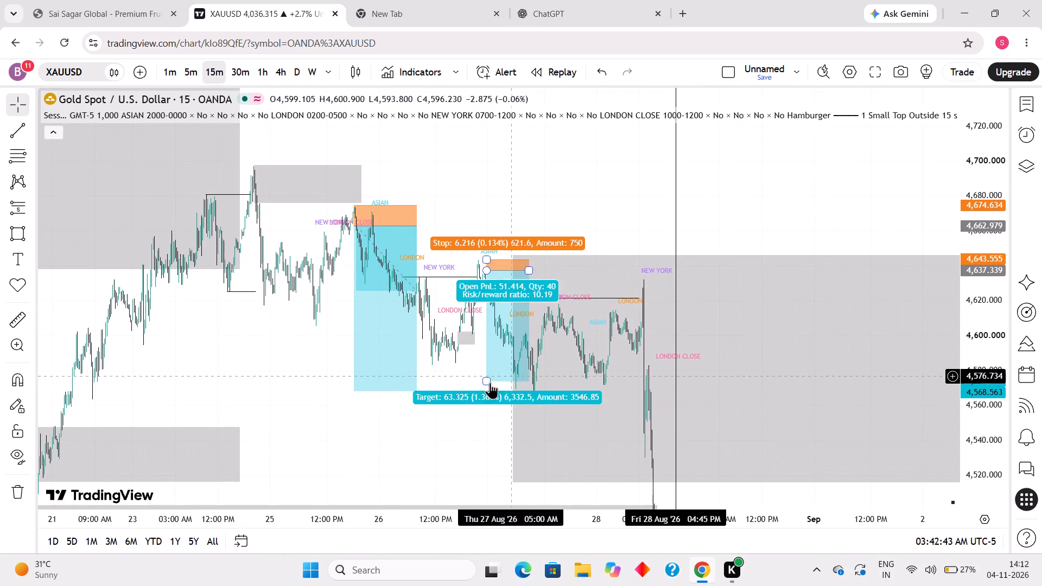
scroll(484, 385, down, 3)
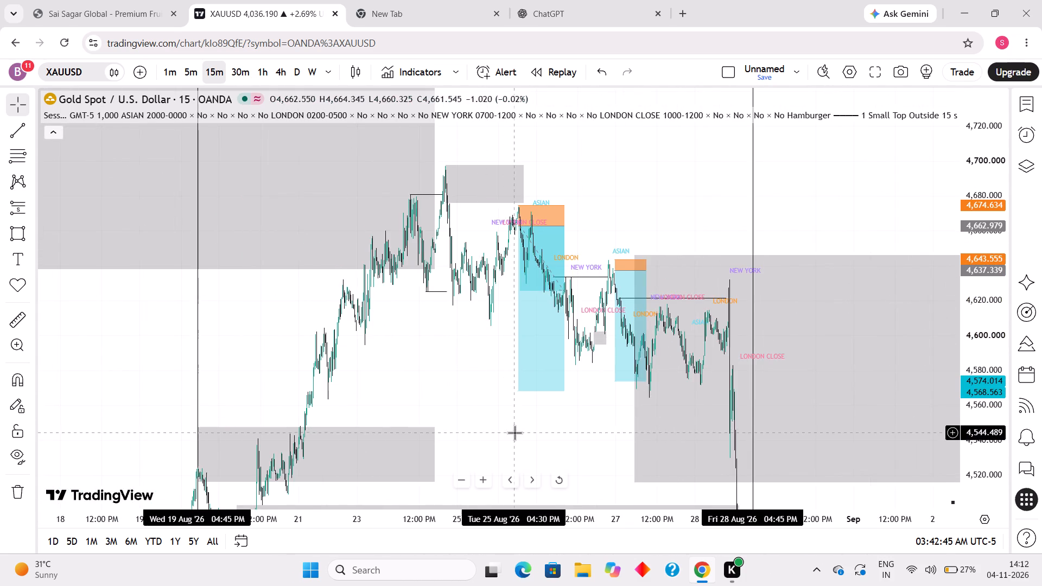
drag(514, 432, 480, 332)
drag(587, 284, 586, 312)
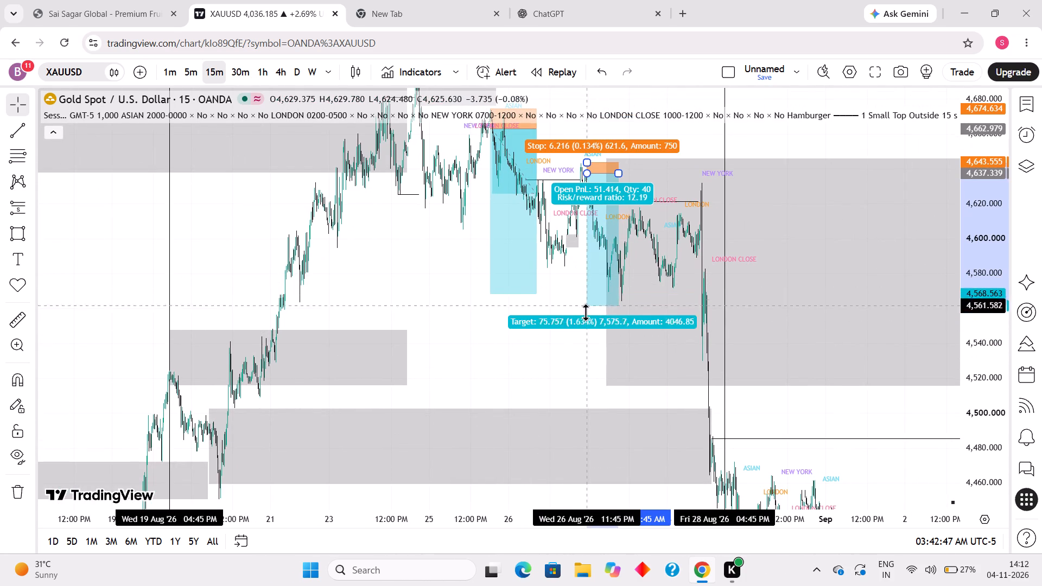
drag(586, 312, 573, 332)
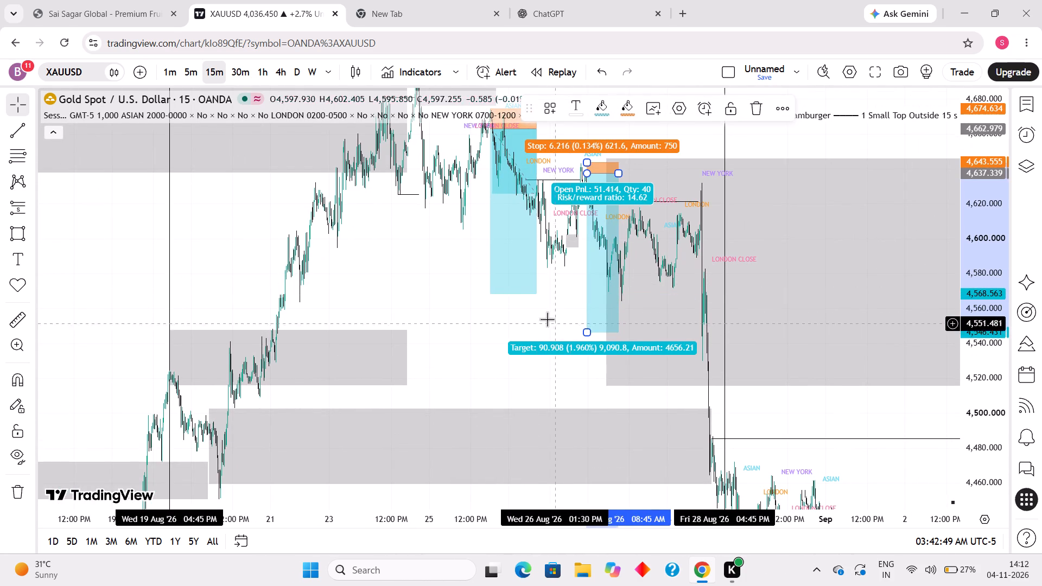
click(533, 312)
Examine the 15-minute sessions from 24 to 28 Aug '26 around the two short positions and shaded zones.
drag(550, 313, 522, 390)
scroll(503, 383, up, 3)
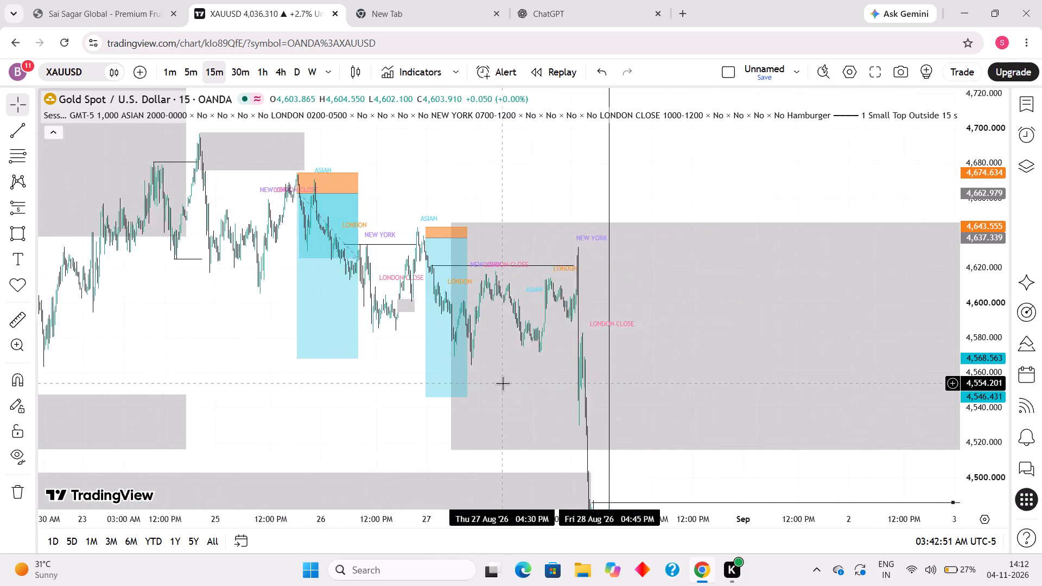
scroll(503, 383, up, 2)
drag(301, 368, 573, 421)
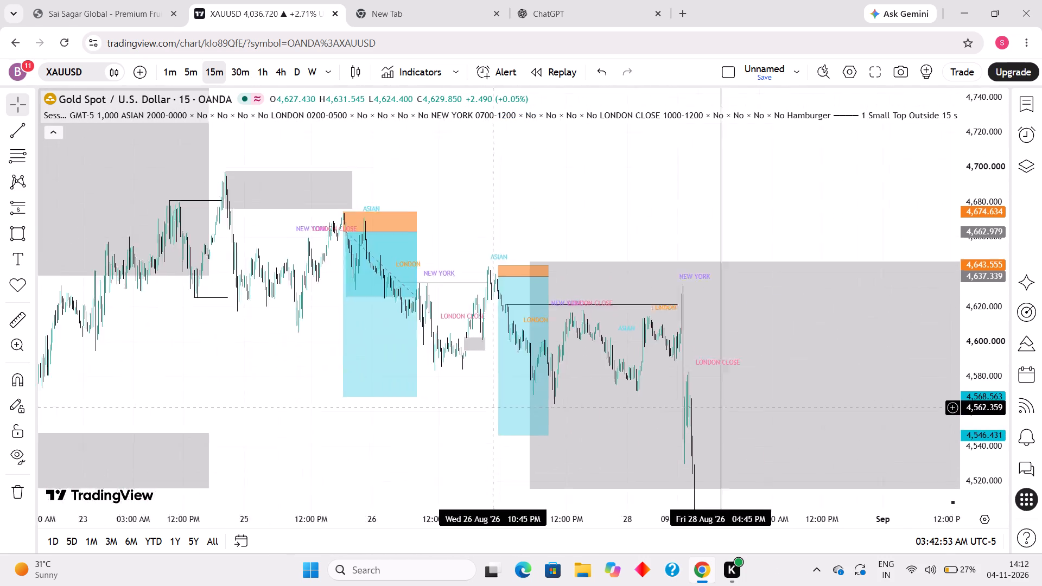
drag(573, 421, 633, 431)
scroll(537, 414, up, 6)
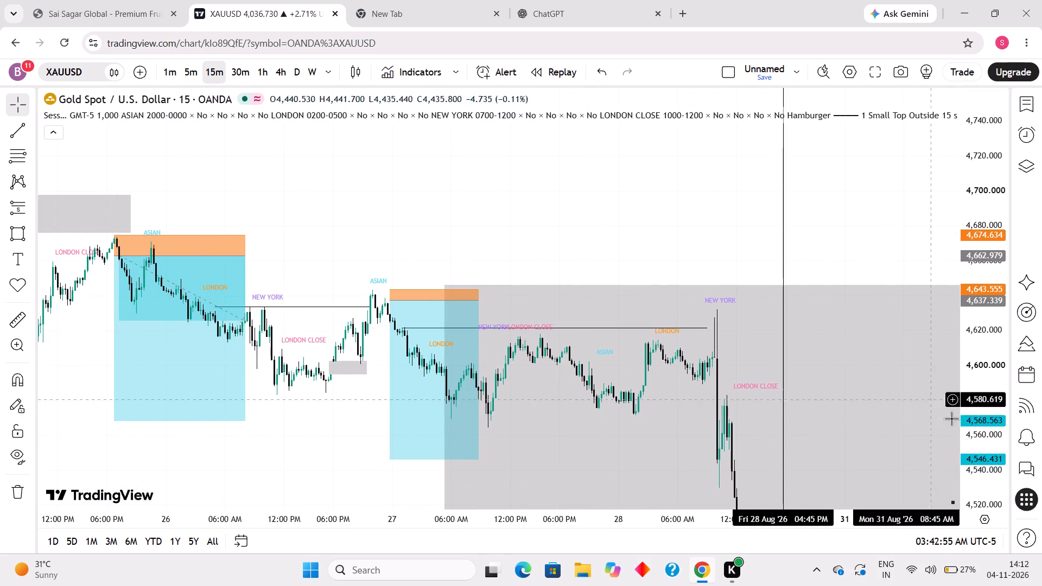
drag(982, 420, 838, 264)
drag(563, 190, 683, 129)
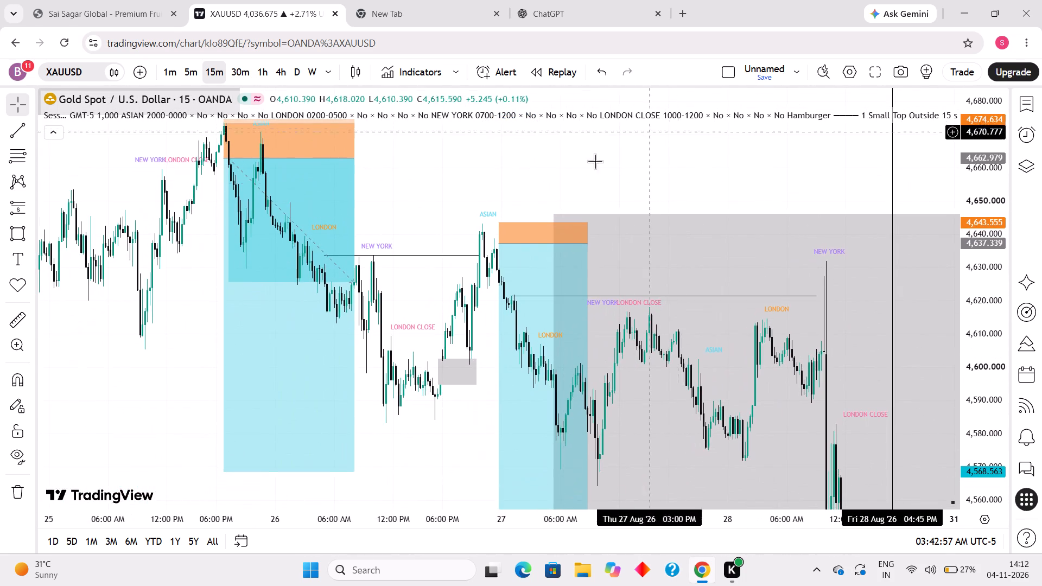
scroll(423, 336, up, 2)
drag(350, 437, 427, 445)
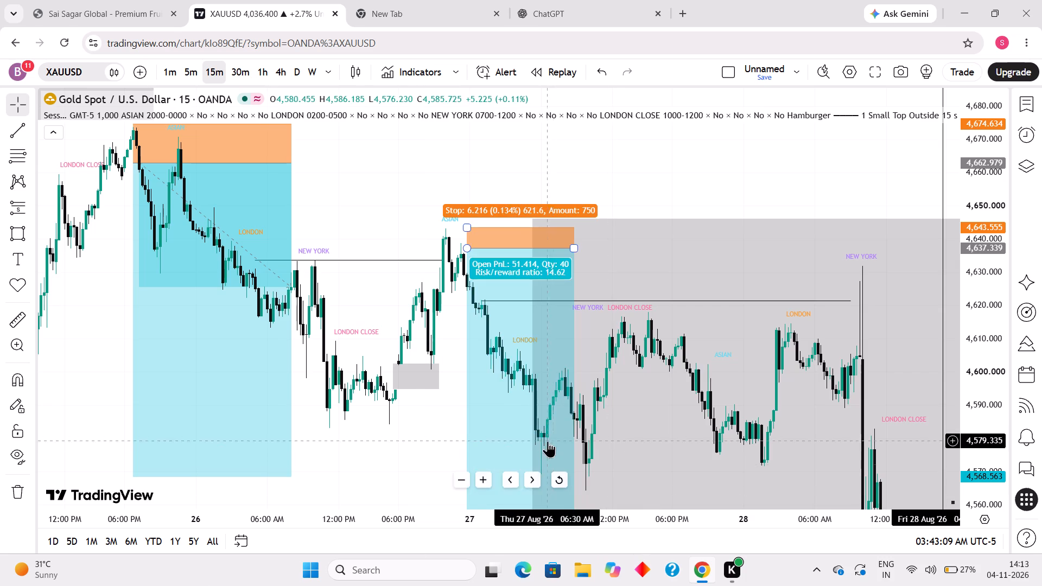
drag(447, 424, 520, 452)
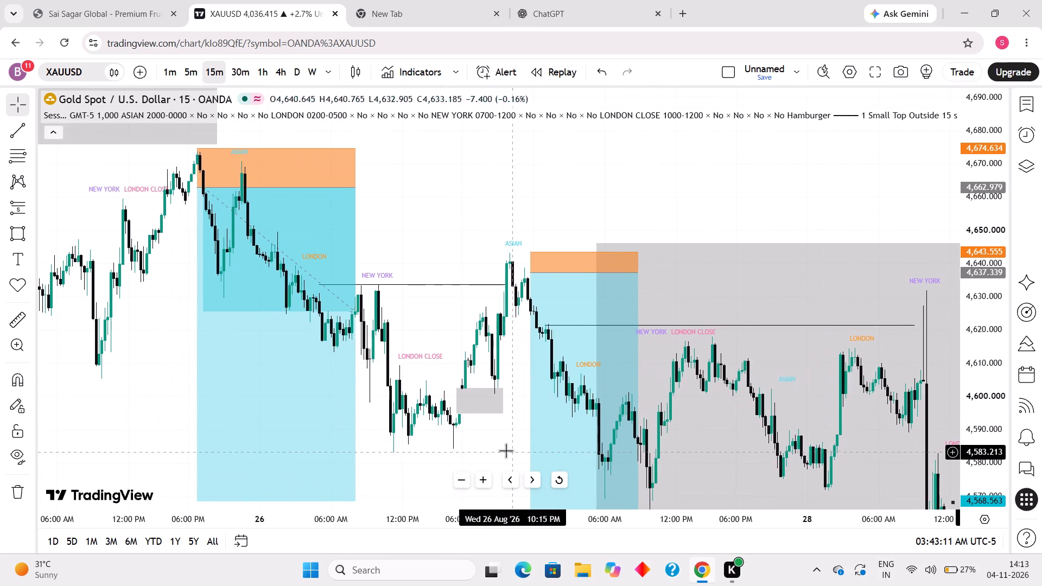
scroll(488, 445, down, 2)
drag(283, 334, 387, 420)
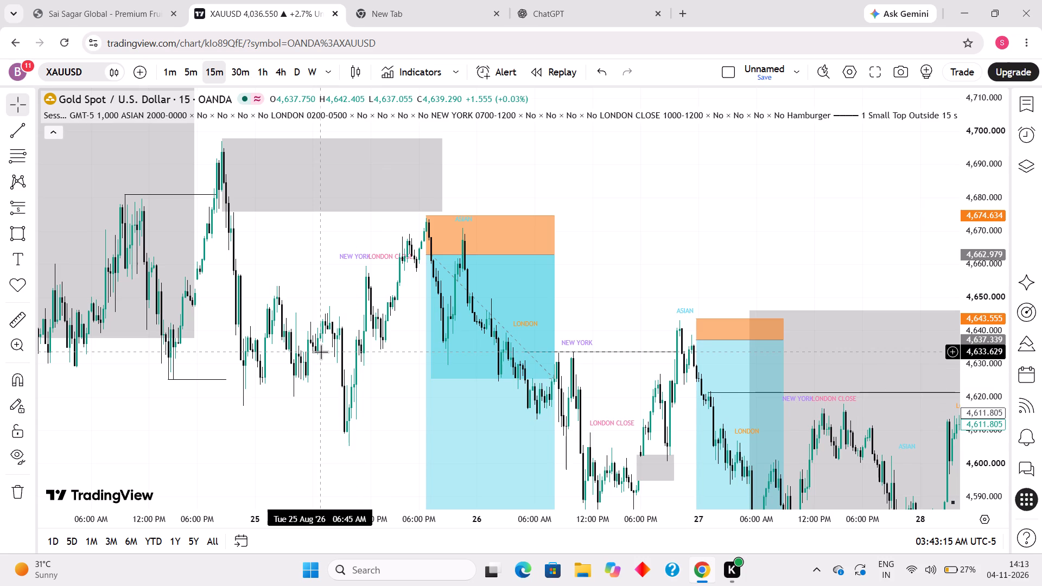
drag(289, 259, 342, 256)
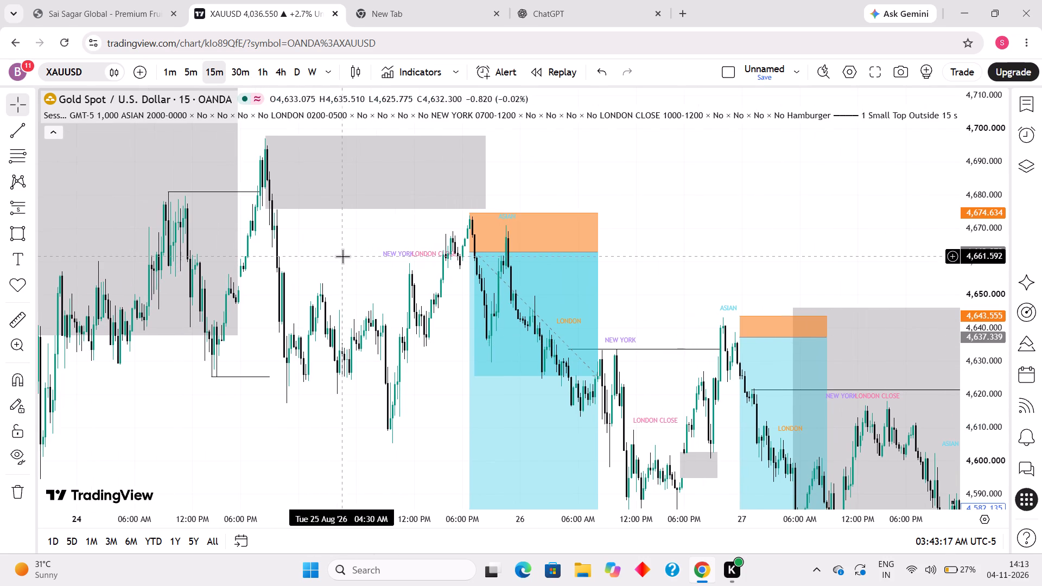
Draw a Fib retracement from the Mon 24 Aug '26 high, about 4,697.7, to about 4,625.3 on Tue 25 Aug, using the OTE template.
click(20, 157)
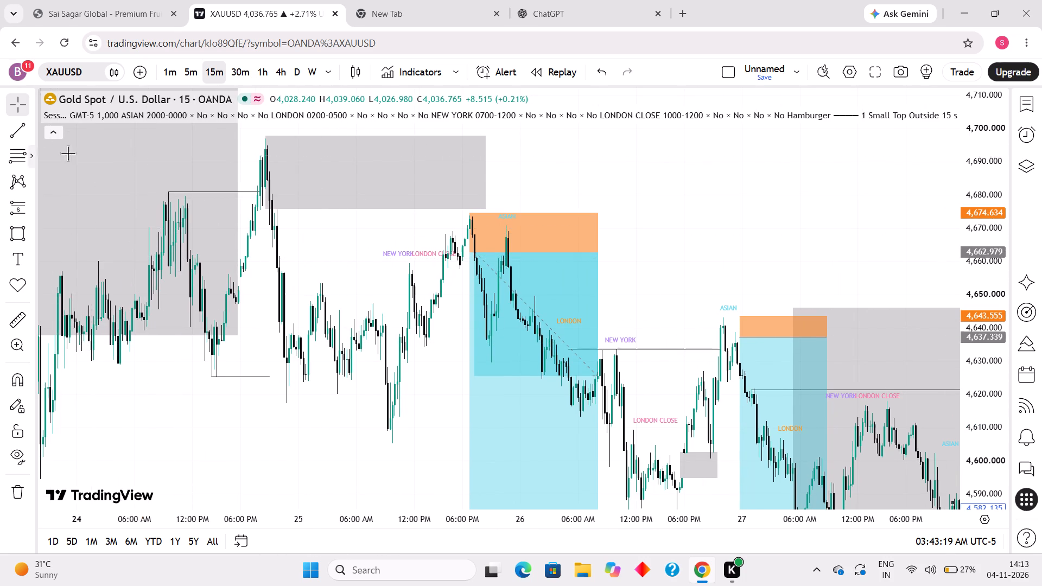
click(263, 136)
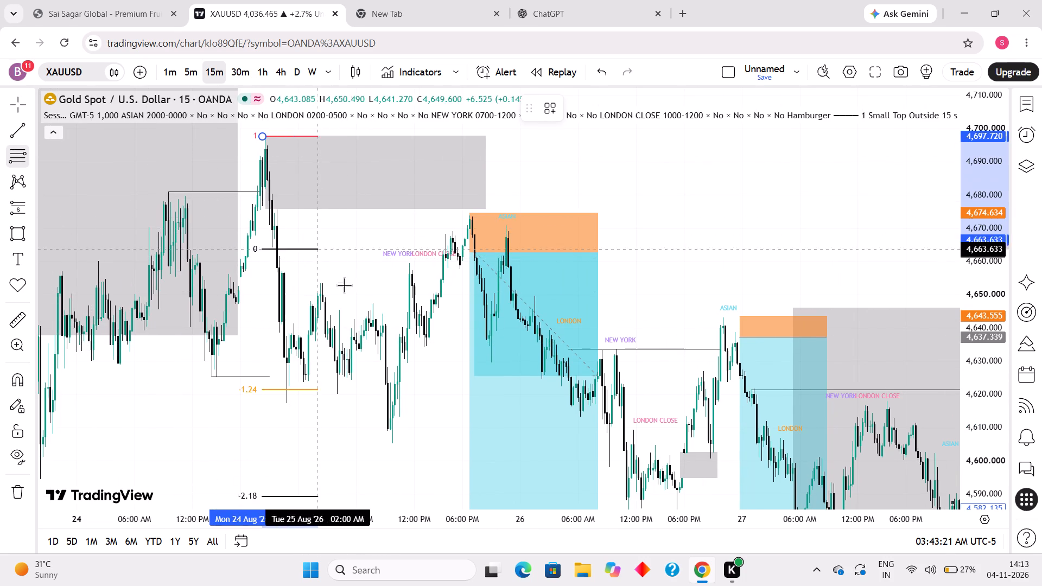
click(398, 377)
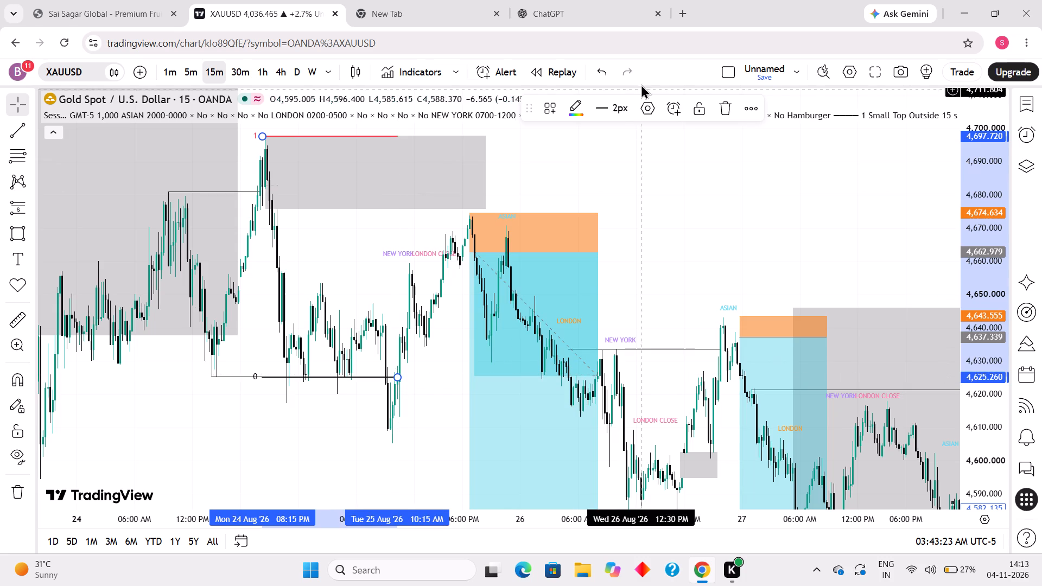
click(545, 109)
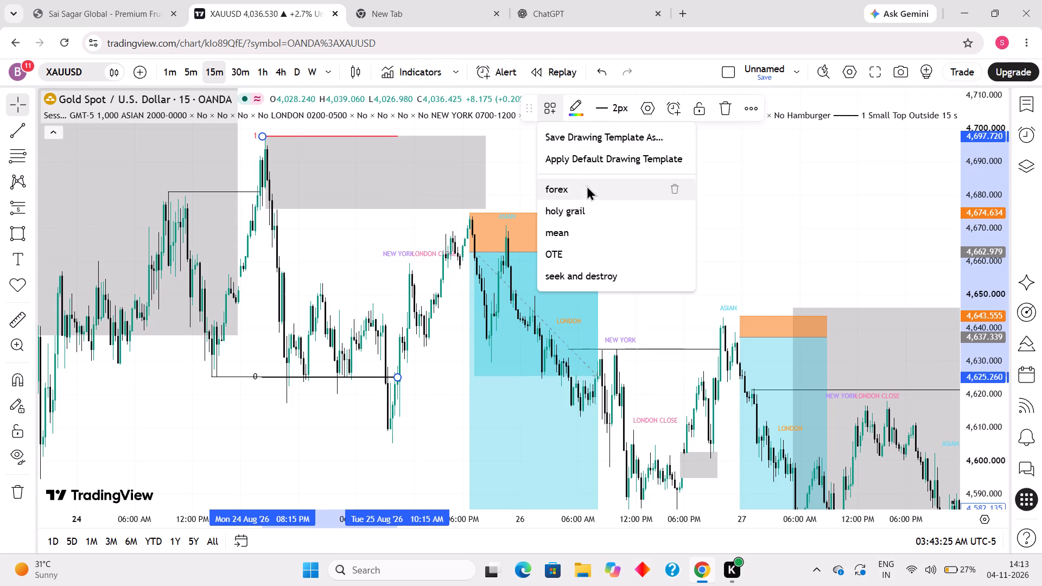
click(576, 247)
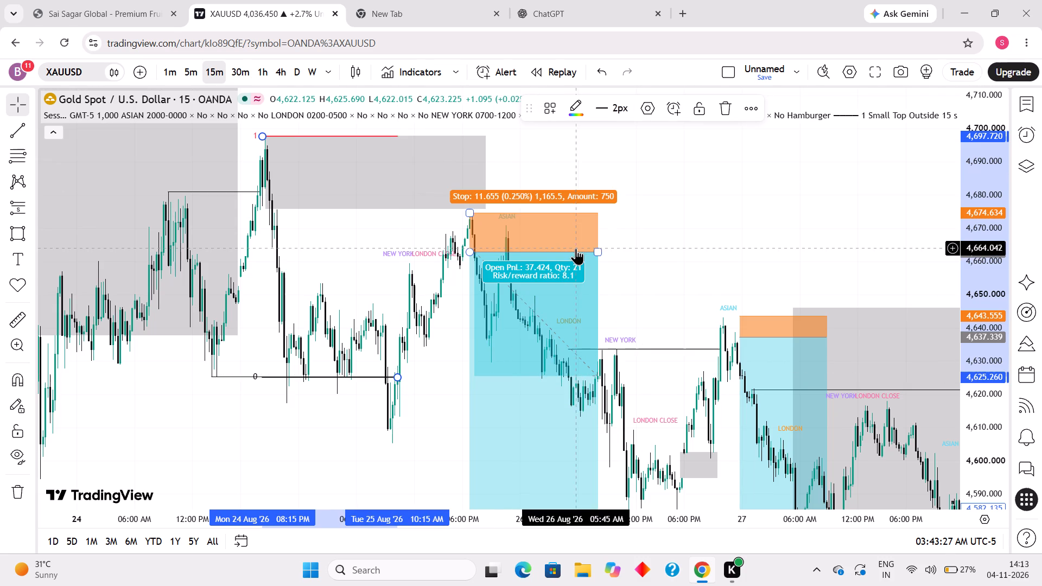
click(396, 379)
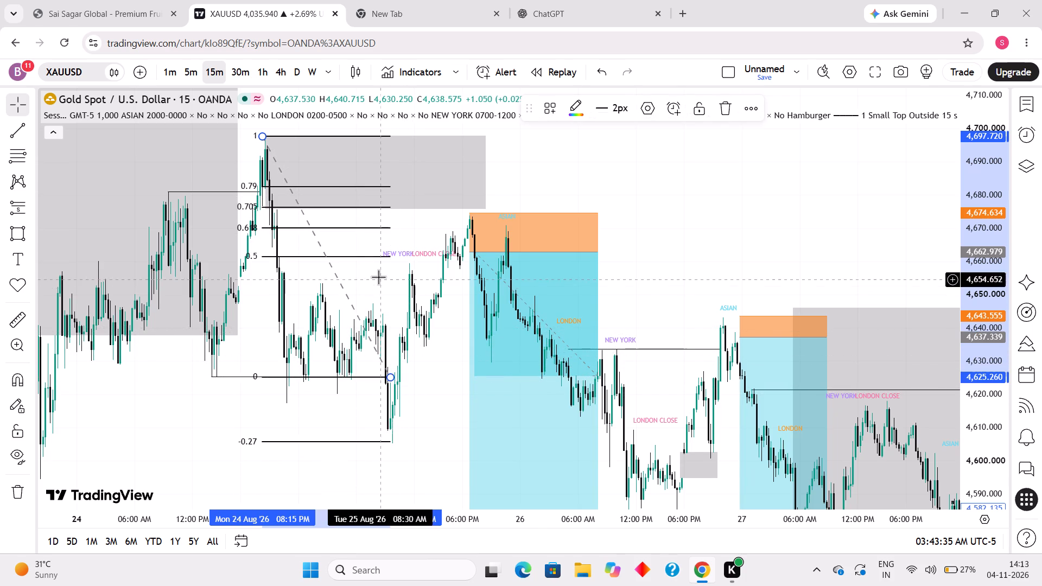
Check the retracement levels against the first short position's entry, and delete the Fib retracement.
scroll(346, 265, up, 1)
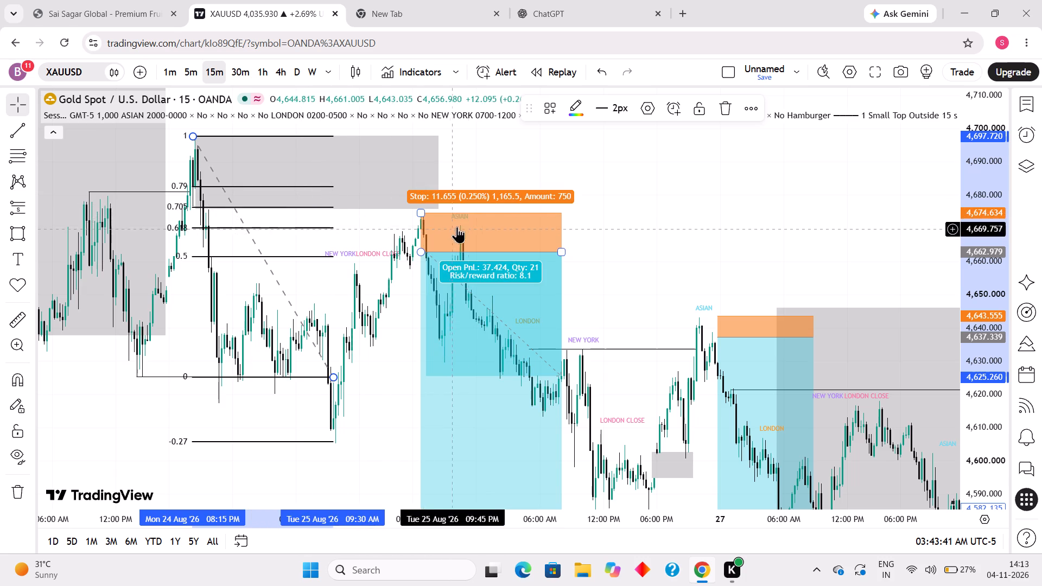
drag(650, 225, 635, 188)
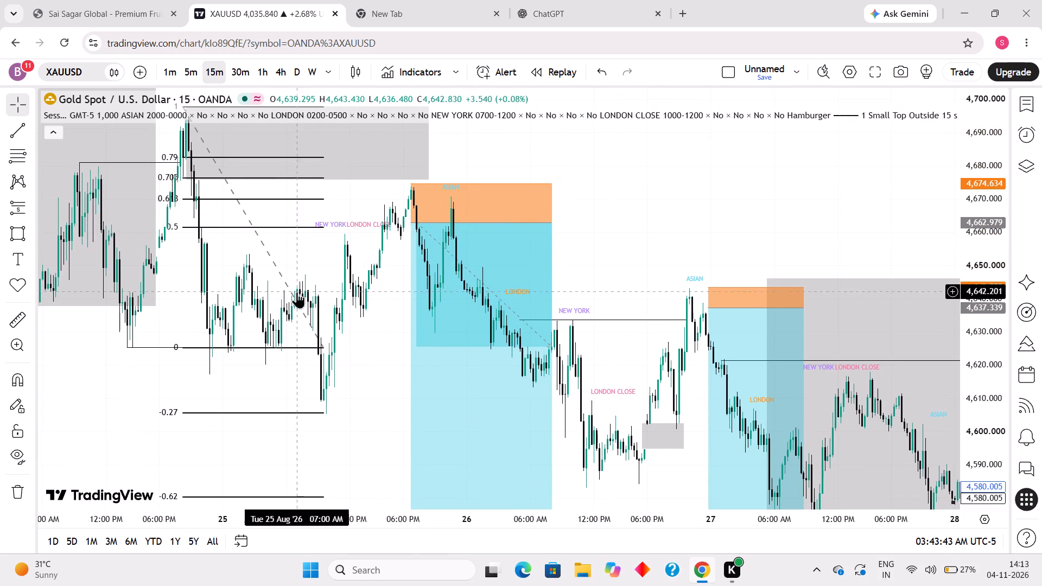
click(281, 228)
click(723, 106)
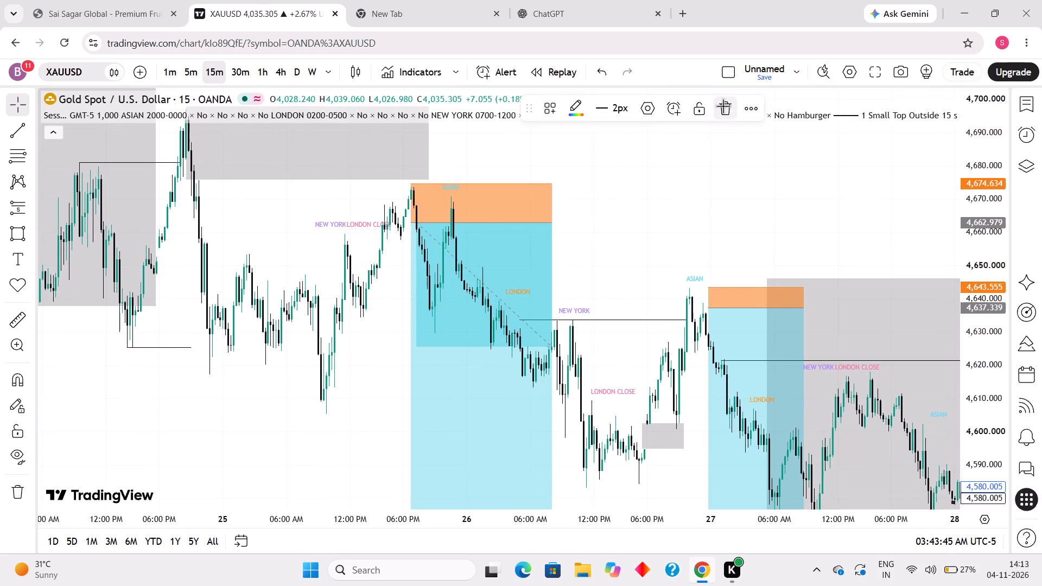
Examine the 15-minute sessions from 24 to 27 Aug '26 around the shaded zones and both short positions.
drag(385, 351, 473, 291)
scroll(433, 284, down, 4)
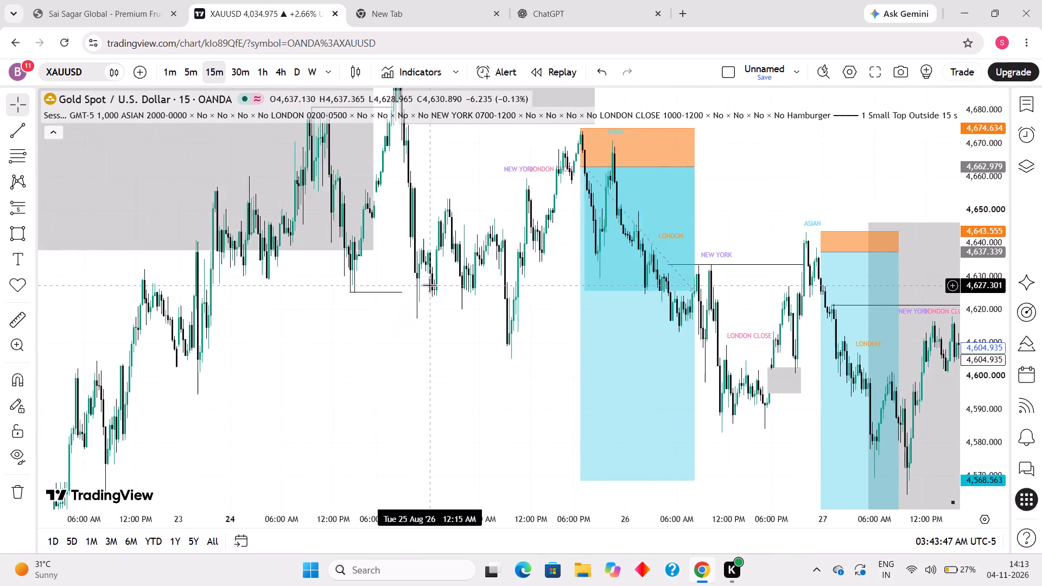
scroll(429, 285, down, 2)
scroll(419, 289, up, 4)
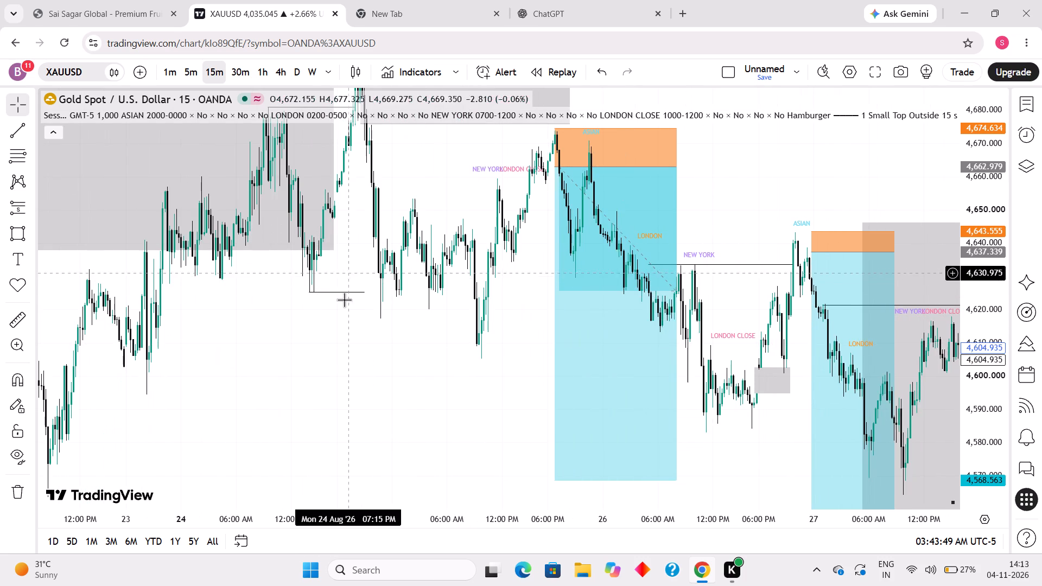
scroll(462, 359, up, 2)
drag(431, 354, 426, 445)
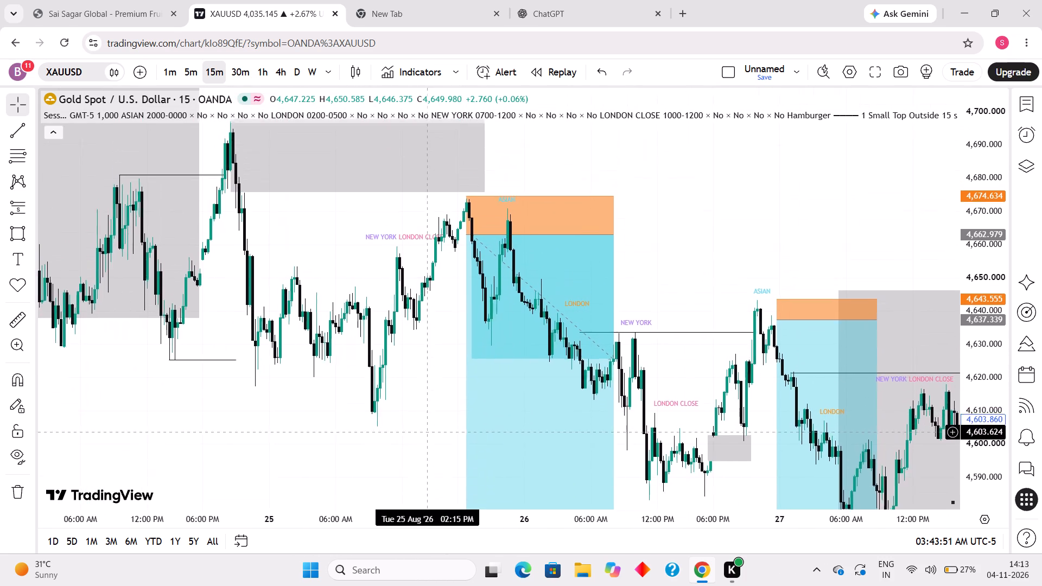
drag(426, 445, 422, 462)
scroll(377, 419, up, 1)
drag(634, 238, 615, 211)
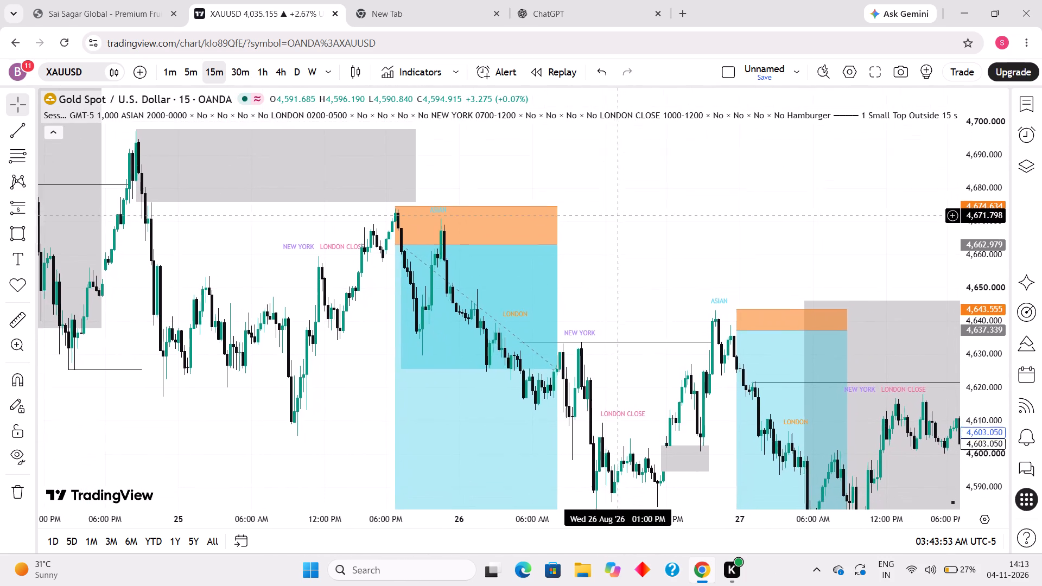
drag(615, 211, 613, 203)
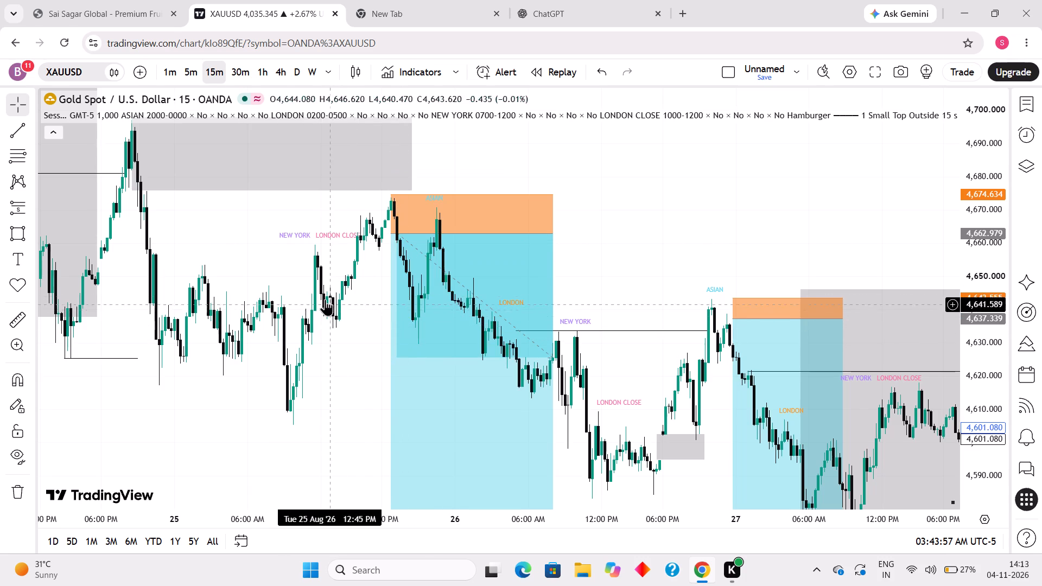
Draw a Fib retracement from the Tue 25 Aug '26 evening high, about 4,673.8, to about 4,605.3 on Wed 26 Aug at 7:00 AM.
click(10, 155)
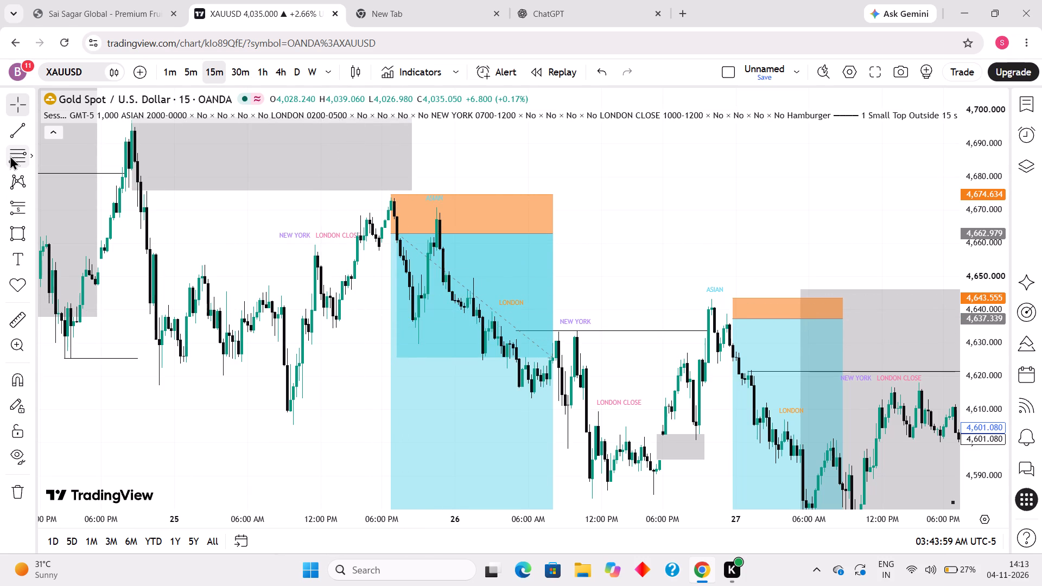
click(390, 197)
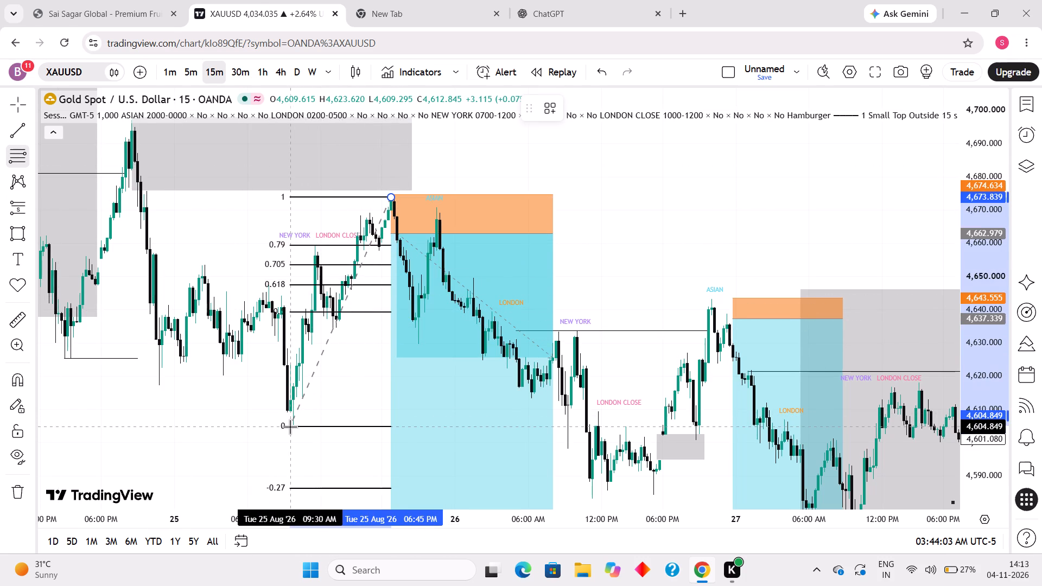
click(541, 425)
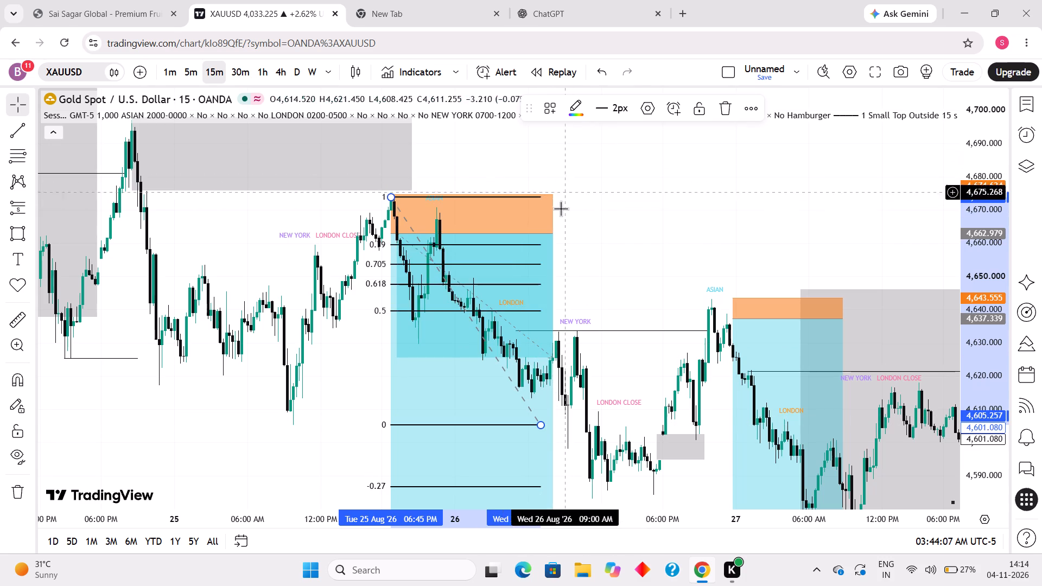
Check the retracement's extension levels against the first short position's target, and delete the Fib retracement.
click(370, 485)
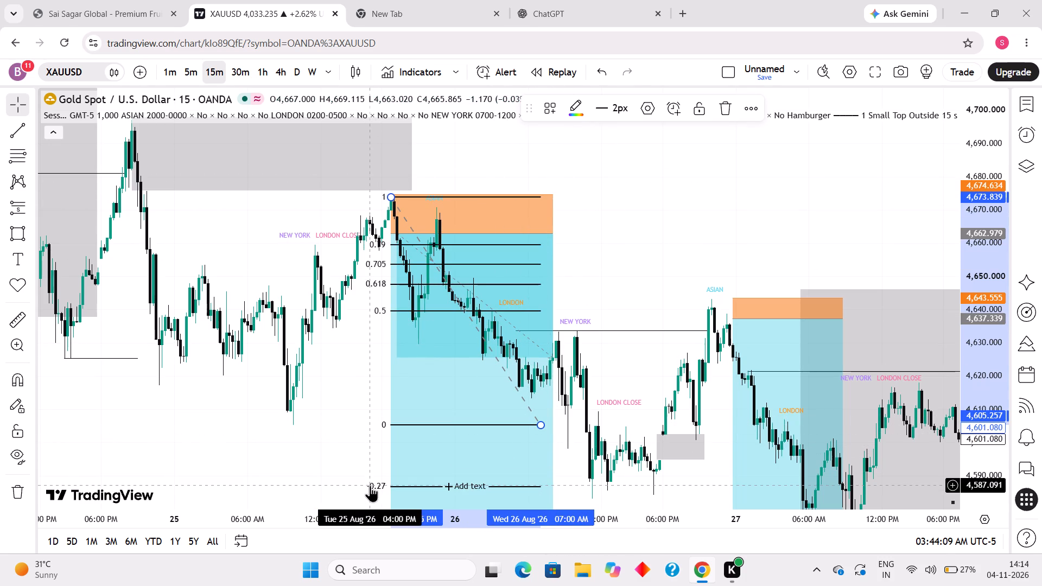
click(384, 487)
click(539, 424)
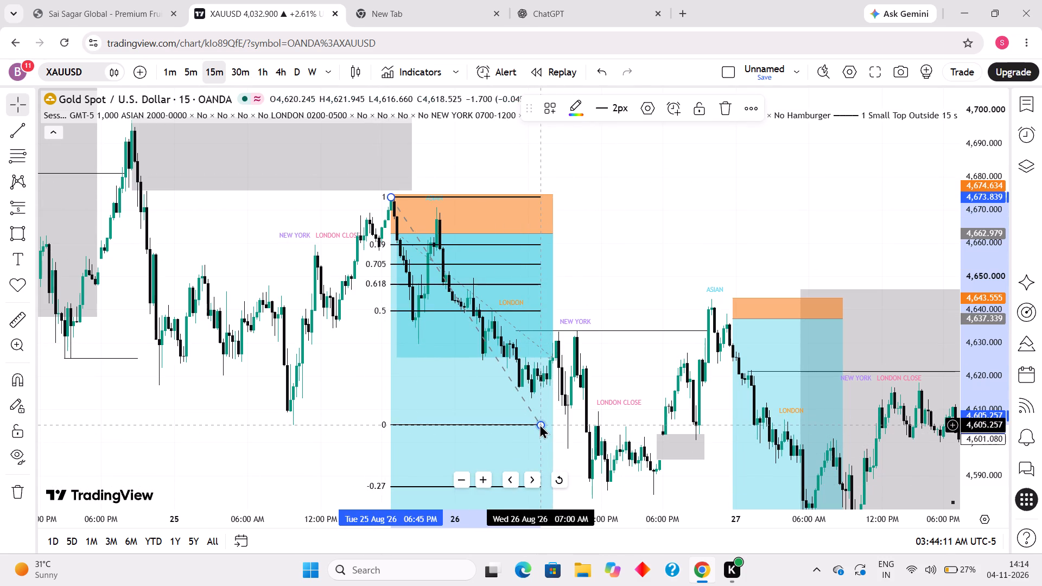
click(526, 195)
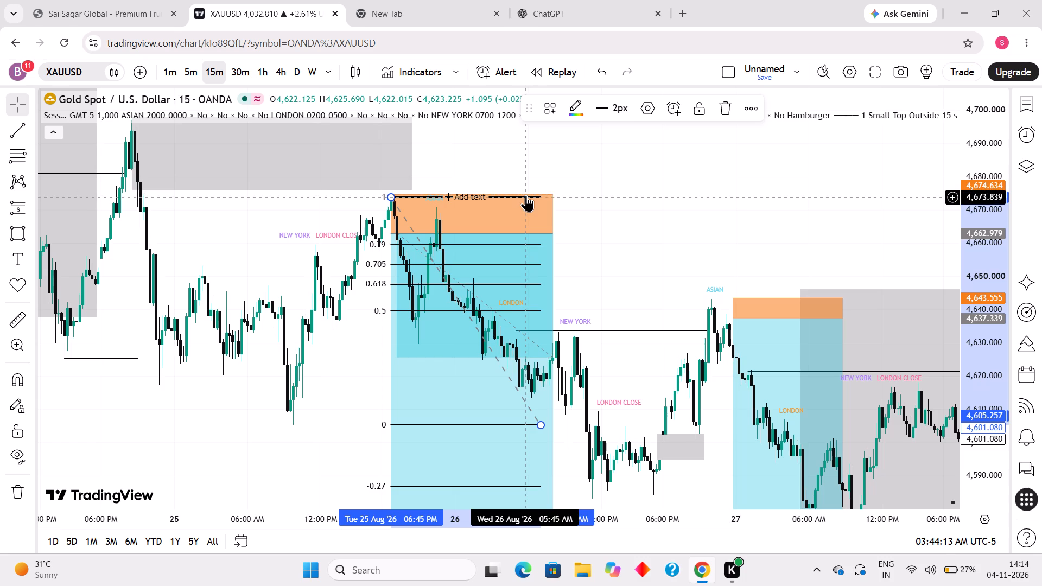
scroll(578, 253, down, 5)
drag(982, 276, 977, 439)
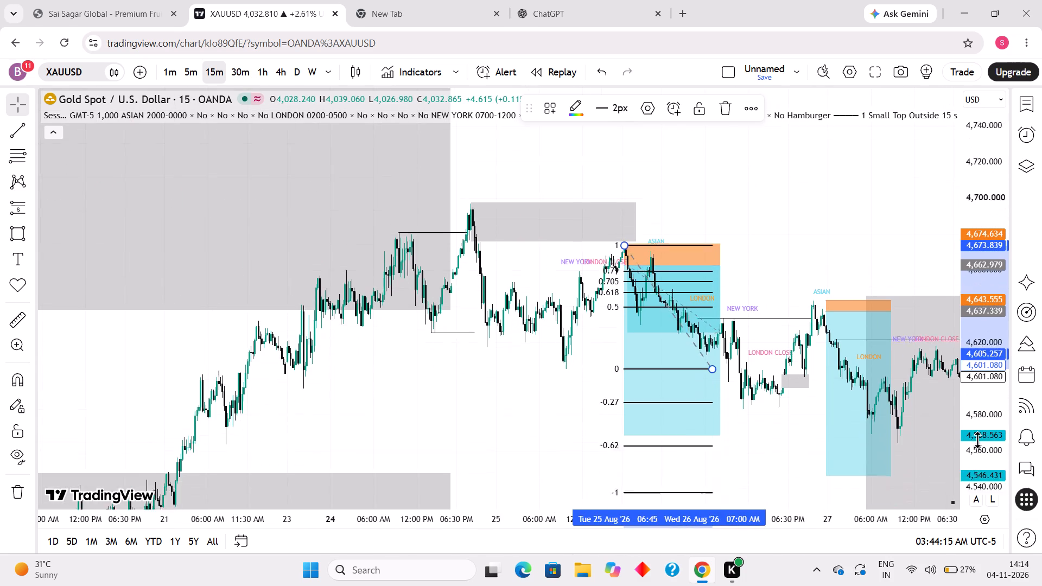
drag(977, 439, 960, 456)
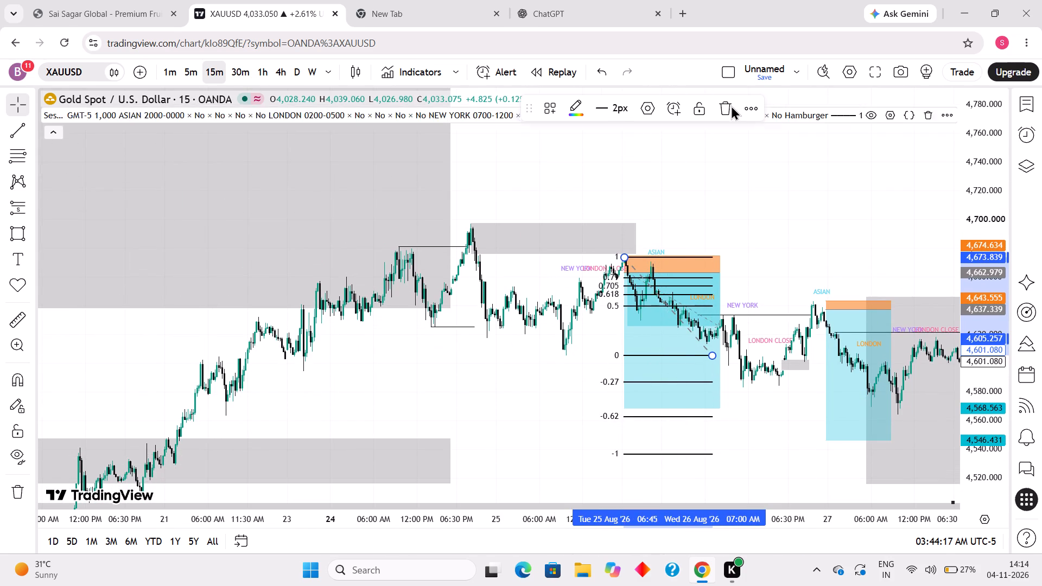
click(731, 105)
Examine the 25 to 27 Aug '26 sessions between the two short positions at a closer scale.
scroll(639, 259, up, 5)
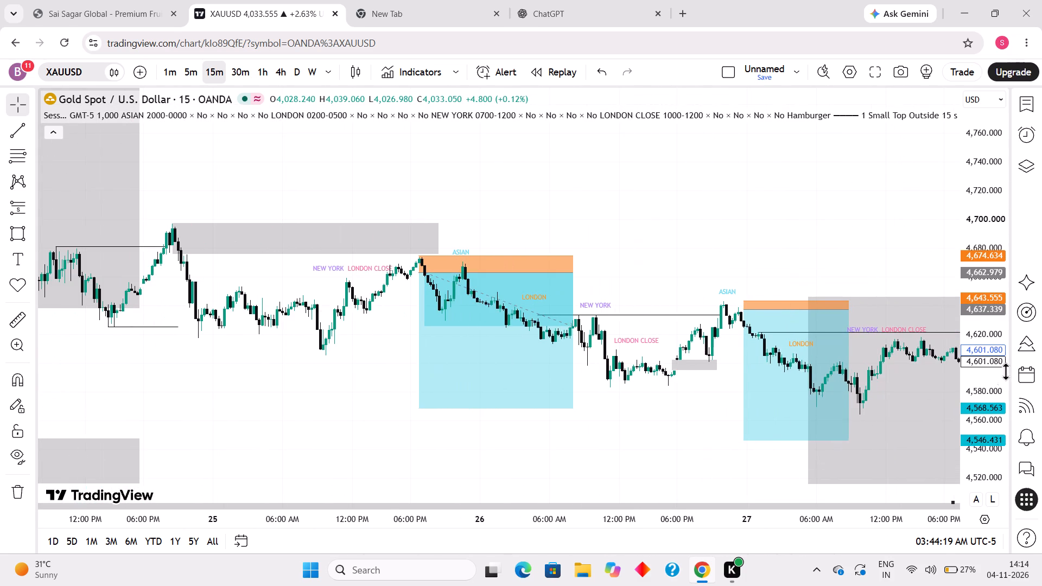
drag(977, 401, 760, 114)
scroll(584, 244, up, 2)
drag(567, 284, 511, 194)
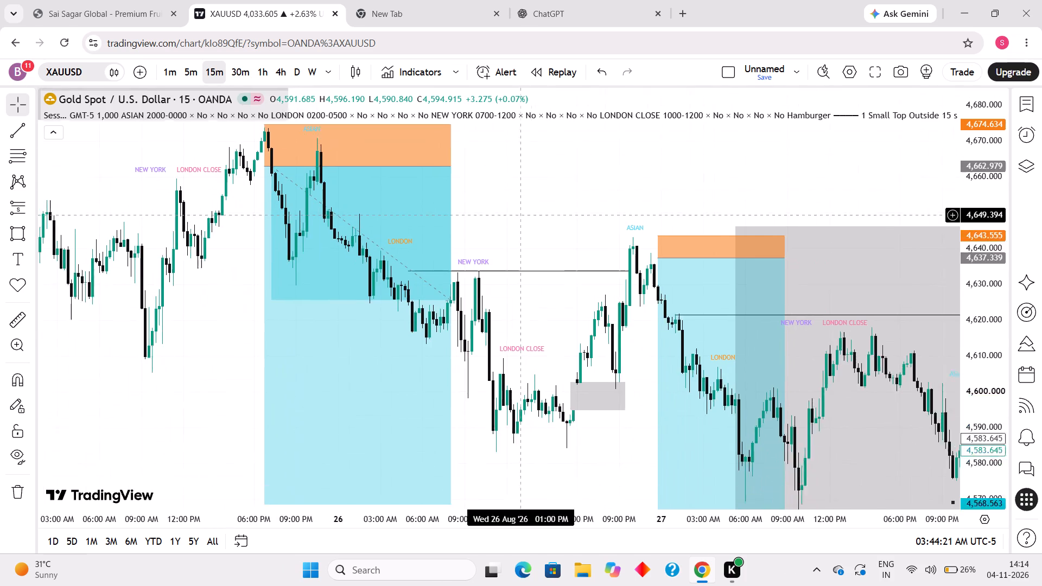
drag(511, 194, 505, 181)
scroll(430, 276, up, 1)
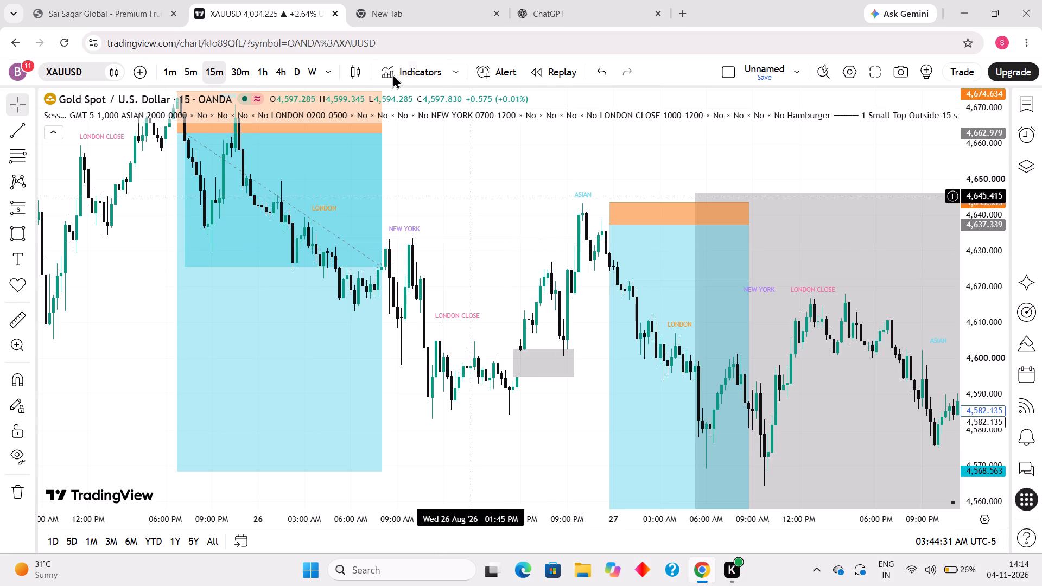
Close the Sai Sagar Global browser page.
click(169, 9)
Examine the price action from the 26 Aug '26 London close through the 28 Aug New York session.
scroll(529, 311, up, 2)
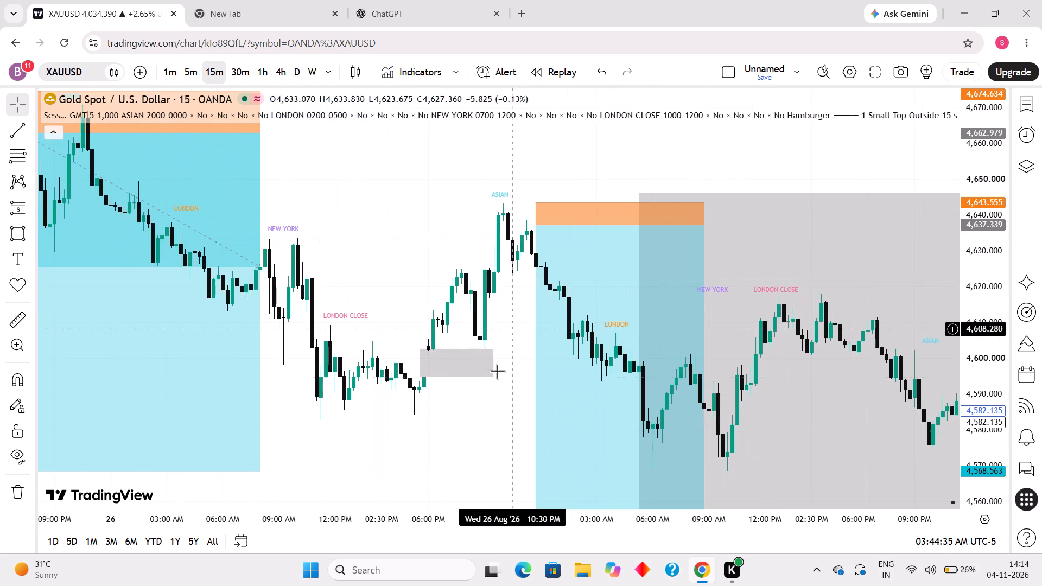
drag(484, 410, 488, 452)
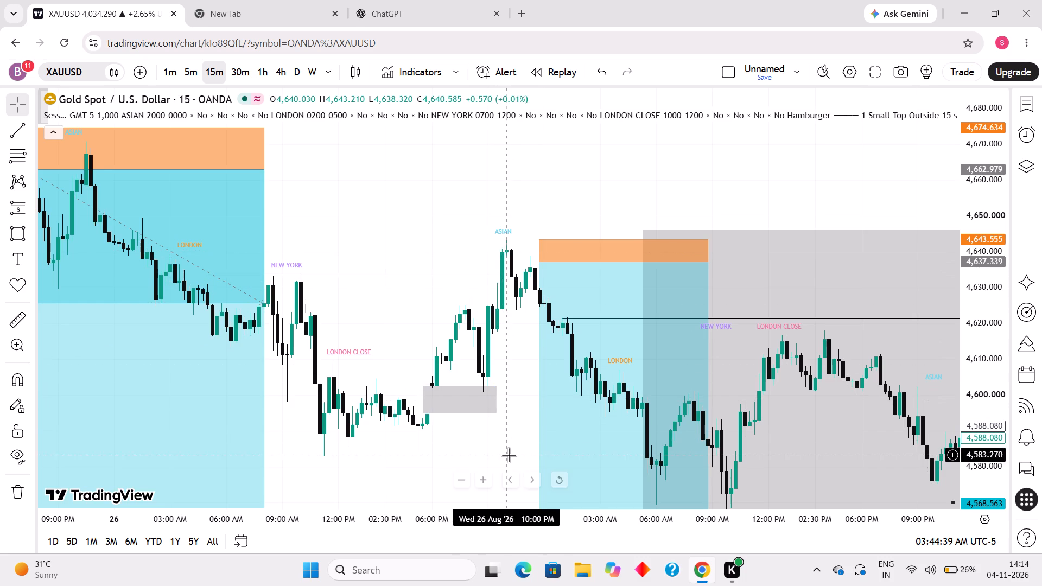
drag(508, 455, 441, 422)
scroll(399, 381, down, 3)
scroll(395, 379, up, 1)
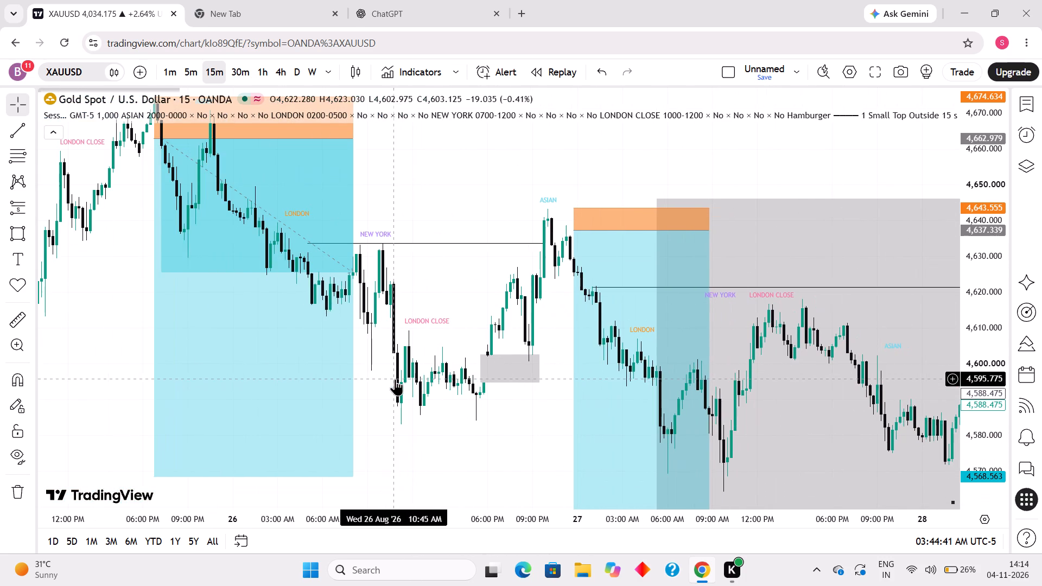
scroll(525, 319, up, 1)
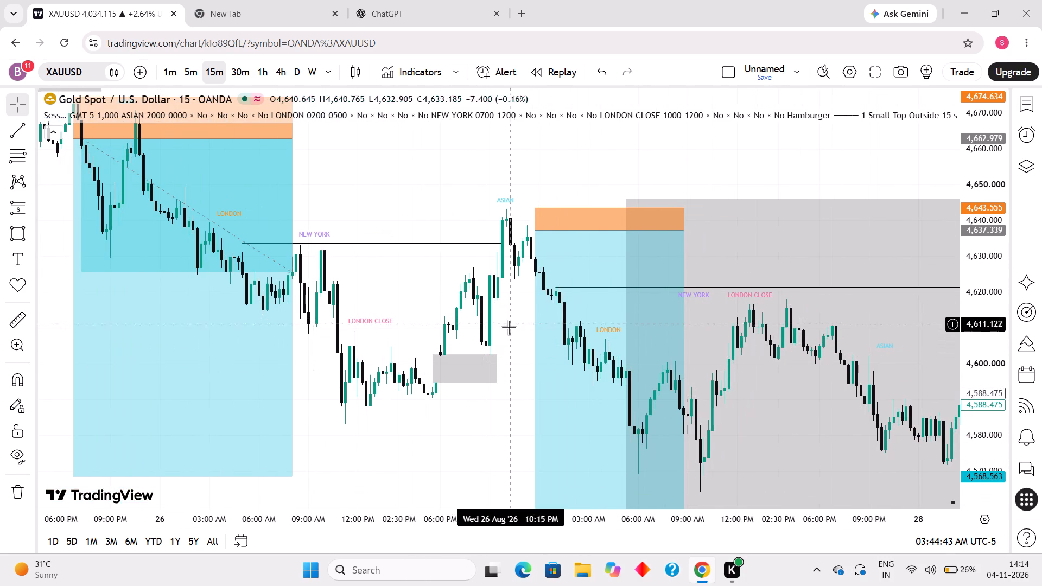
drag(491, 326, 462, 315)
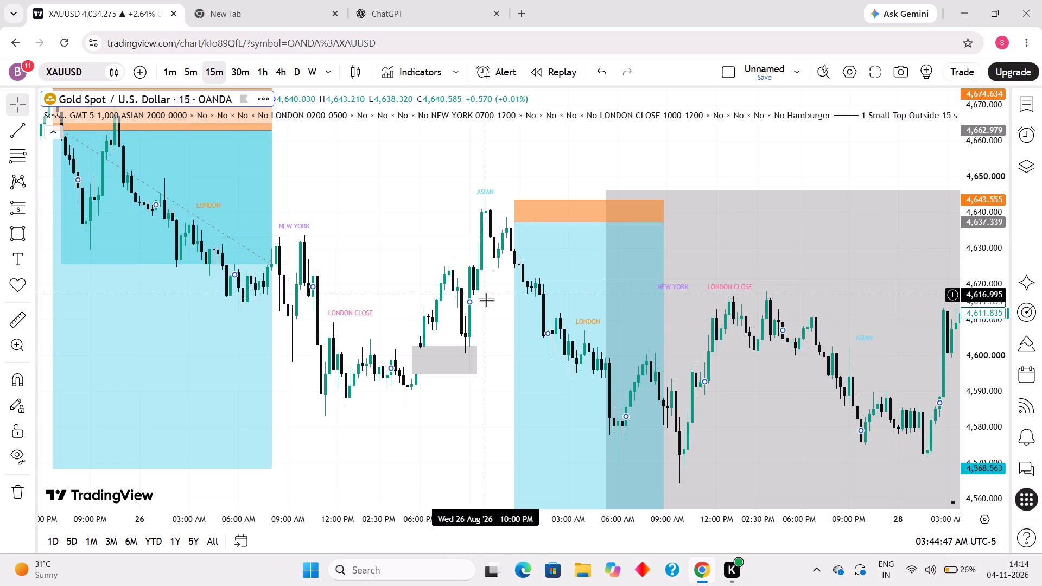
drag(486, 301, 439, 294)
drag(461, 291, 320, 220)
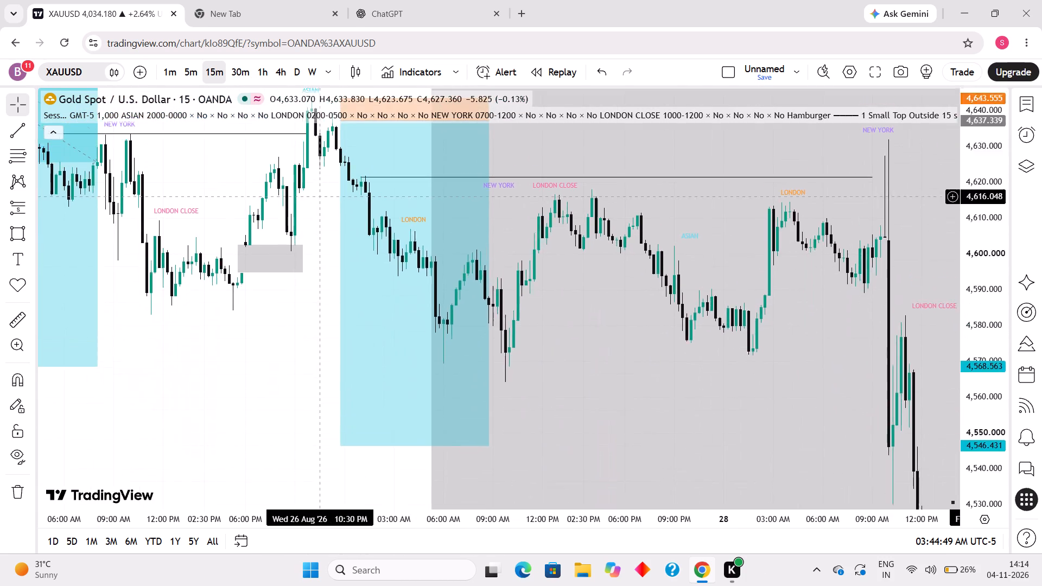
drag(320, 220, 319, 241)
scroll(371, 281, down, 3)
drag(687, 388, 560, 388)
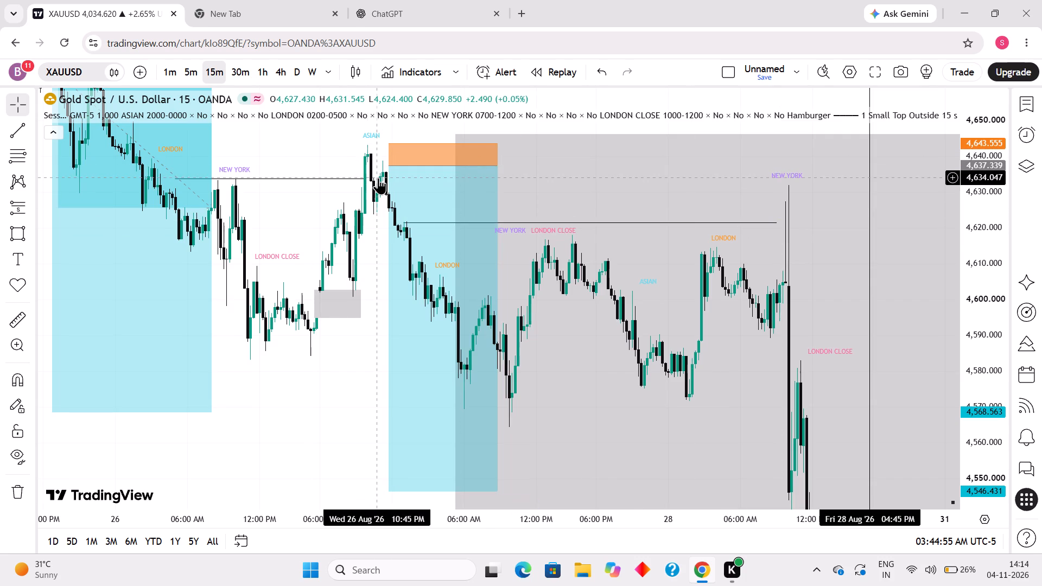
Draw a rectangle zone from about 4,636.3 on Wed 26 Aug '26 at 11:00 PM to about 4,630 at the Fri 28 Aug New York spike.
click(12, 236)
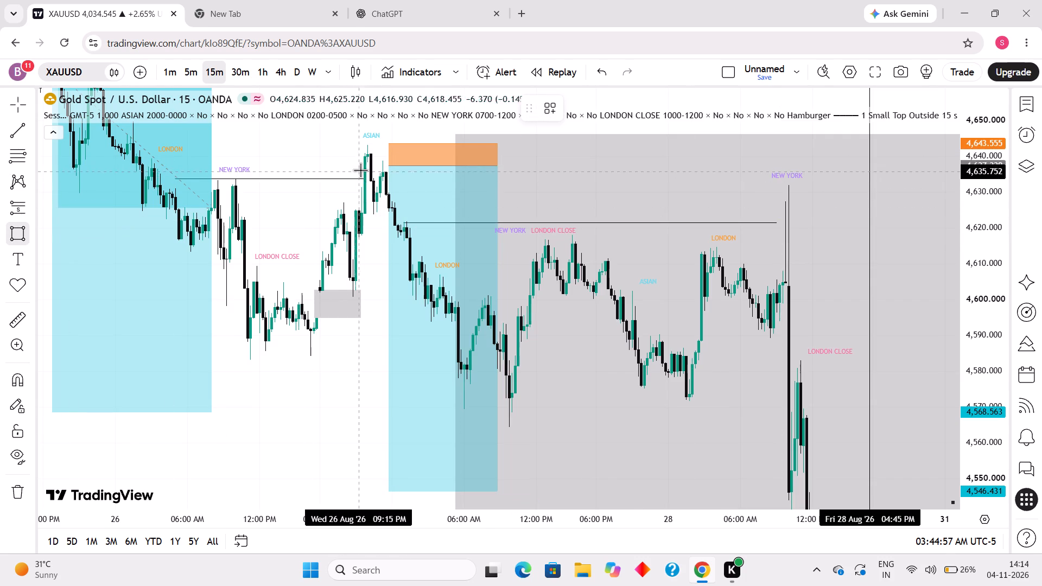
click(380, 169)
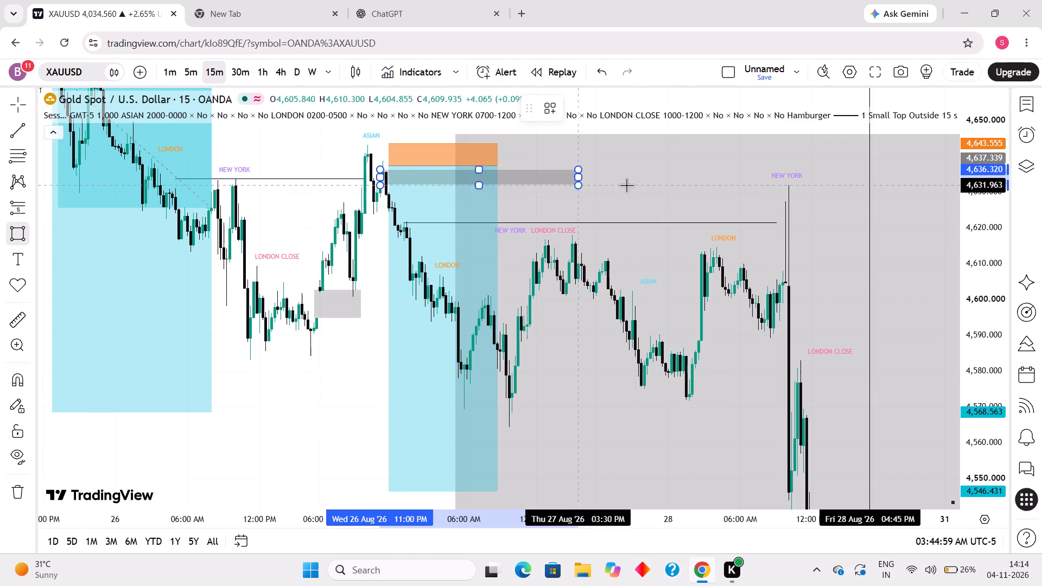
click(796, 193)
Place a short position on Fri 28 Aug '26 at 11:00 AM with its entry at about 4,586.0.
drag(718, 397, 696, 394)
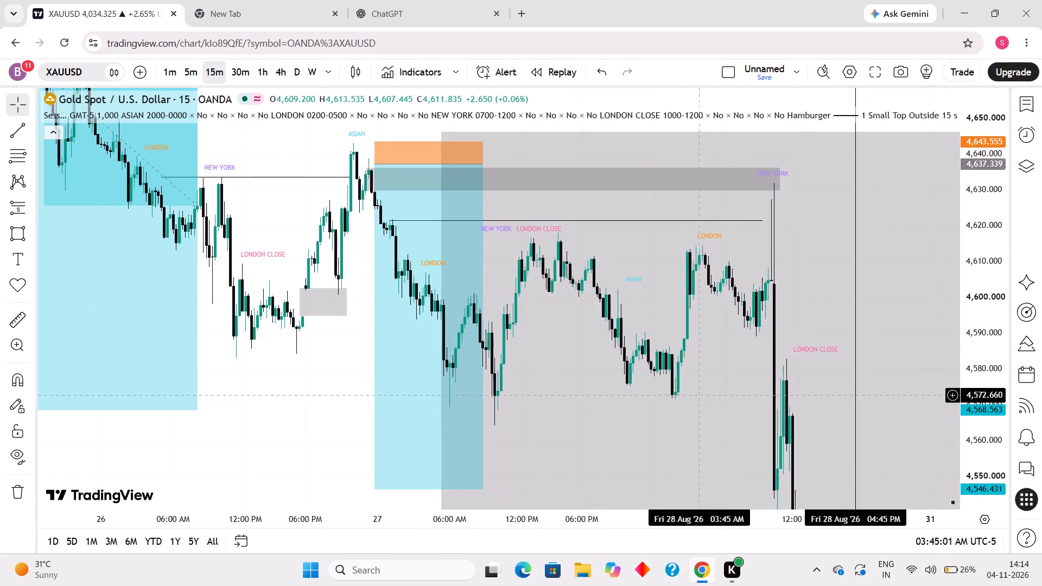
drag(696, 394, 681, 393)
scroll(621, 383, up, 2)
drag(988, 296, 974, 436)
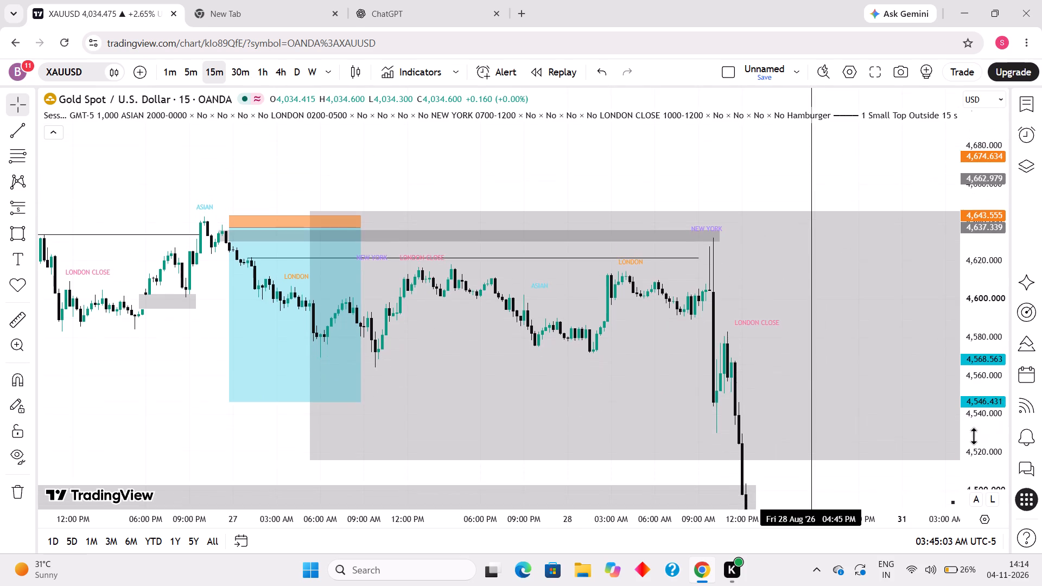
drag(974, 436, 971, 438)
scroll(833, 419, down, 4)
drag(892, 471, 758, 434)
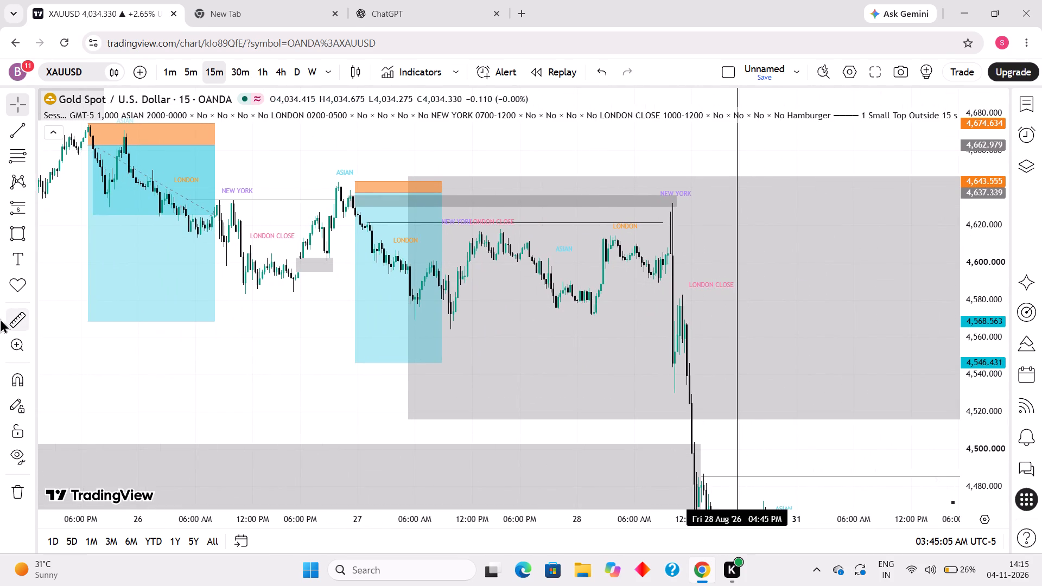
click(26, 207)
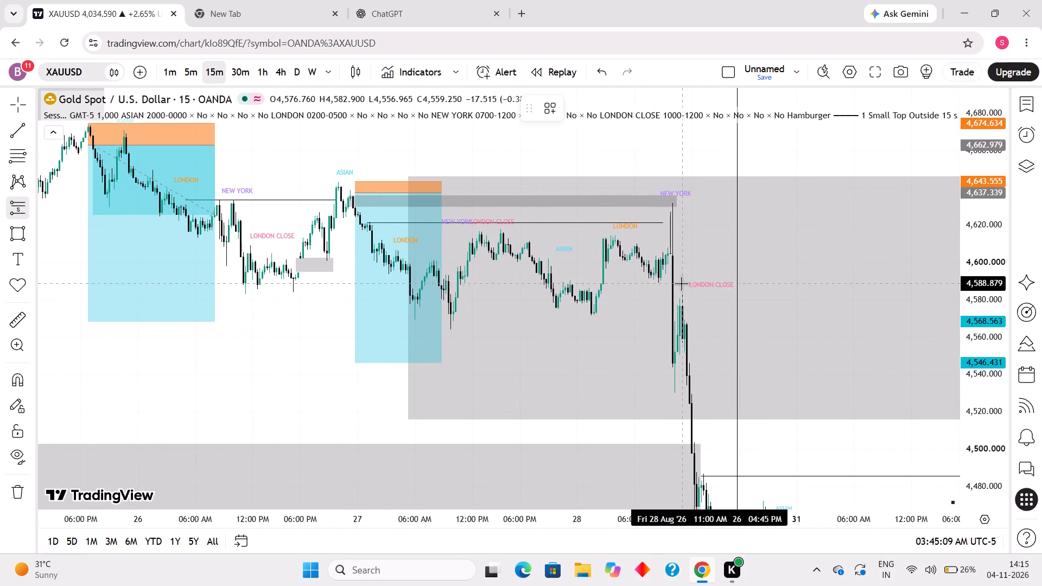
click(683, 289)
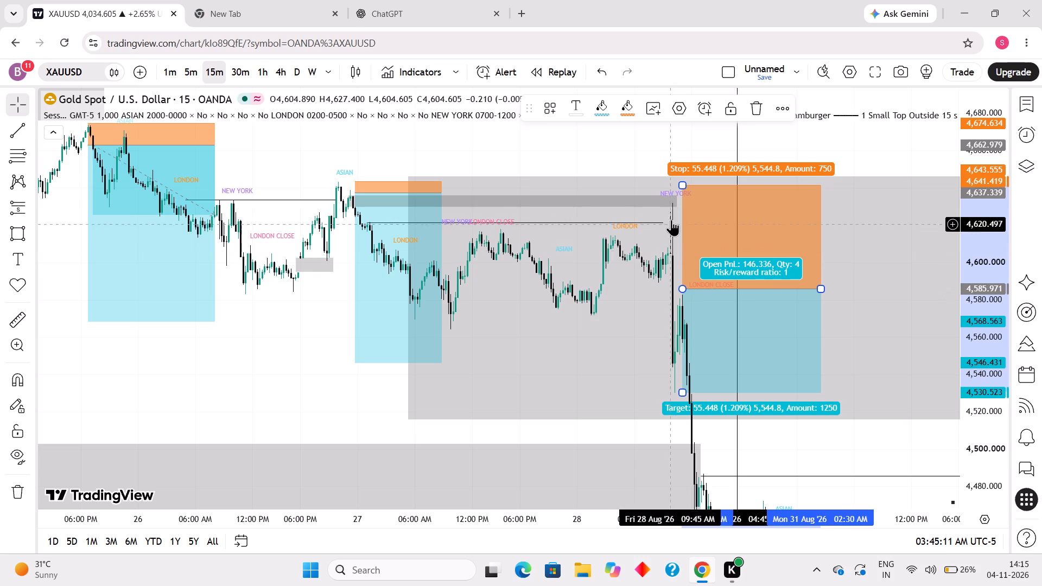
Set the stop of the 28 Aug '26 short position to about 4,629.9, near the New York spike's high.
drag(681, 184, 687, 203)
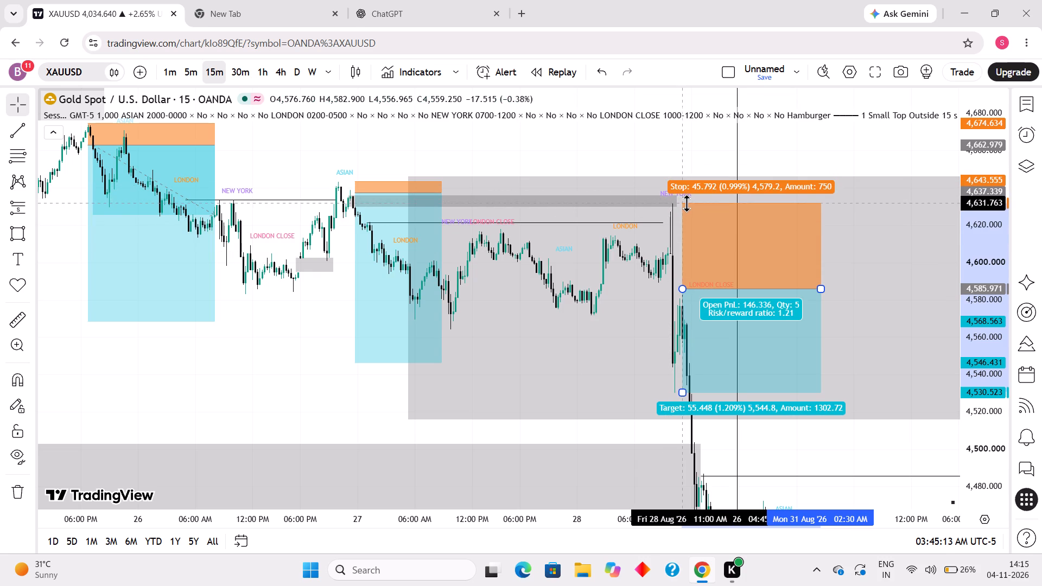
drag(687, 203, 684, 283)
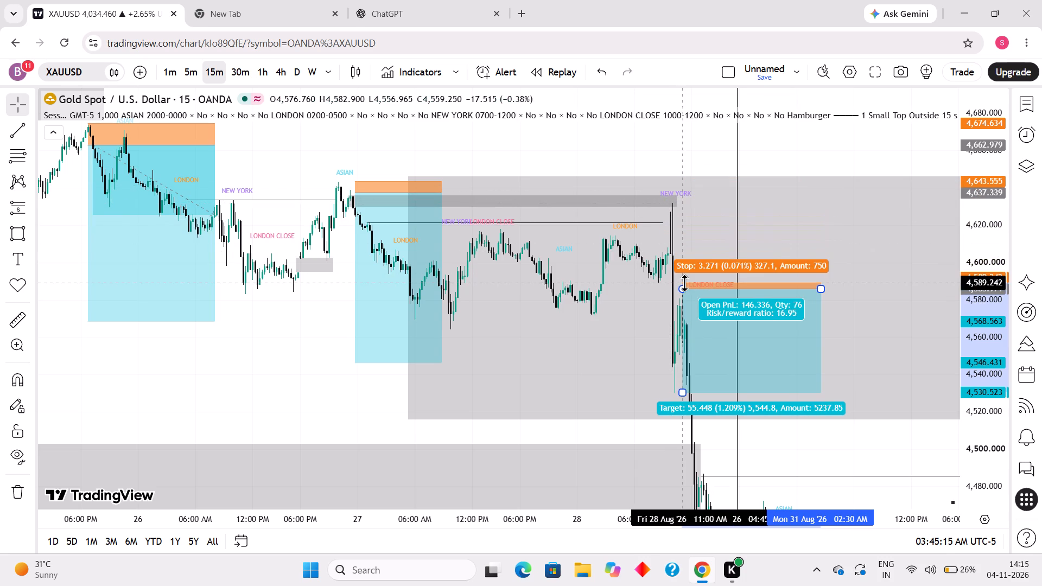
drag(684, 283, 675, 233)
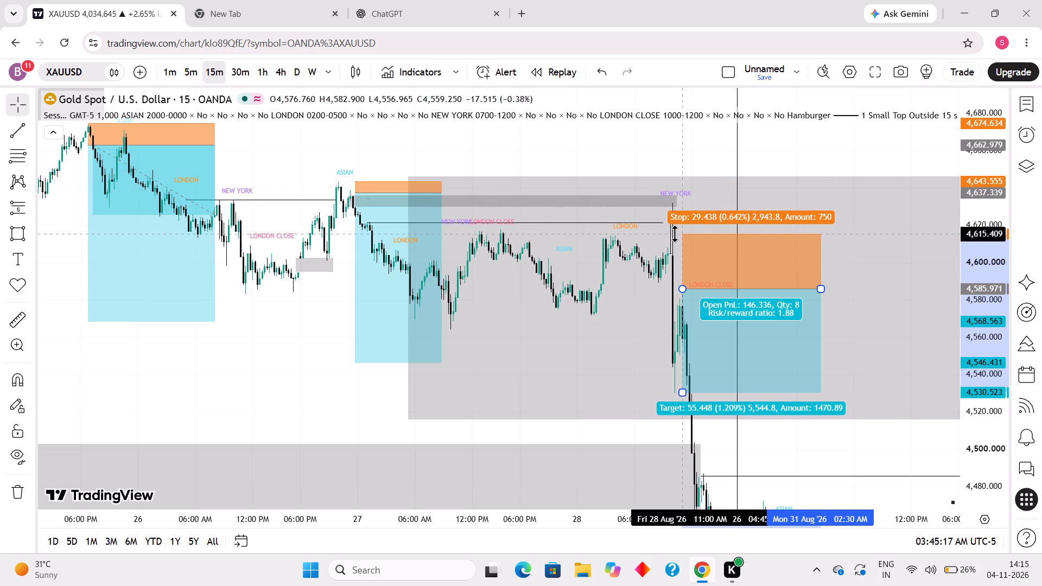
drag(675, 233, 677, 207)
Lower the target of the 28 Aug '26 short position to about 4,483.1, near the horizontal line below.
scroll(654, 290, down, 3)
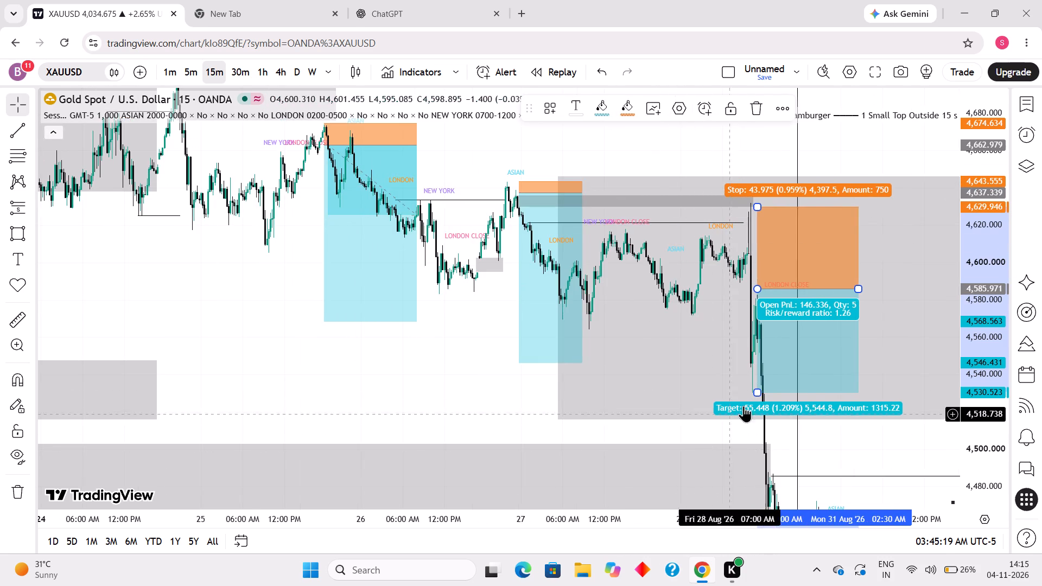
drag(759, 388, 741, 481)
drag(703, 426, 487, 271)
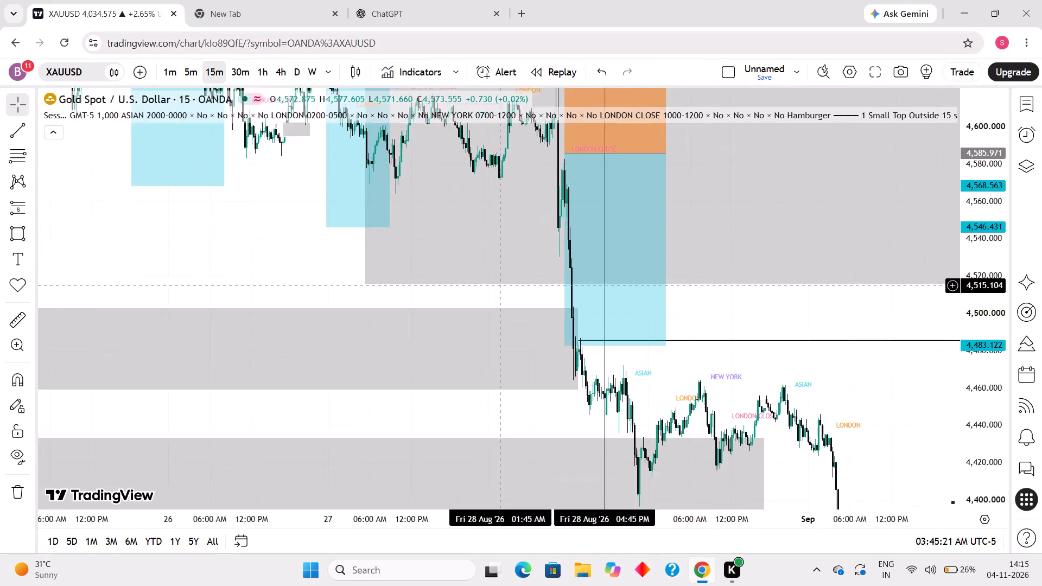
Lower the target of the 28 Aug '26 short position to about 4,454.5.
drag(487, 271, 470, 256)
scroll(506, 277, down, 6)
drag(989, 258, 965, 388)
scroll(701, 337, down, 7)
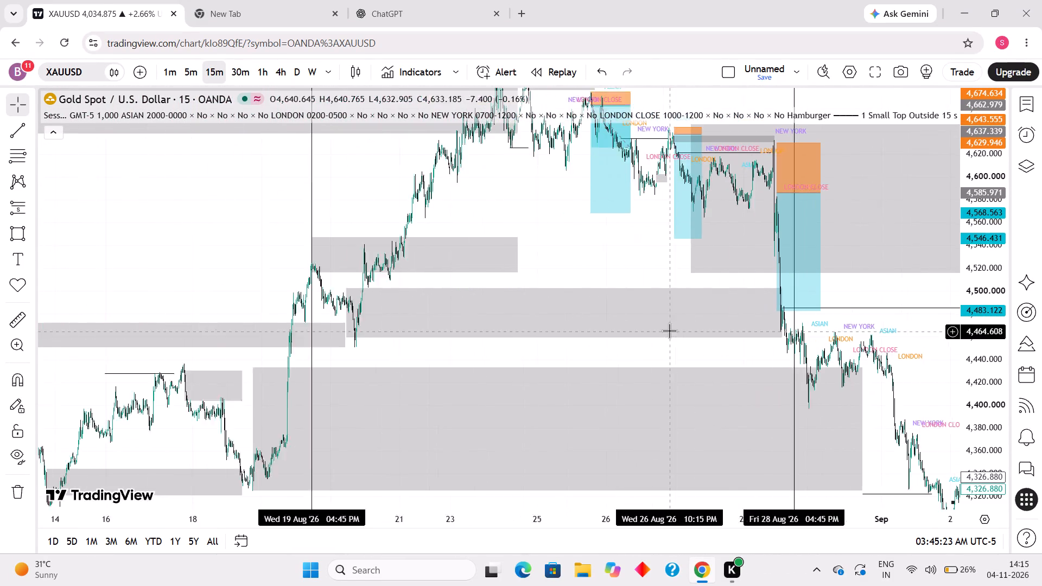
drag(814, 305, 815, 308)
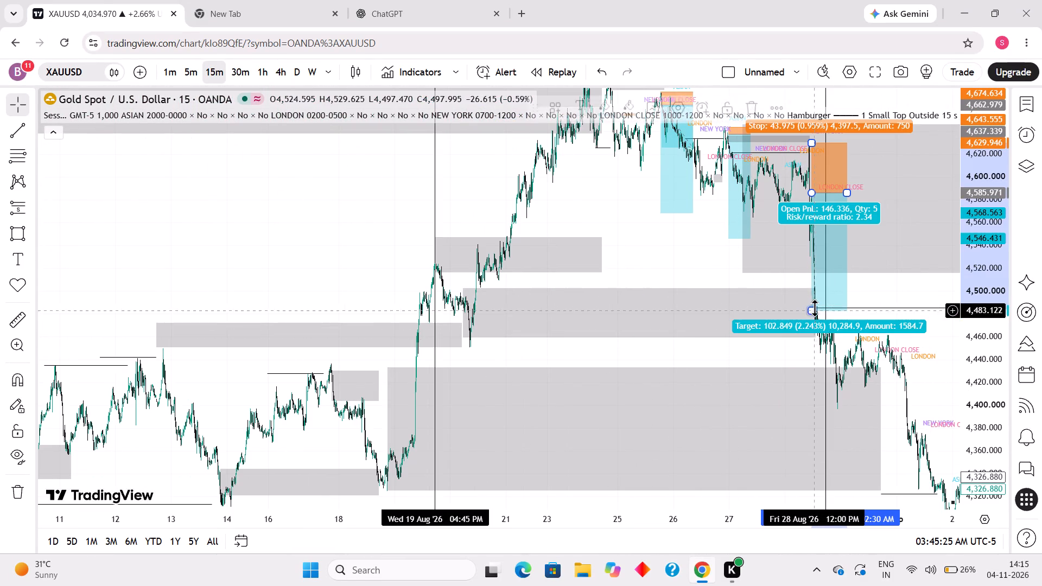
drag(815, 308, 808, 343)
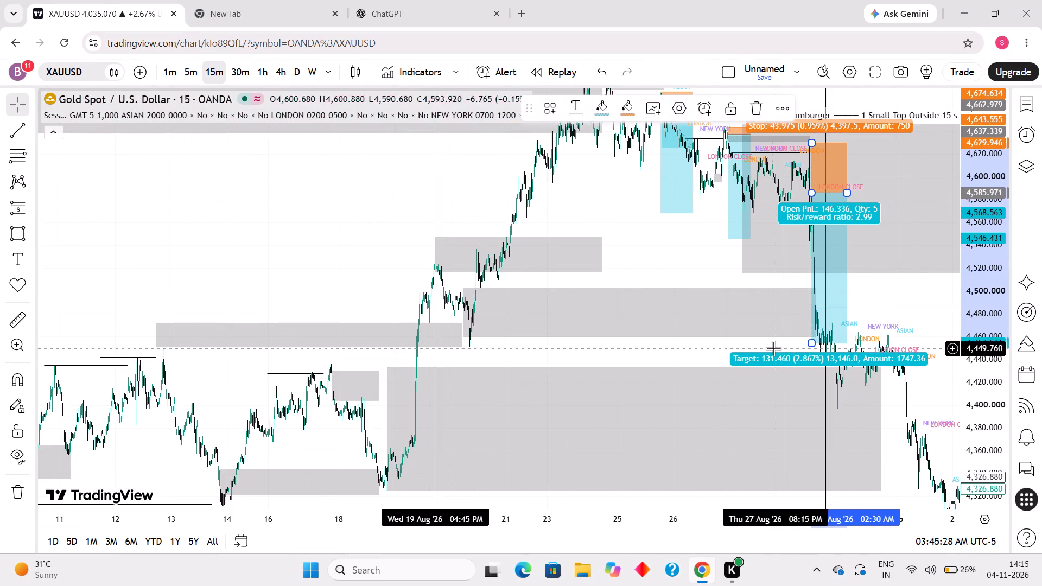
Examine the price action and sessions following the 28 Aug '26 short position, from 31 Aug to 2 Sep '26.
drag(758, 349, 685, 365)
scroll(652, 360, up, 7)
scroll(572, 393, up, 2)
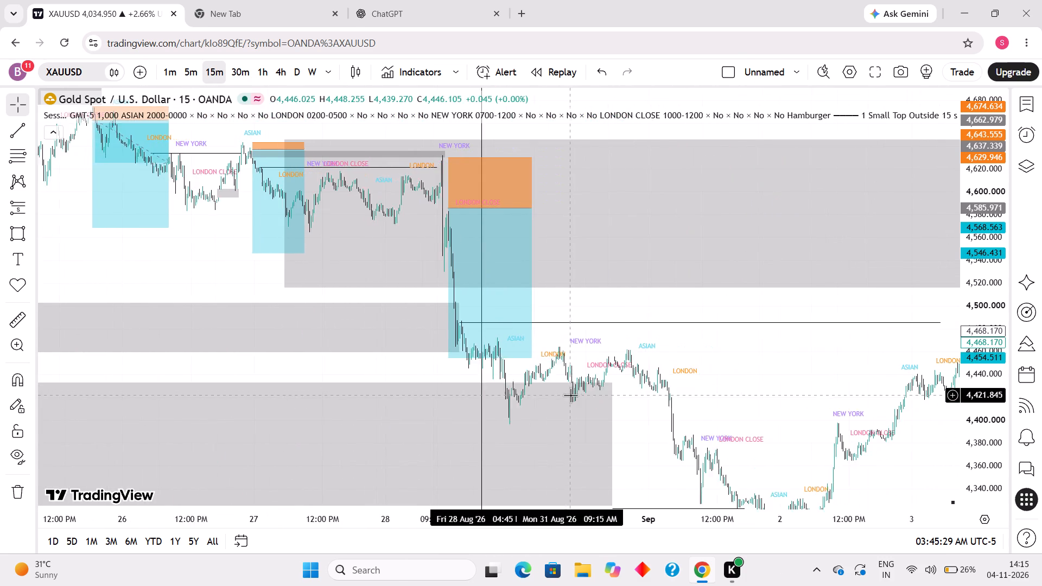
scroll(570, 395, up, 1)
drag(763, 397, 849, 329)
drag(973, 444, 973, 433)
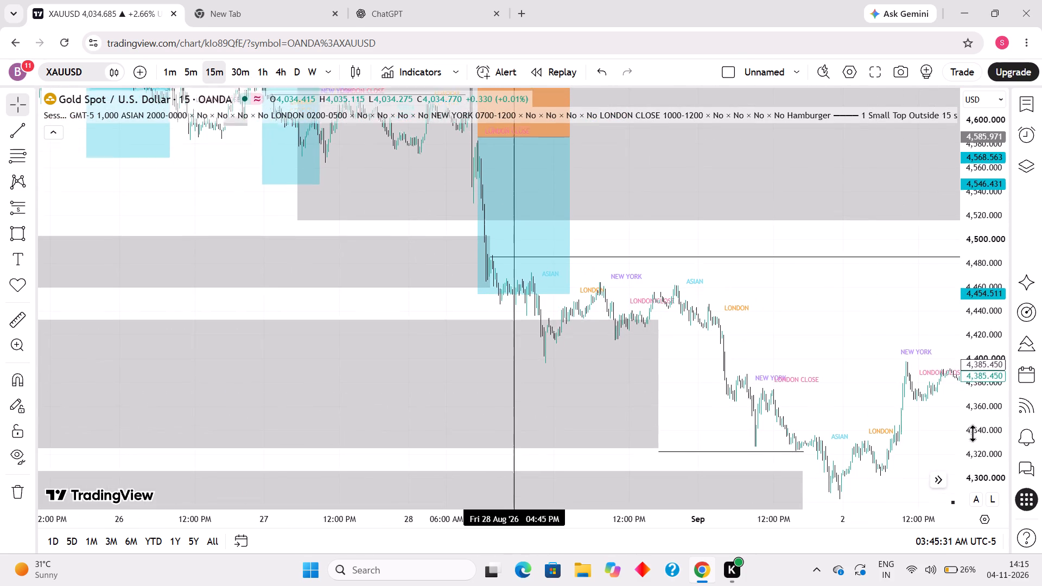
drag(973, 433, 918, 340)
scroll(343, 322, up, 4)
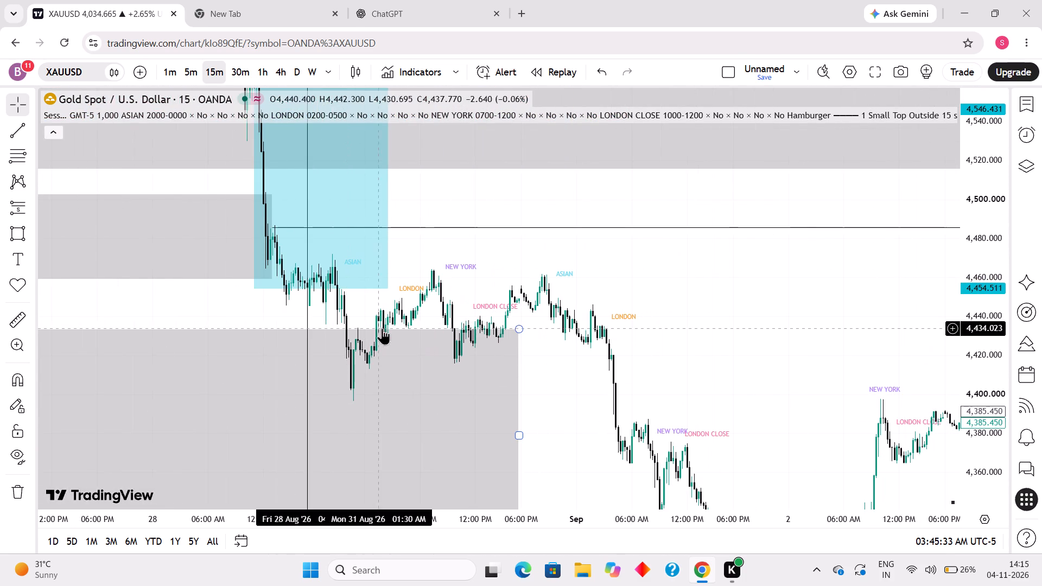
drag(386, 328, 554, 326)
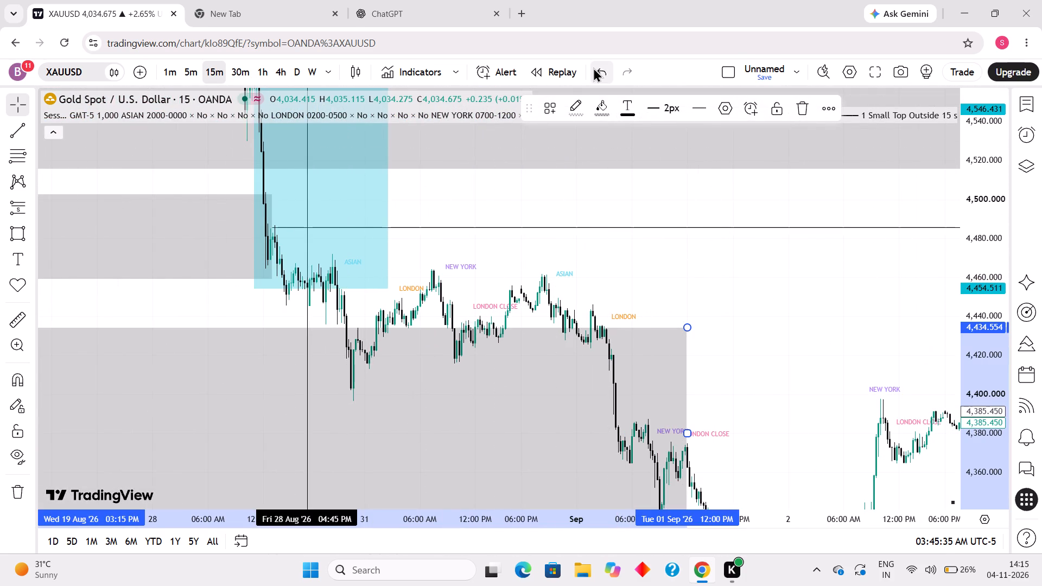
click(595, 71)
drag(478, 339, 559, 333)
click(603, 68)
Examine the marked-up weeks from 31 Aug '26 forward to the latest 4 Nov '26 session.
drag(485, 296, 704, 253)
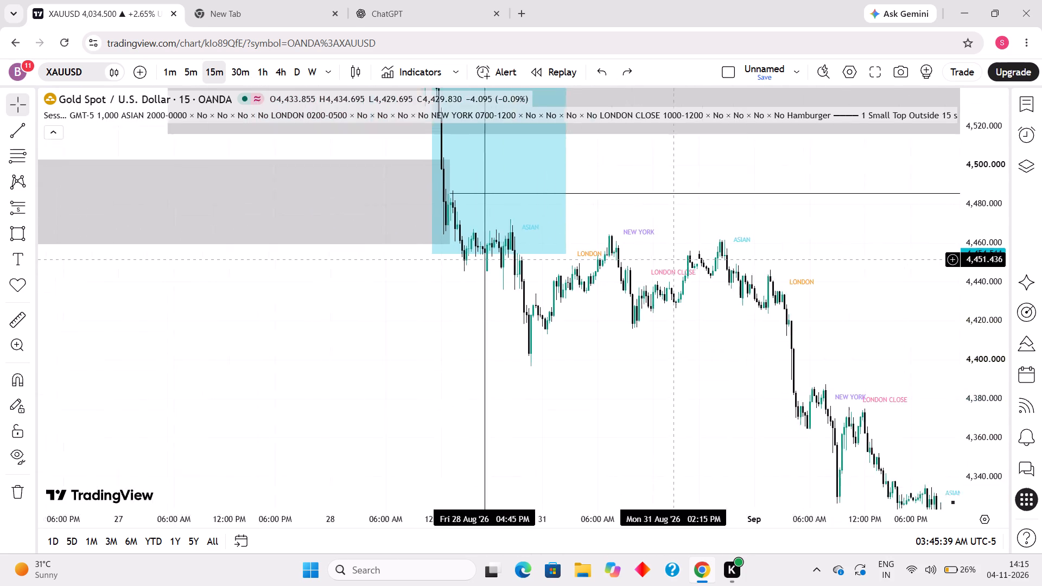
drag(704, 253, 831, 235)
scroll(729, 253, up, 3)
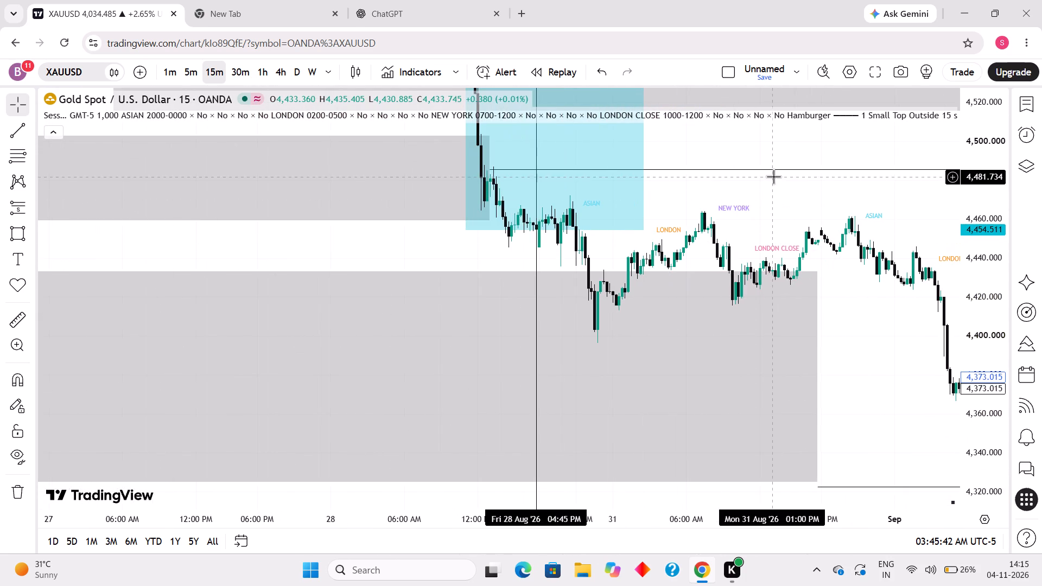
drag(766, 221, 752, 261)
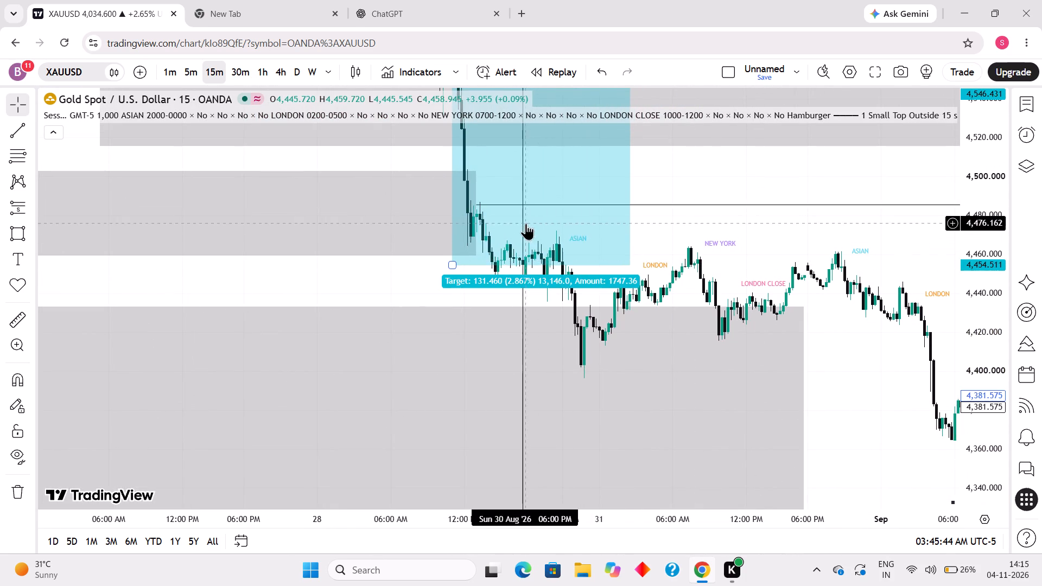
scroll(528, 225, down, 2)
scroll(529, 227, up, 1)
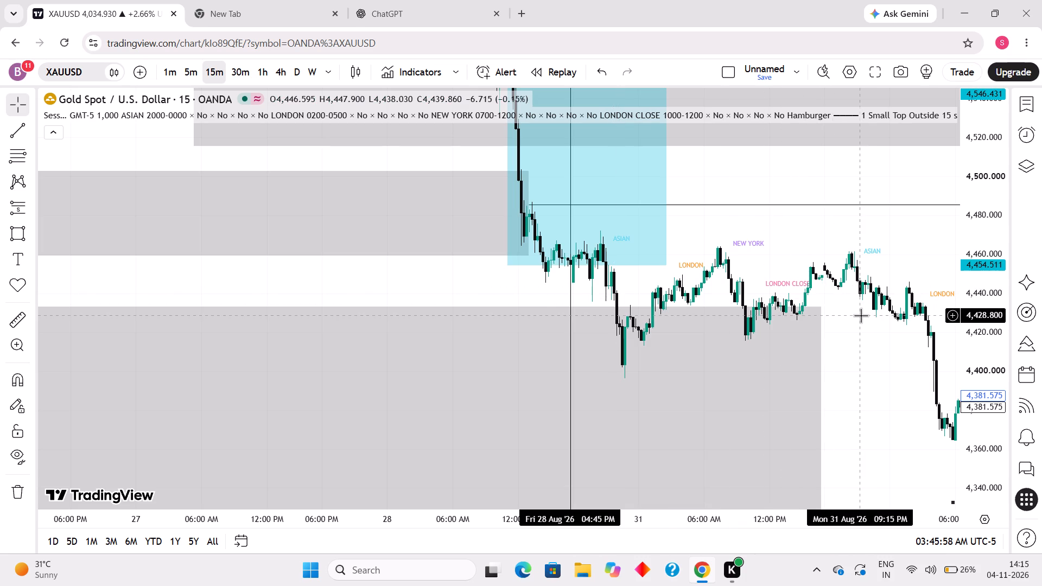
drag(850, 315, 632, 304)
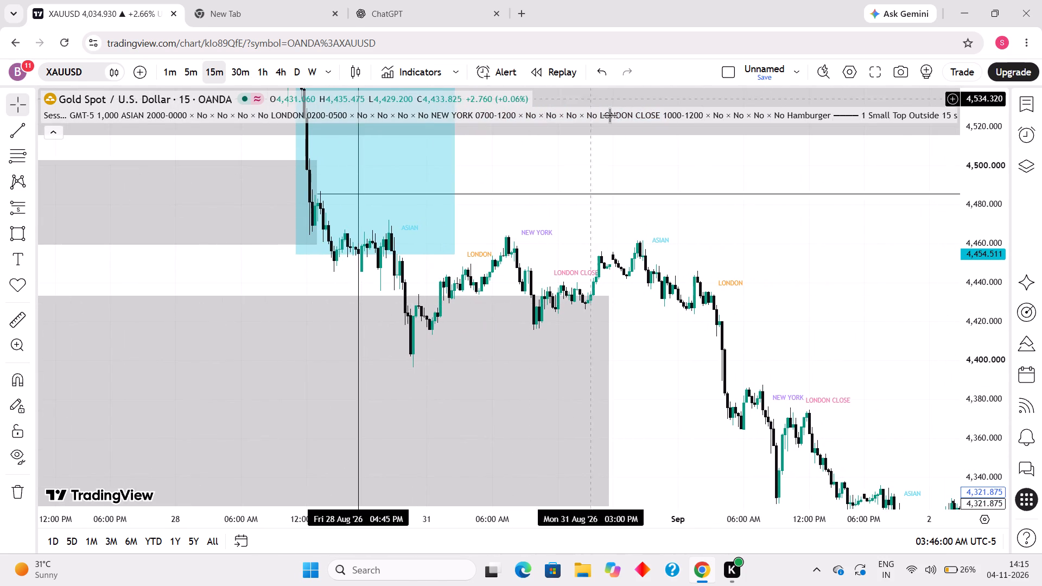
drag(844, 396, 389, 370)
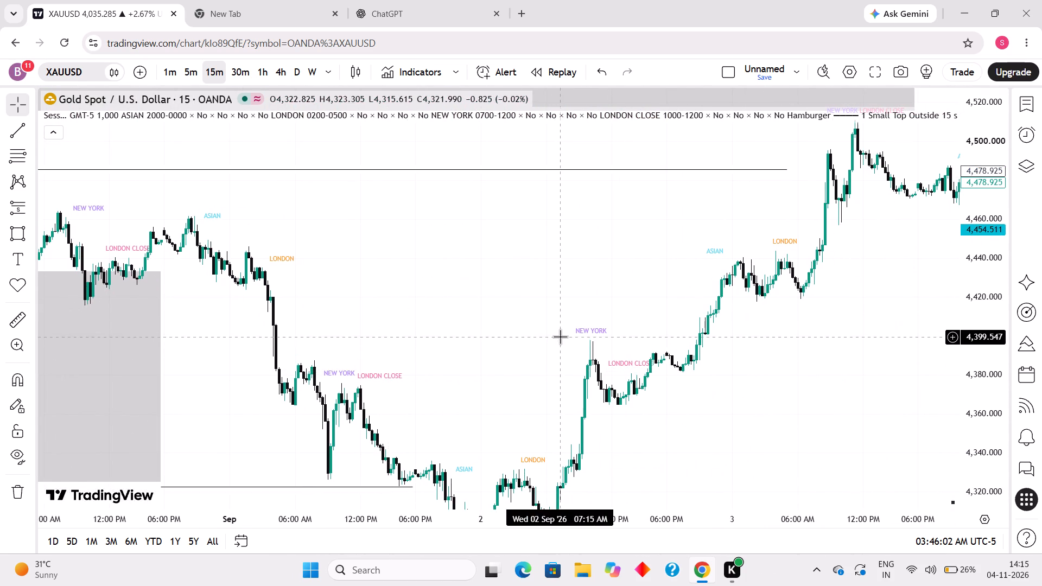
scroll(558, 346, down, 6)
drag(856, 386, 246, 367)
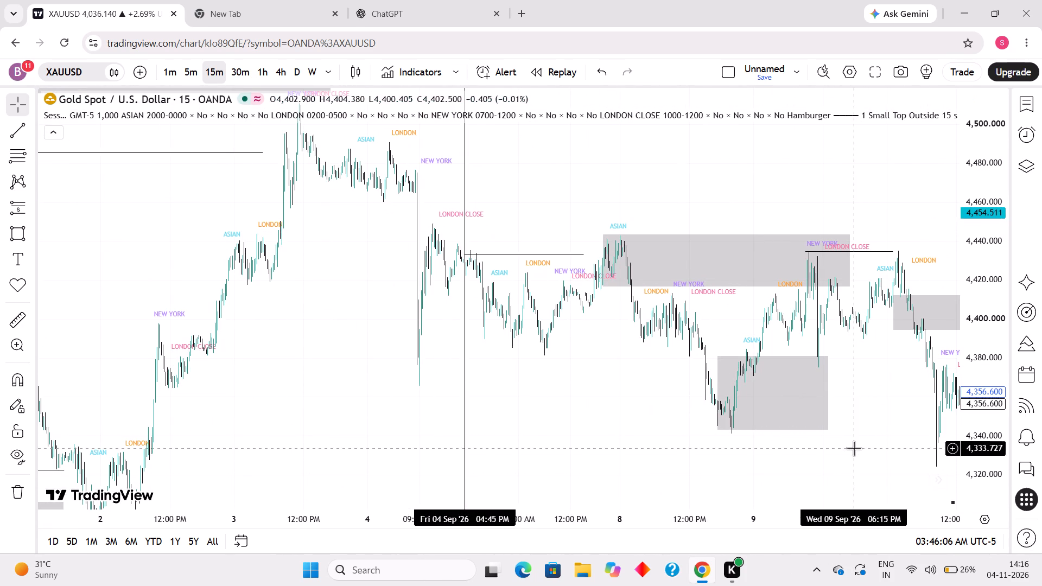
drag(854, 448, 59, 361)
scroll(529, 327, down, 8)
drag(997, 329, 984, 377)
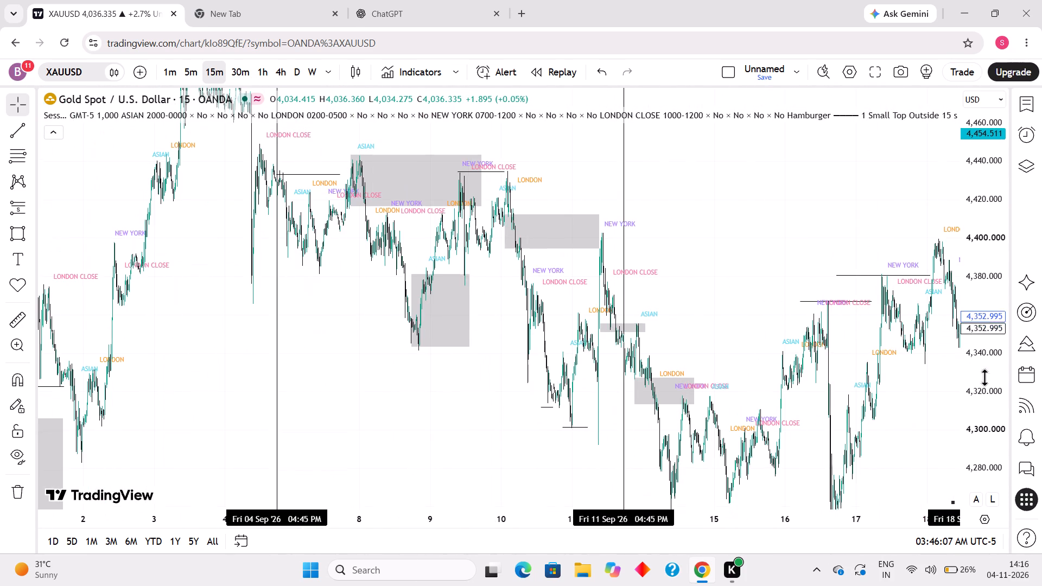
drag(984, 377, 953, 462)
drag(916, 388, 26, 337)
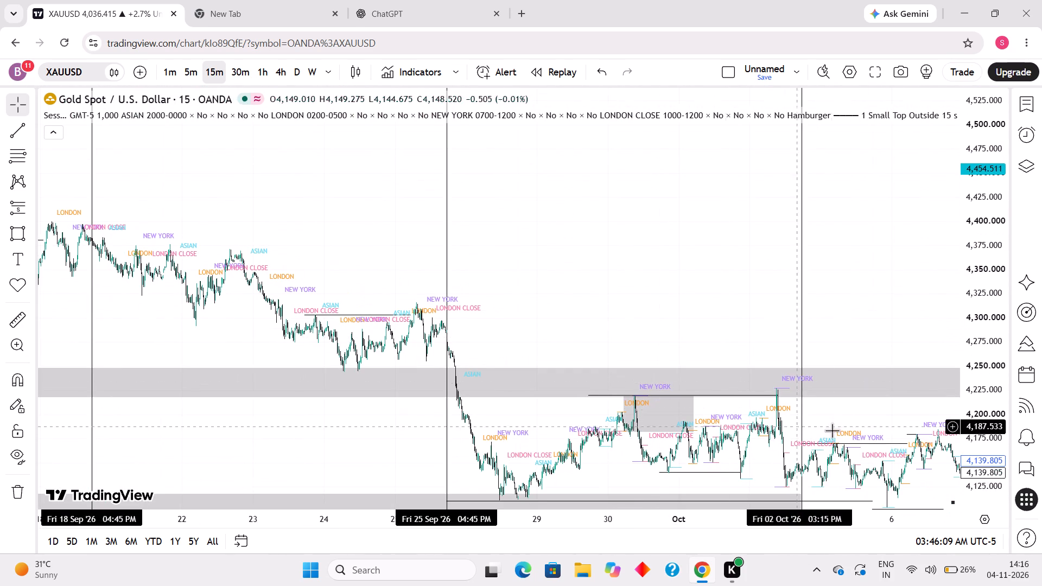
drag(872, 427, 17, 170)
drag(800, 352, 0, 263)
scroll(765, 360, up, 2)
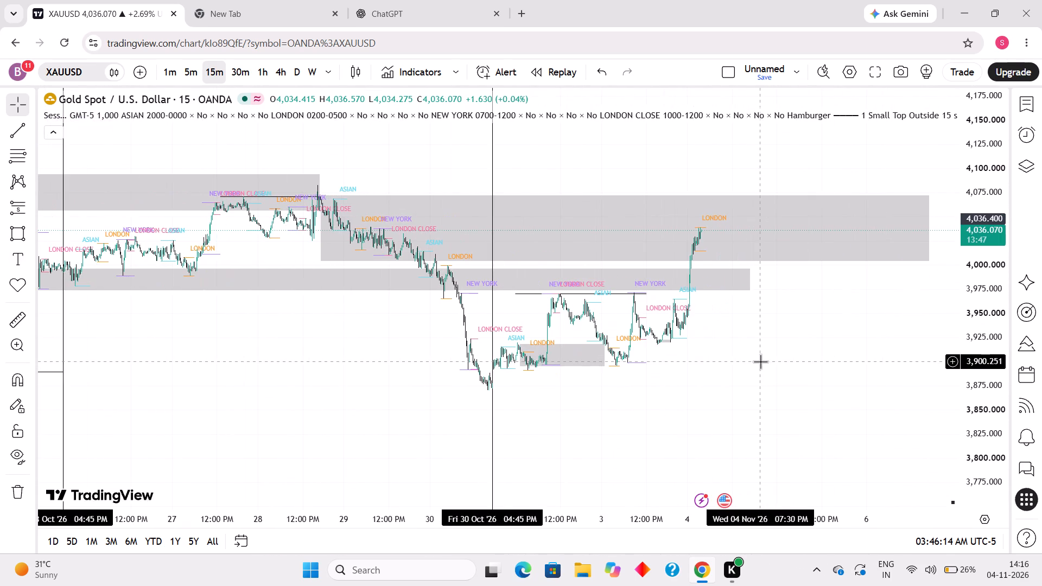
Review the marked-up weeks backwards from November to the early August '26 bars.
scroll(746, 359, down, 12)
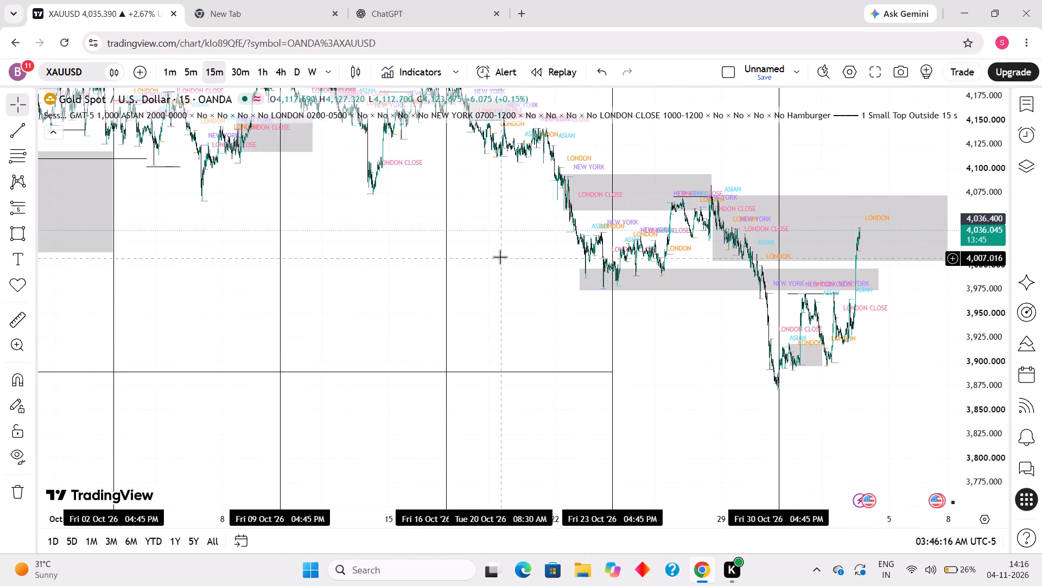
drag(502, 257, 1035, 386)
drag(414, 216, 582, 264)
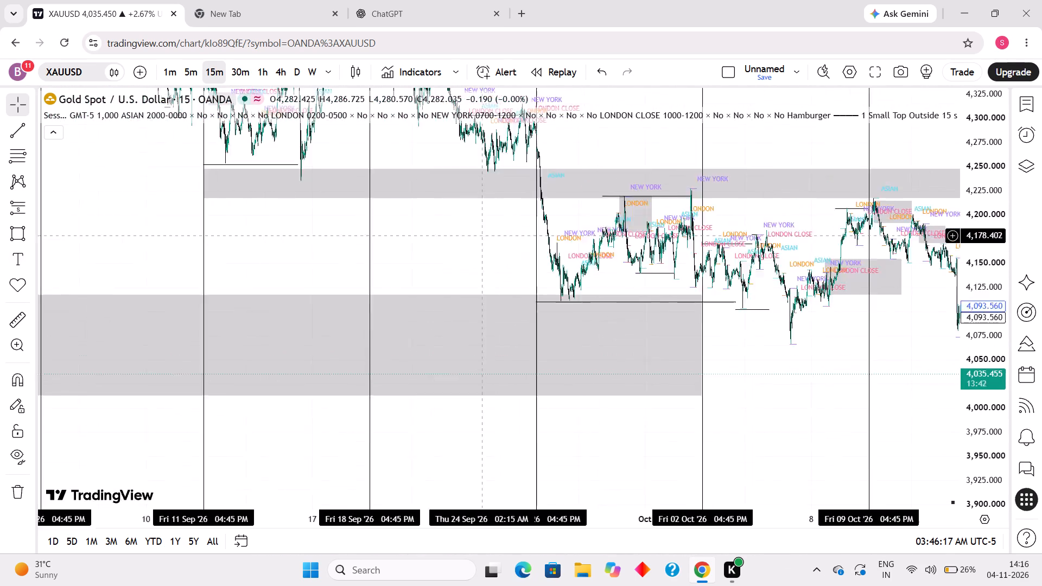
drag(582, 264, 961, 326)
drag(251, 288, 939, 448)
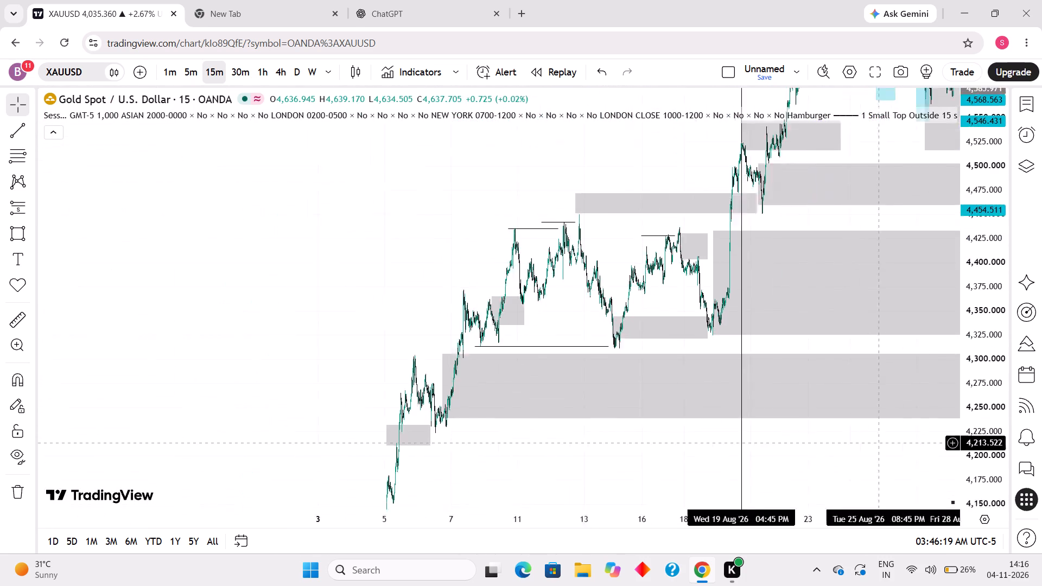
drag(939, 448, 963, 447)
scroll(639, 340, up, 6)
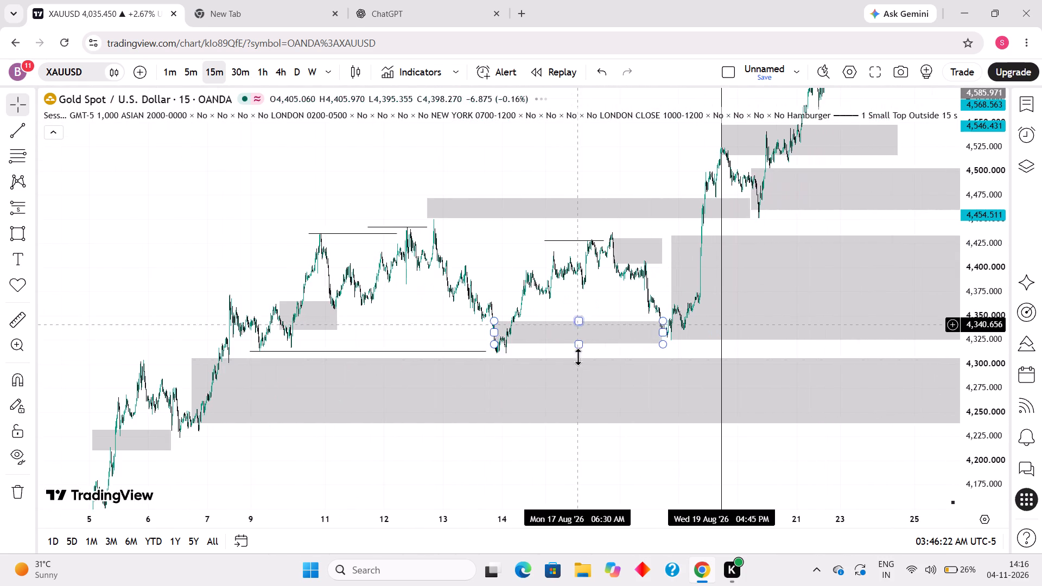
scroll(588, 383, up, 2)
scroll(491, 367, down, 14)
scroll(526, 334, up, 3)
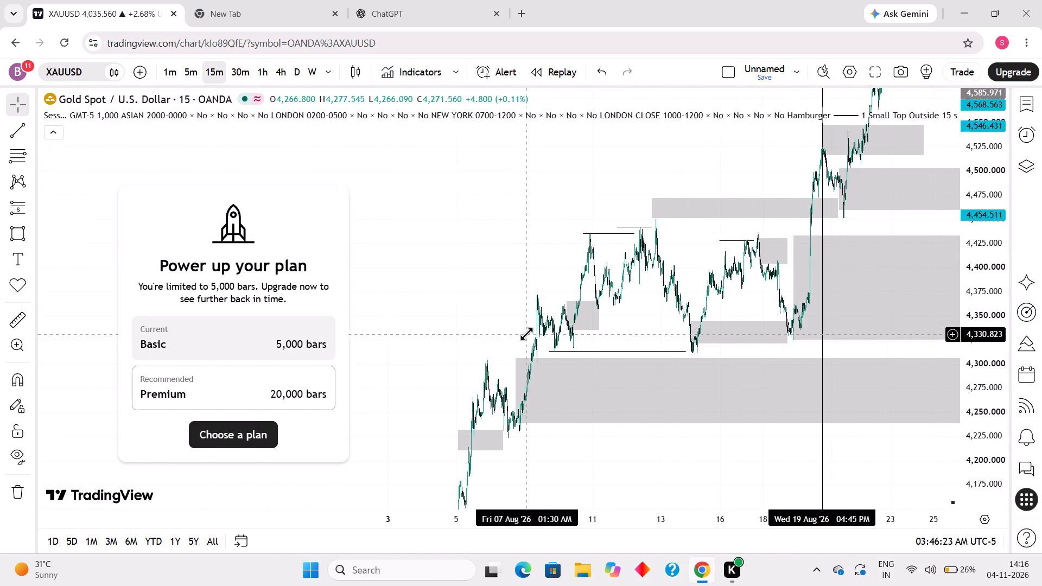
Lower the entry of the 28 Aug '26 short position to about 4,583.5, keeping its start at 11:00 AM.
drag(856, 219, 612, 465)
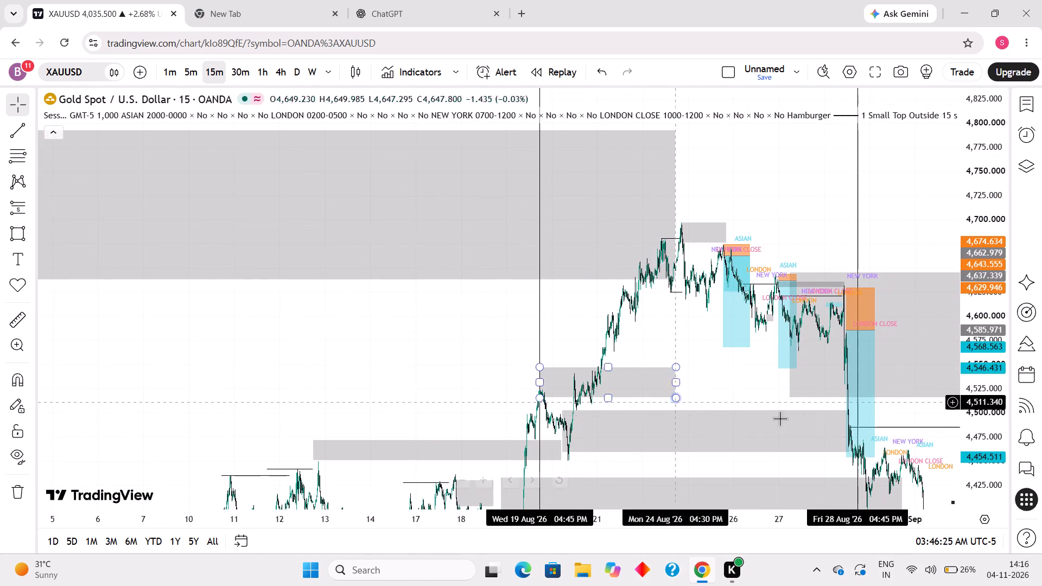
scroll(784, 413, up, 7)
drag(974, 421, 873, 288)
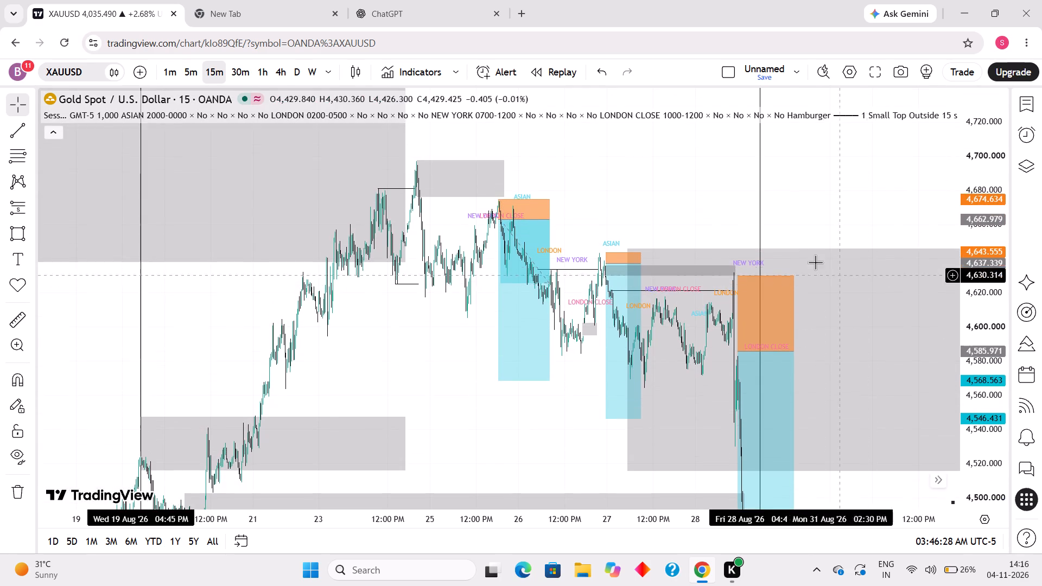
scroll(749, 224, up, 5)
scroll(636, 237, up, 3)
drag(634, 207, 722, 157)
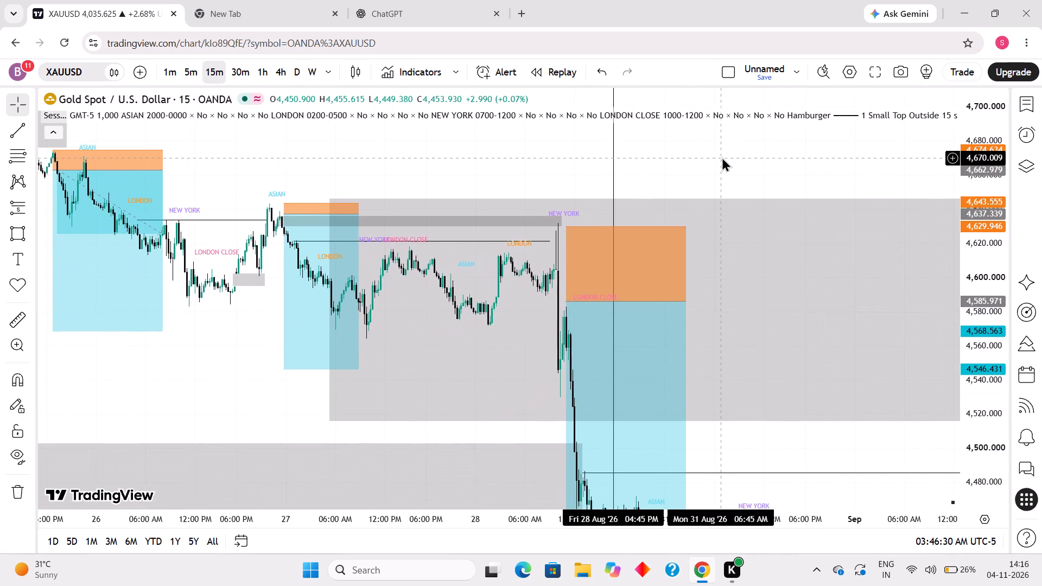
drag(722, 157, 732, 143)
scroll(614, 183, up, 3)
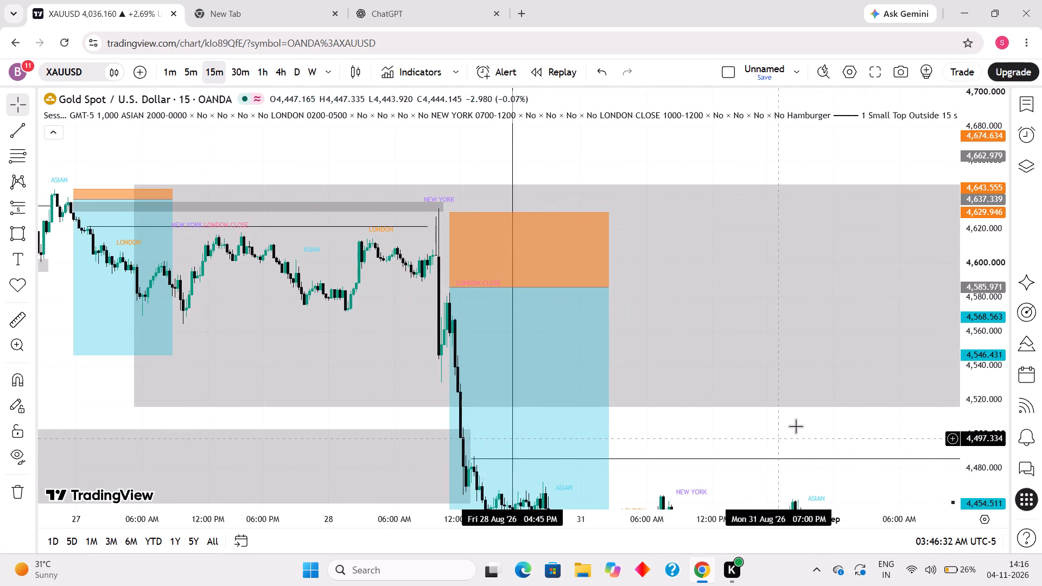
drag(799, 422, 748, 362)
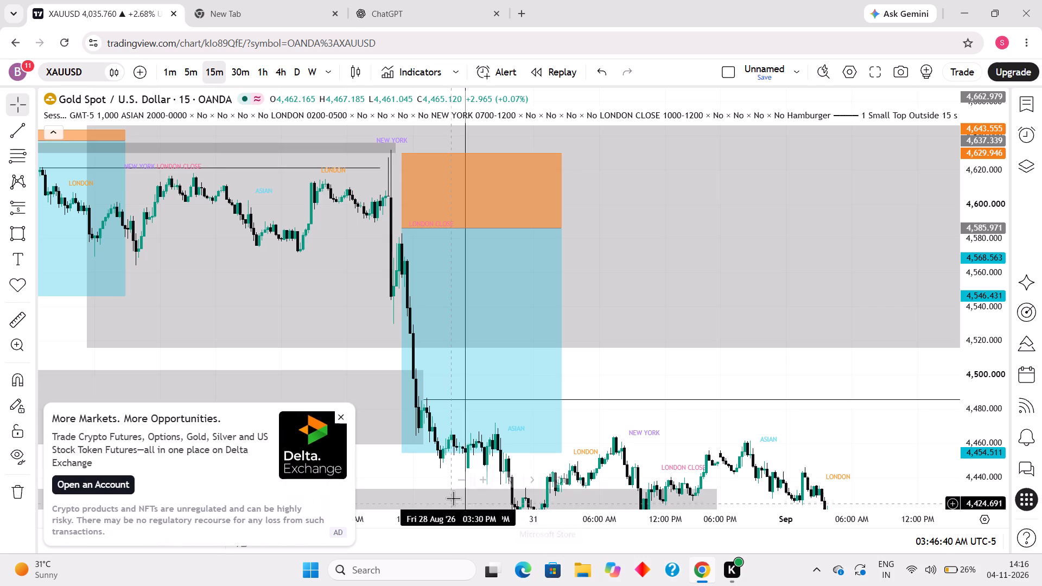
click(345, 414)
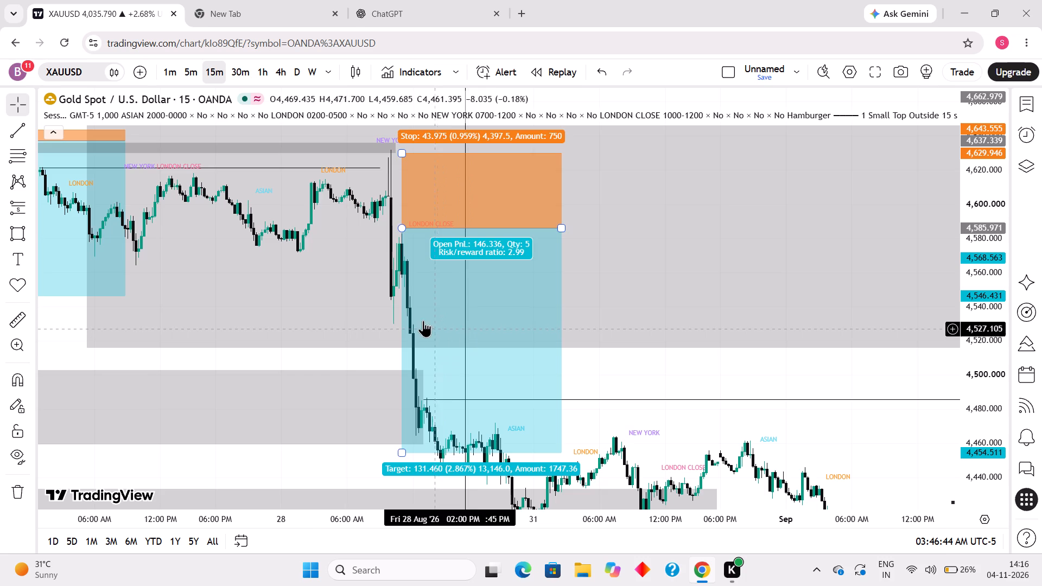
drag(404, 227, 405, 233)
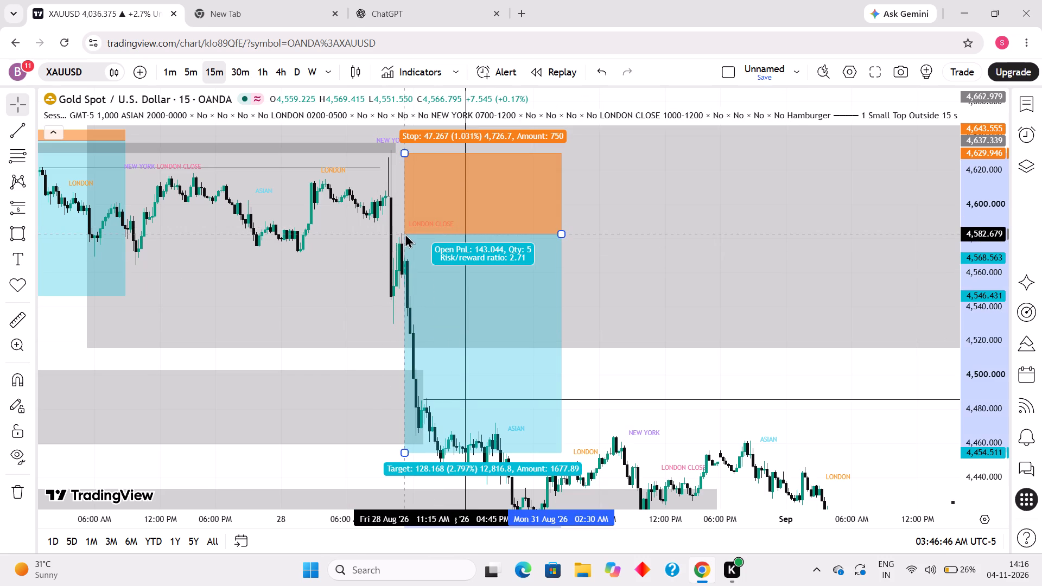
drag(405, 233, 401, 232)
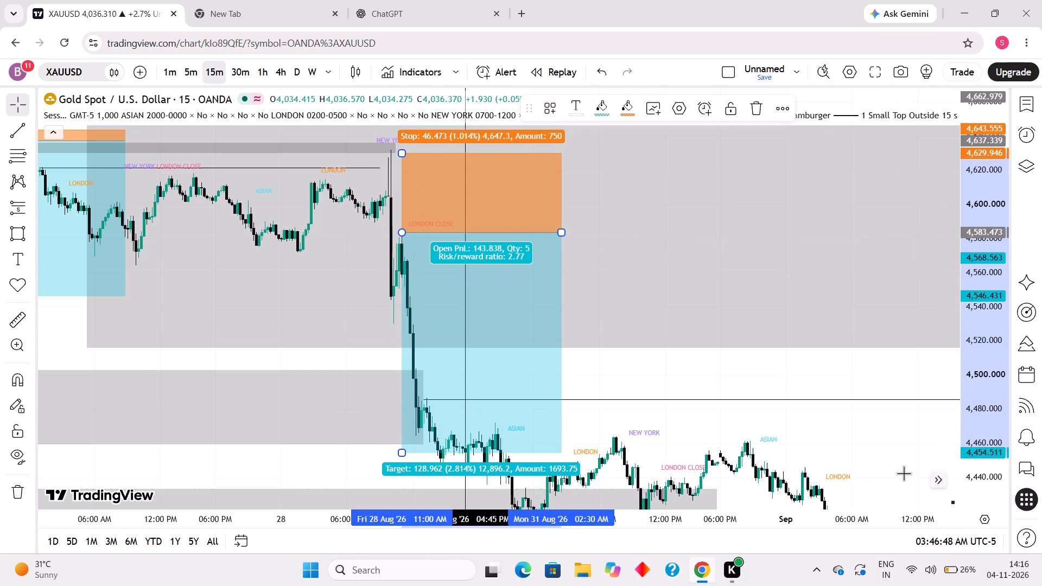
click(875, 383)
Examine the adjusted 28 Aug '26 short position and the 31 Aug–1 Sep '26 sessions after it.
drag(992, 303, 992, 326)
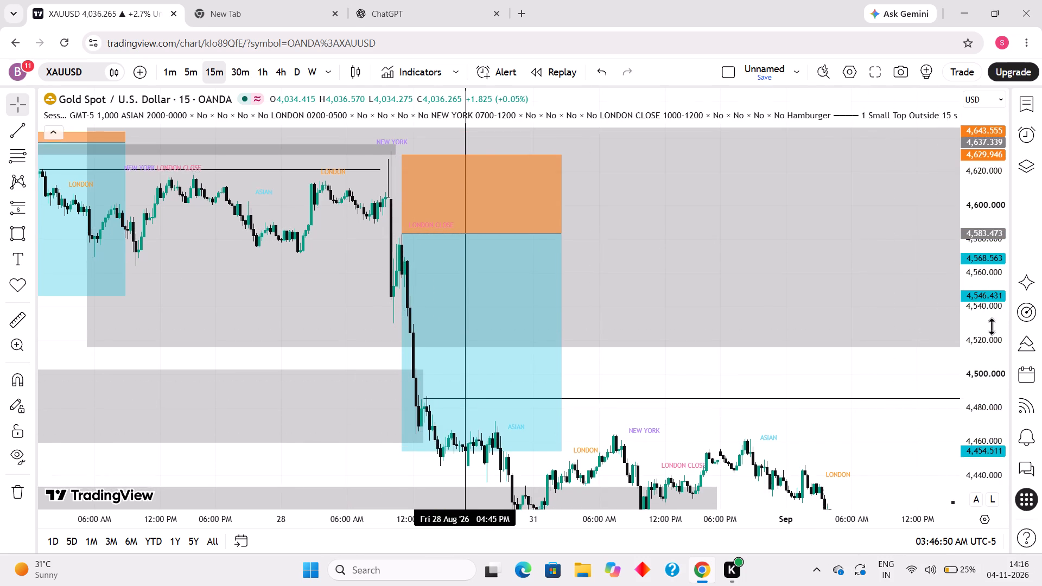
drag(992, 326, 979, 403)
scroll(795, 376, down, 3)
scroll(783, 375, up, 2)
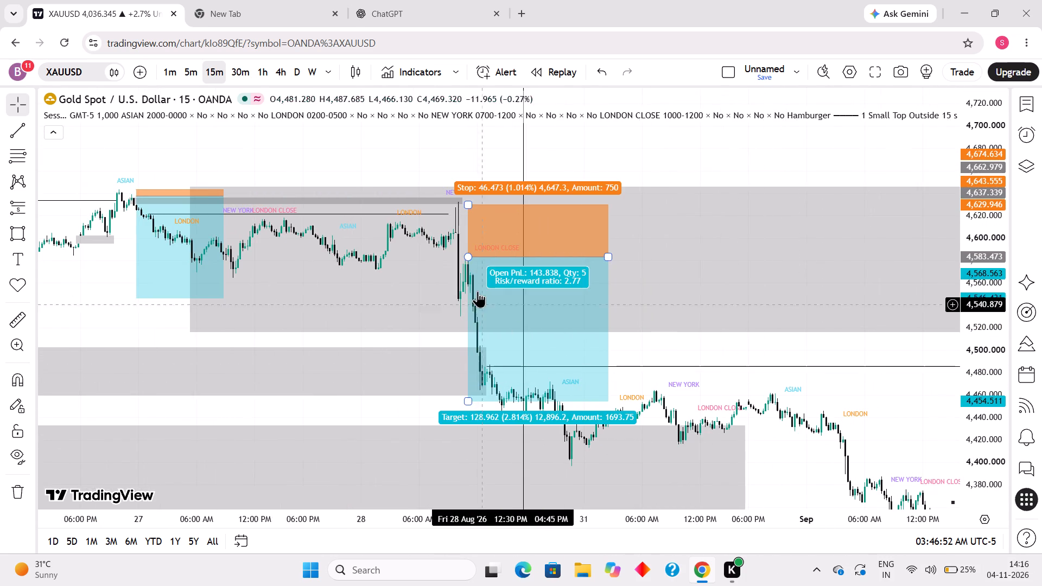
drag(698, 347, 715, 272)
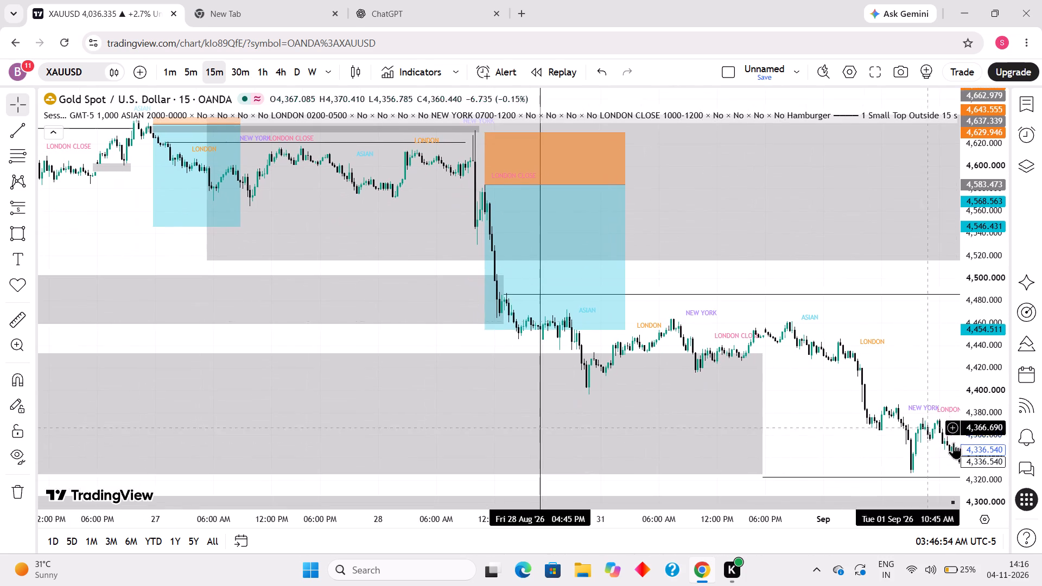
drag(999, 455, 867, 196)
scroll(675, 308, up, 2)
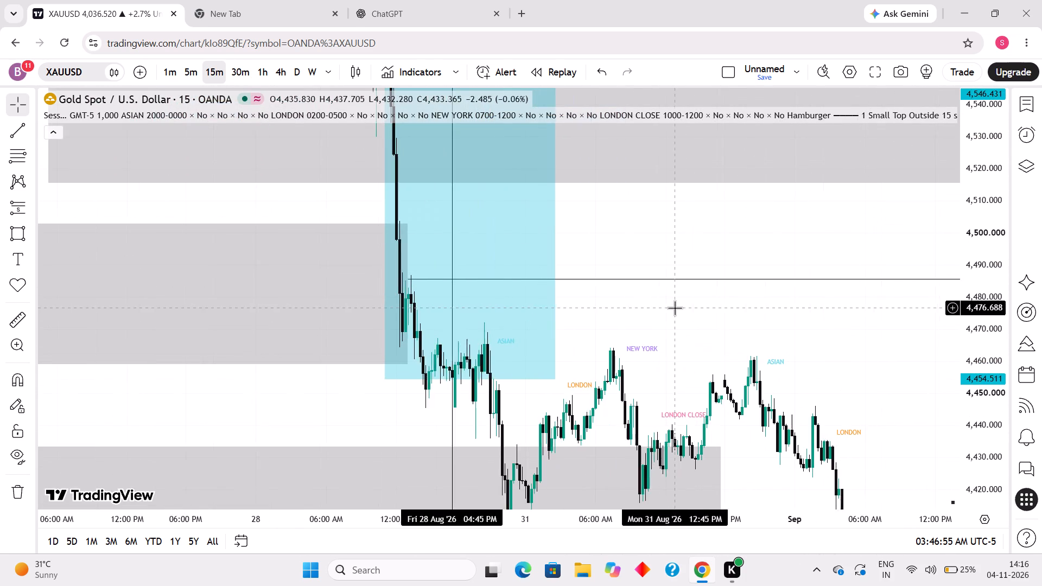
scroll(537, 282, up, 1)
drag(585, 377, 687, 336)
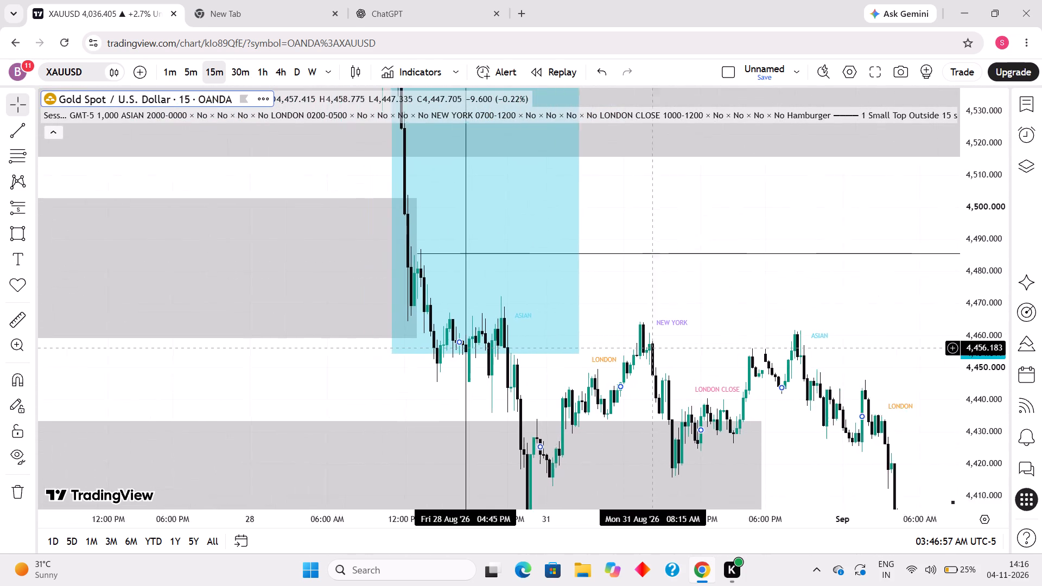
Examine the 31 Aug–1 Sep '26 sessions on the 15-minute chart.
drag(687, 336, 722, 323)
scroll(655, 324, up, 1)
drag(694, 230, 696, 225)
click(687, 299)
scroll(624, 340, up, 1)
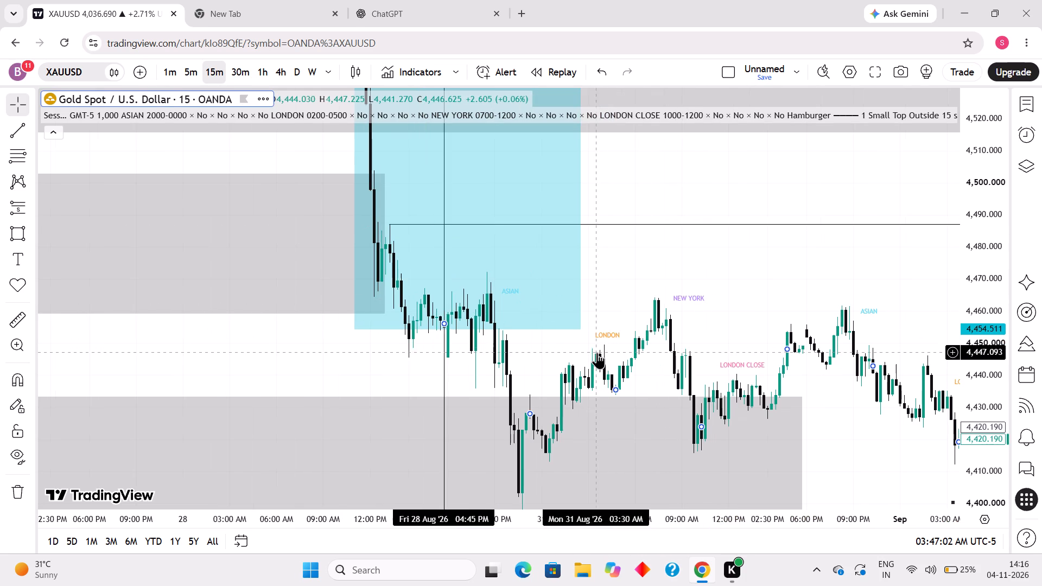
drag(587, 351, 530, 290)
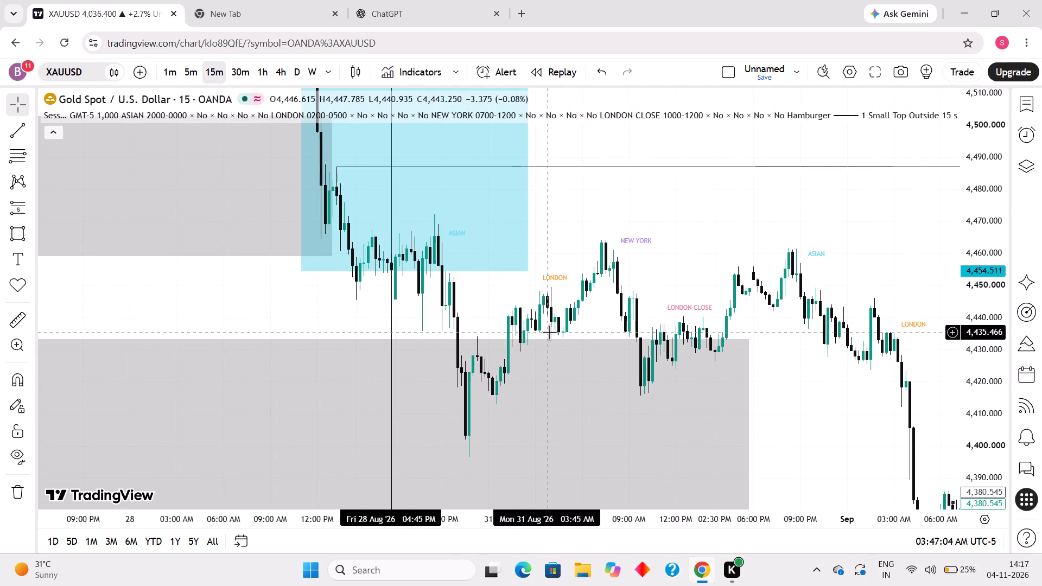
Switch the chart to the 1-hour timeframe and examine the bars from 19 Aug to 1 Sep '26.
click(259, 72)
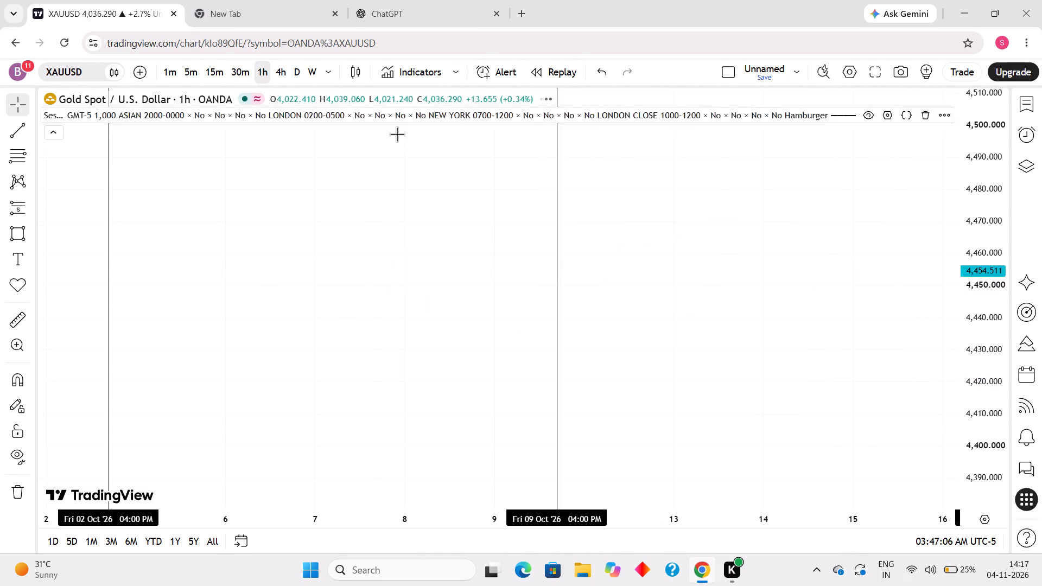
drag(868, 292, 193, 247)
drag(679, 331, 495, 330)
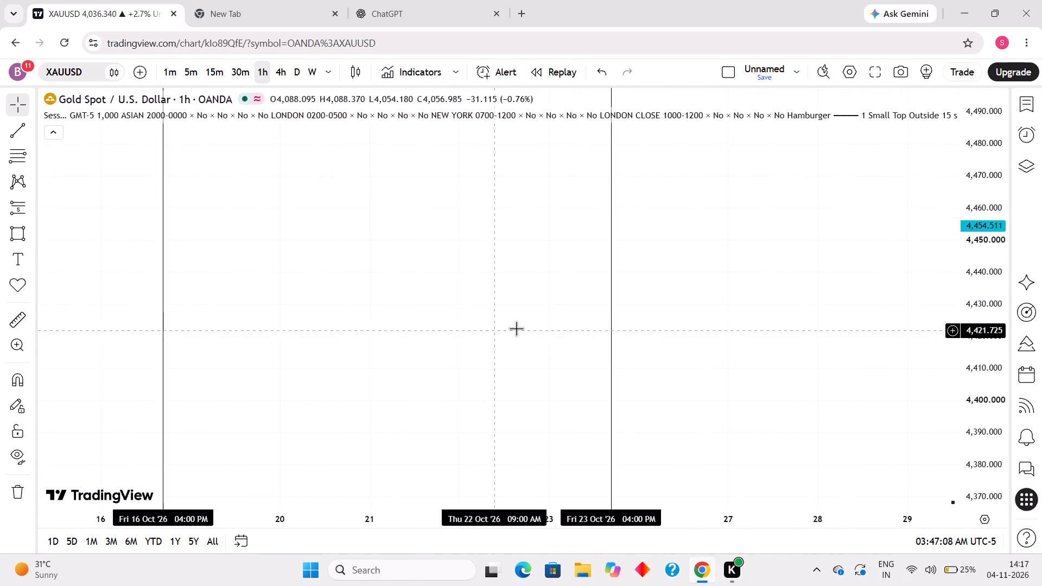
drag(990, 266, 987, 530)
drag(843, 417, 298, 238)
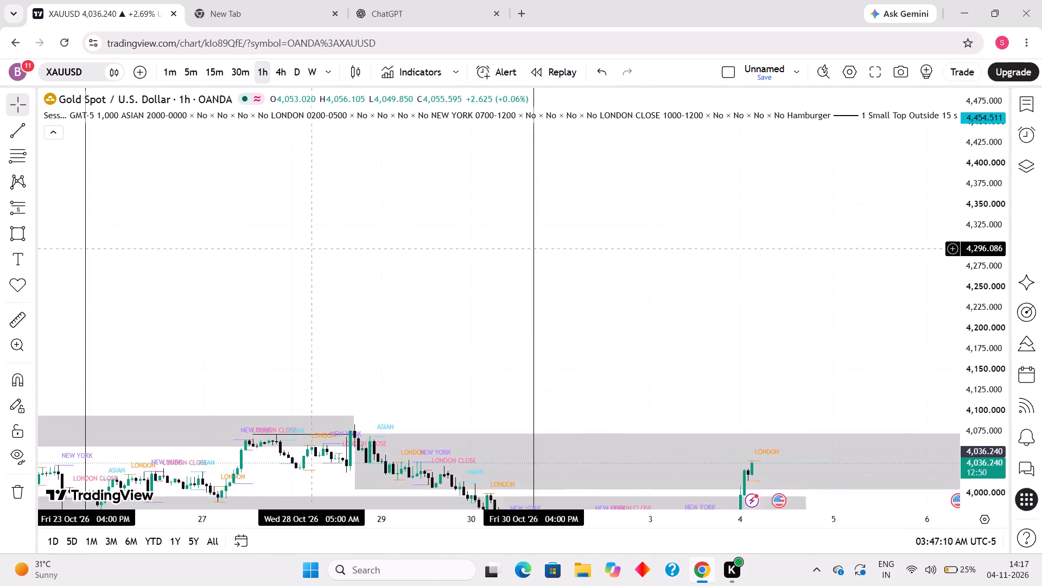
drag(298, 238, 918, 151)
scroll(877, 169, down, 7)
scroll(678, 214, down, 13)
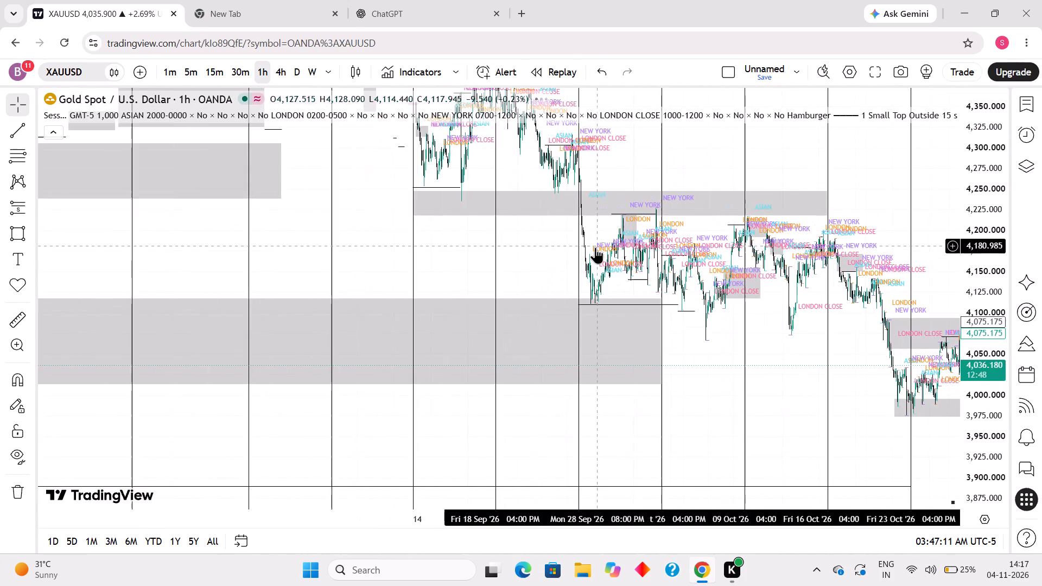
drag(378, 231, 1041, 469)
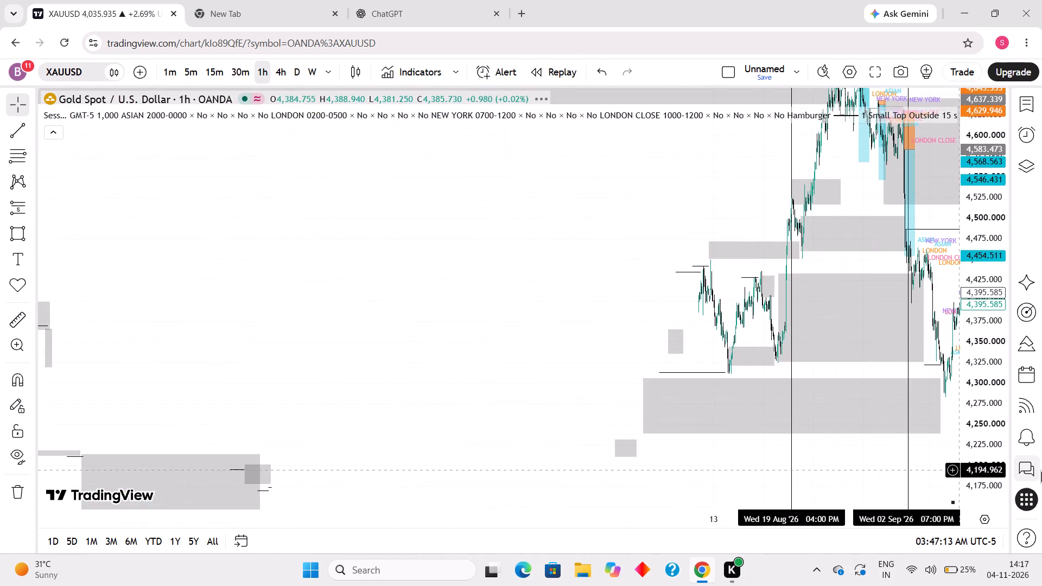
drag(855, 265, 849, 296)
scroll(842, 295, up, 5)
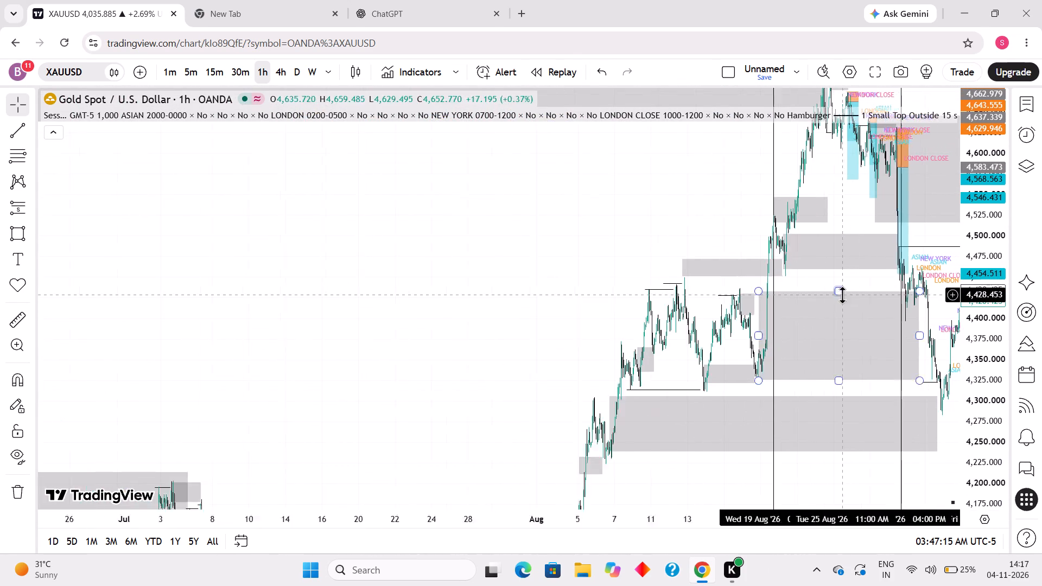
scroll(842, 295, up, 5)
scroll(795, 296, up, 9)
drag(972, 415, 972, 414)
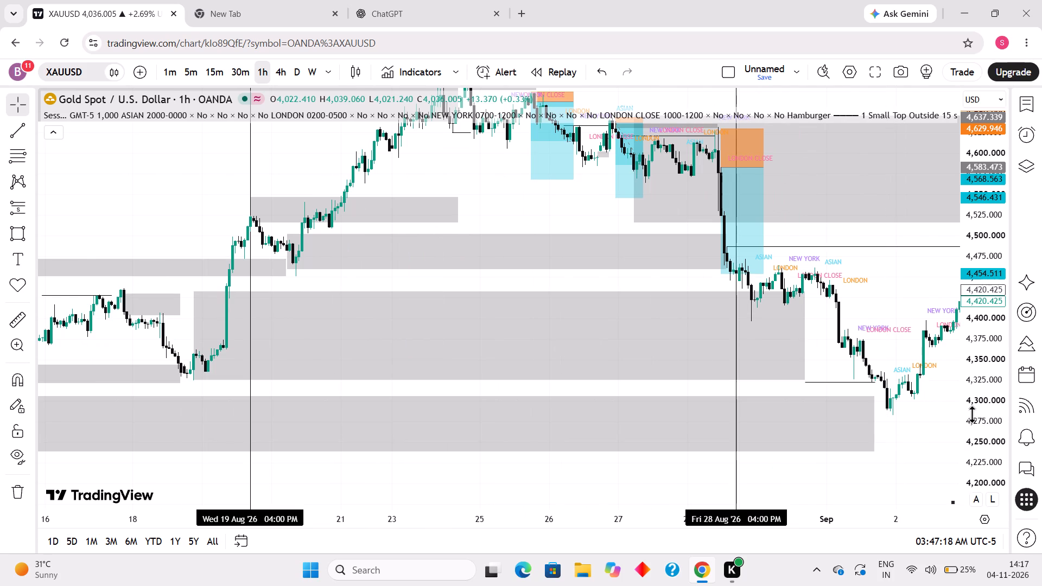
drag(972, 414, 822, 129)
scroll(800, 271, up, 6)
drag(861, 221, 896, 340)
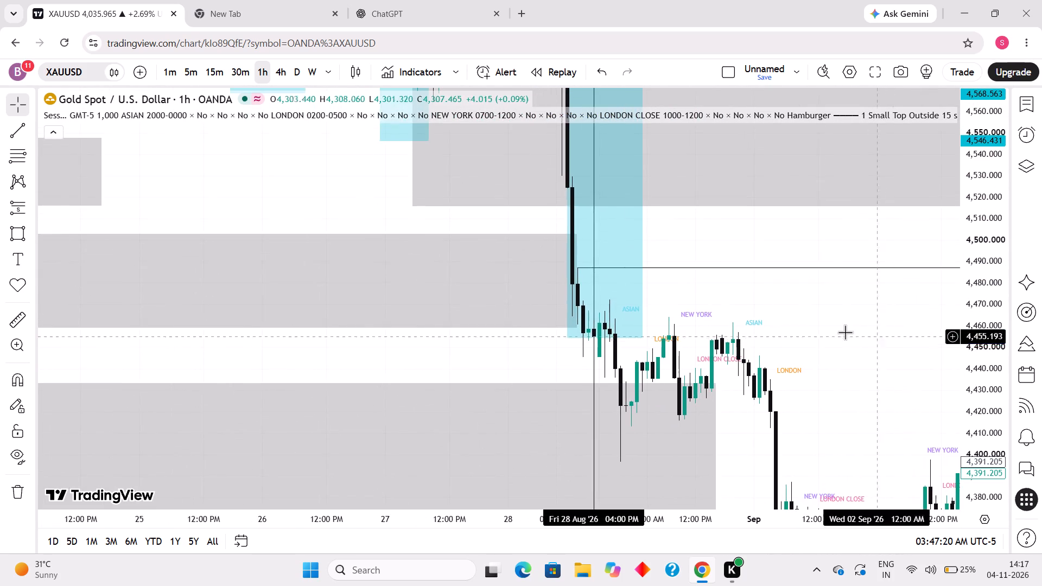
scroll(663, 316, up, 4)
scroll(460, 320, down, 7)
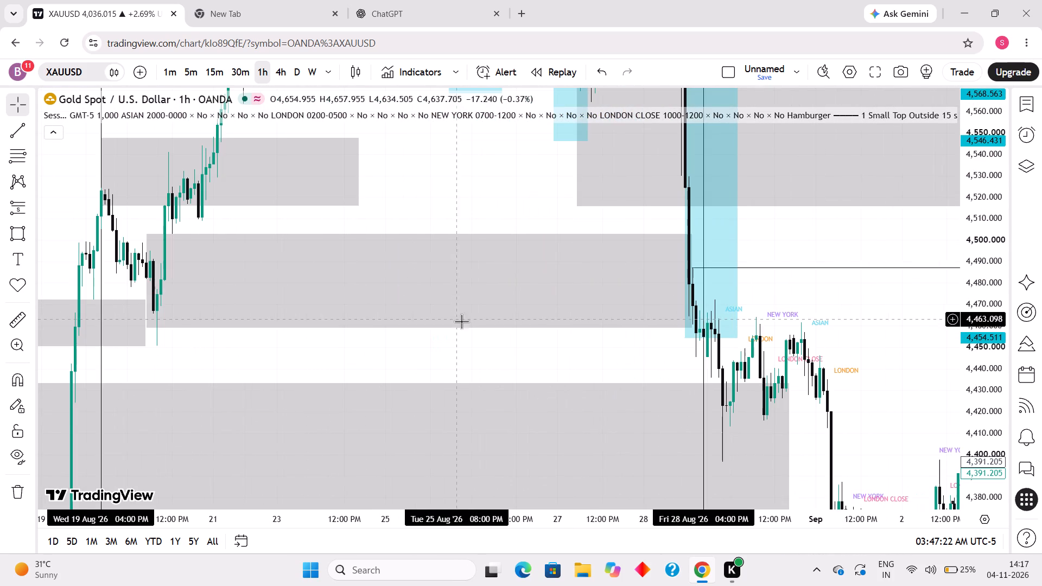
drag(758, 240, 757, 243)
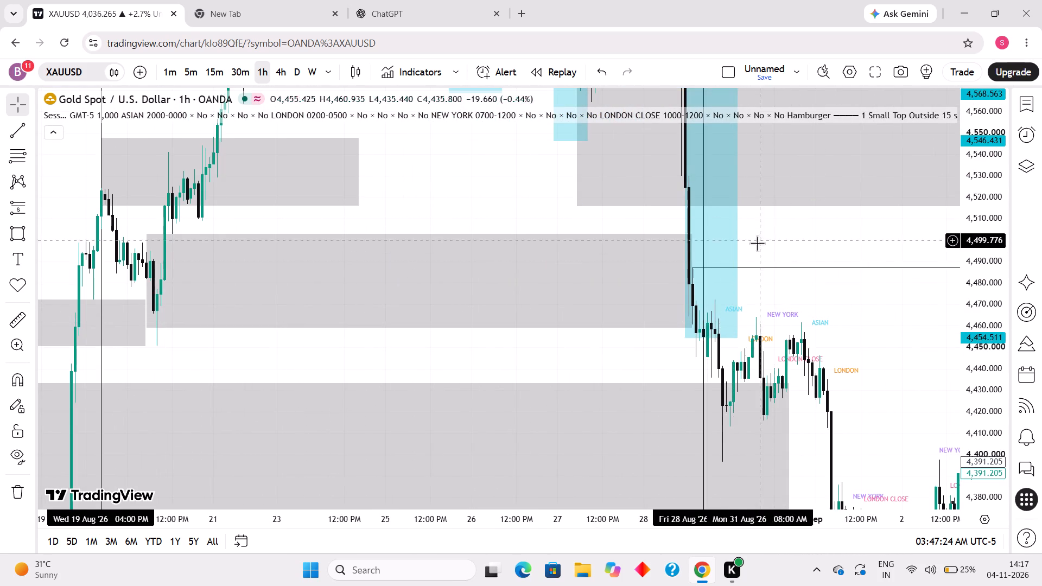
Shorten the 28 Aug '26 short position so that it ends at about 1:00 PM.
drag(757, 243, 746, 355)
drag(726, 176, 690, 175)
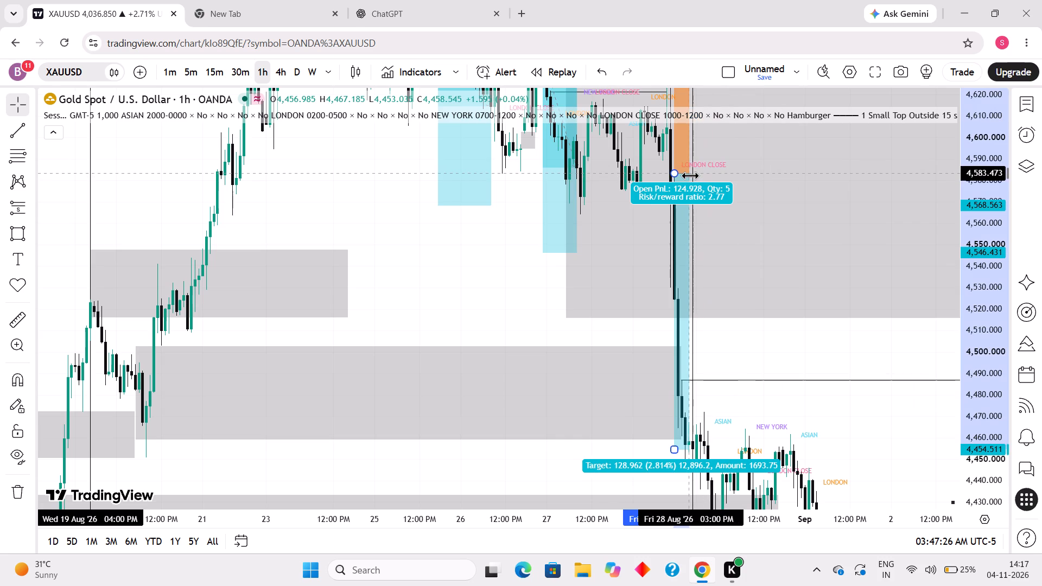
drag(690, 175, 681, 177)
Draw a rectangle zone from 30 Aug '26 8:00 PM to about 8:00 AM on 31 Aug, spanning about 4,472.9 to 4,452.3.
drag(749, 418, 762, 340)
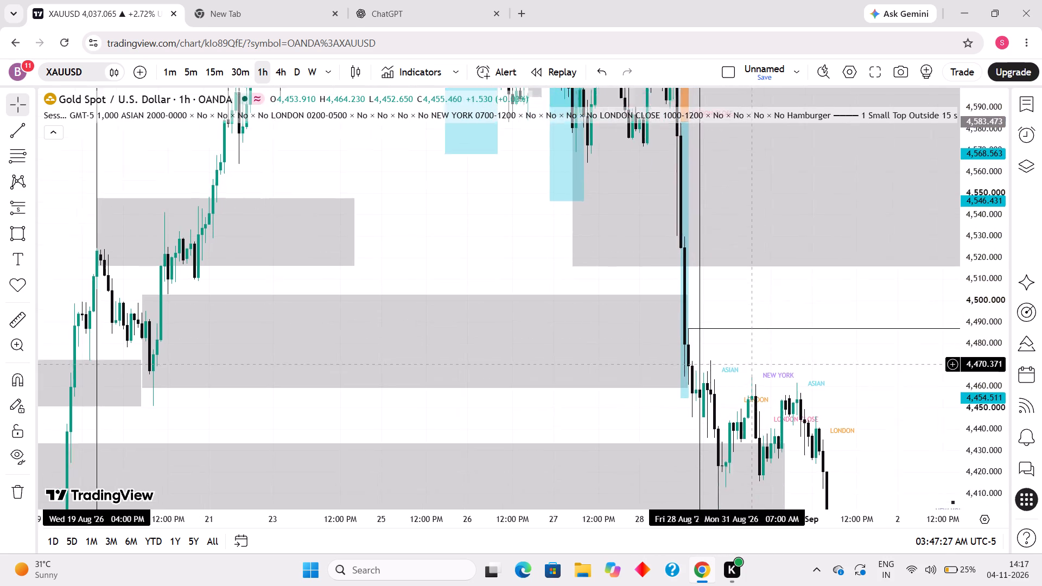
drag(762, 340, 805, 298)
scroll(643, 449, up, 6)
scroll(571, 403, up, 1)
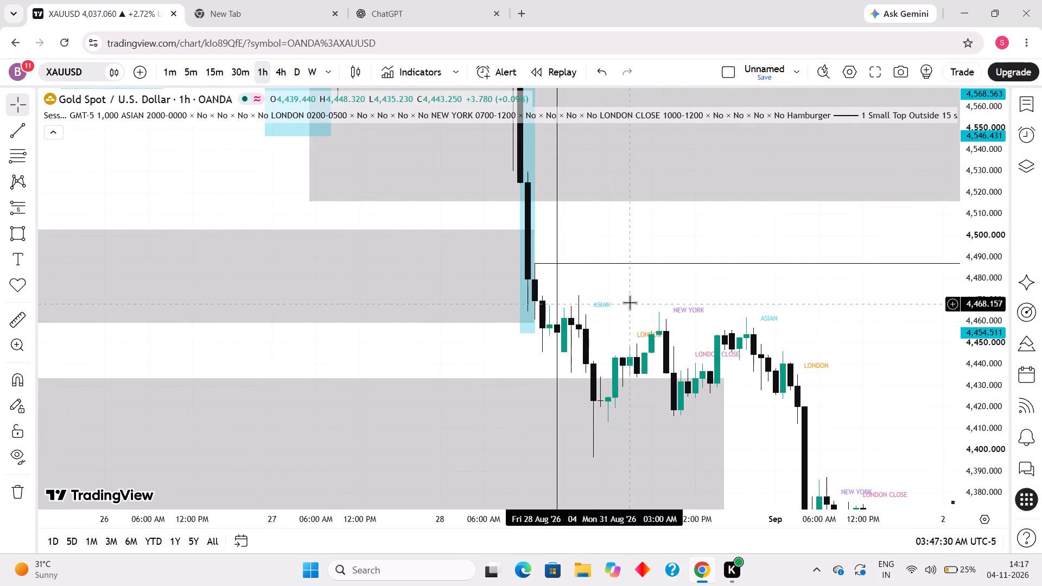
drag(624, 298, 575, 237)
click(18, 220)
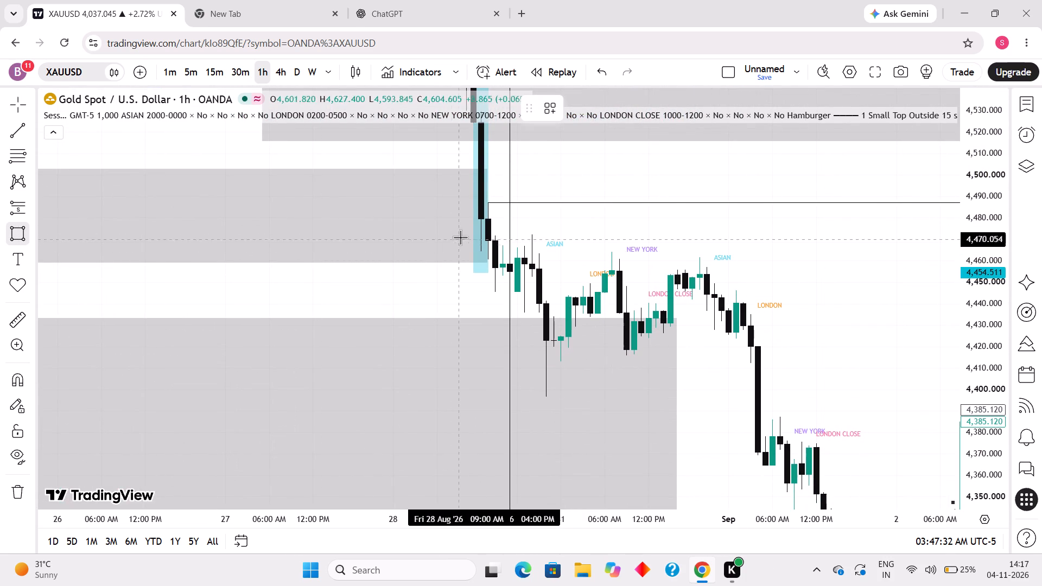
click(530, 233)
click(618, 277)
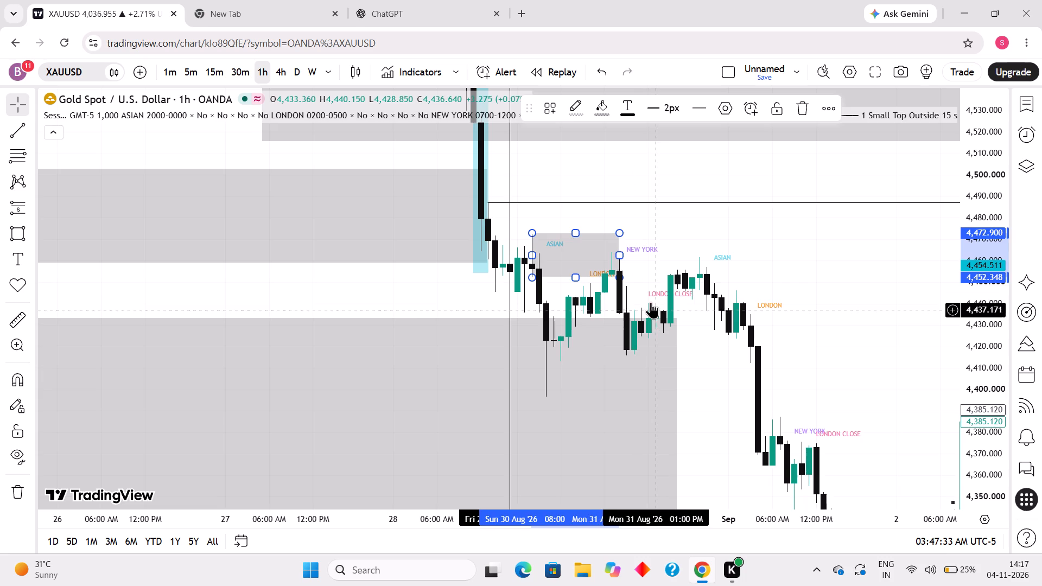
Draw a second rectangle zone from 31 Aug '26 7:00 AM to about 11:00 PM, spanning about 4,464 to 4,455.
drag(649, 298, 550, 286)
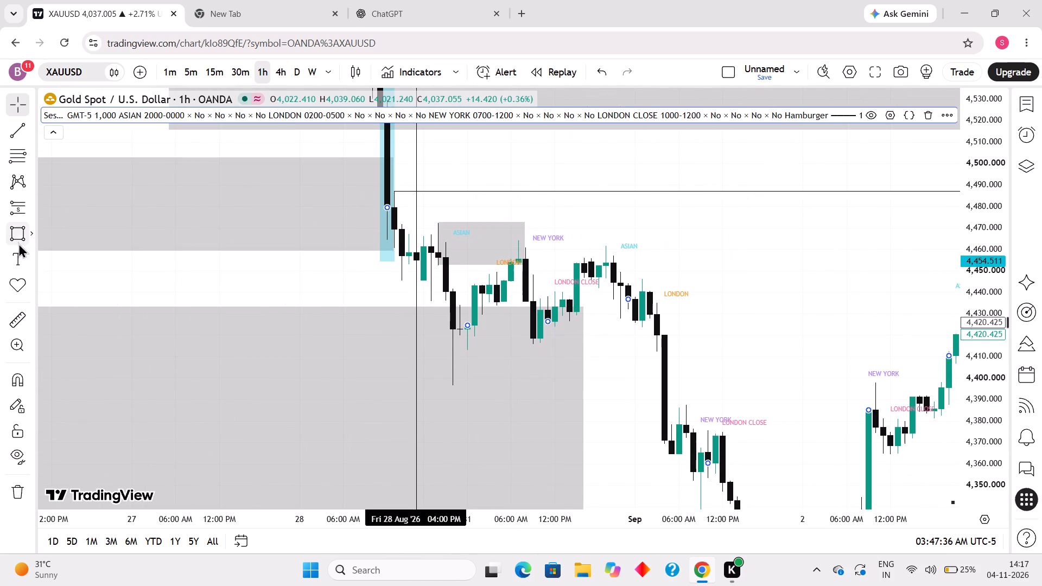
click(15, 233)
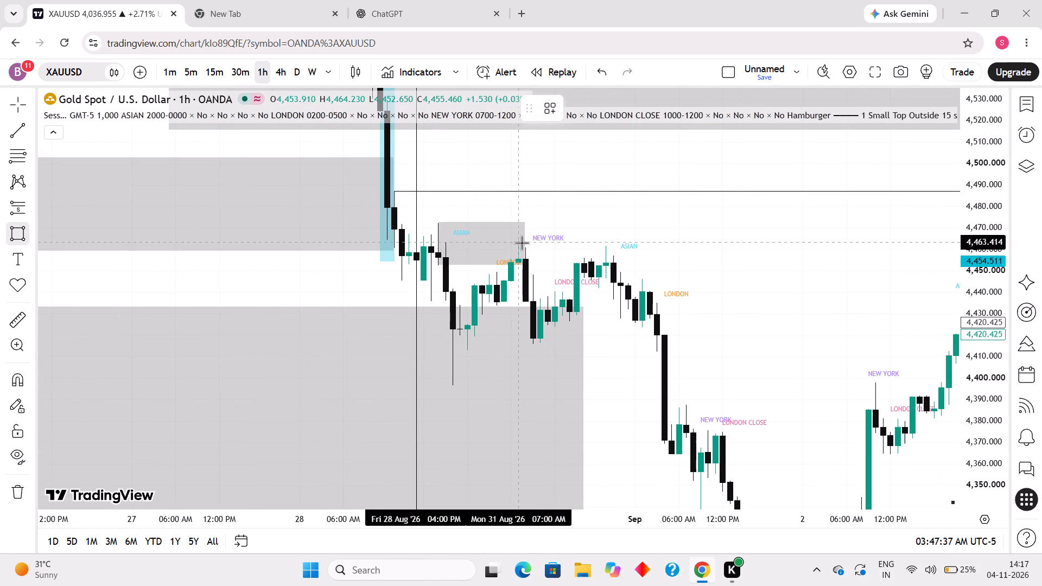
click(517, 240)
click(625, 260)
click(616, 303)
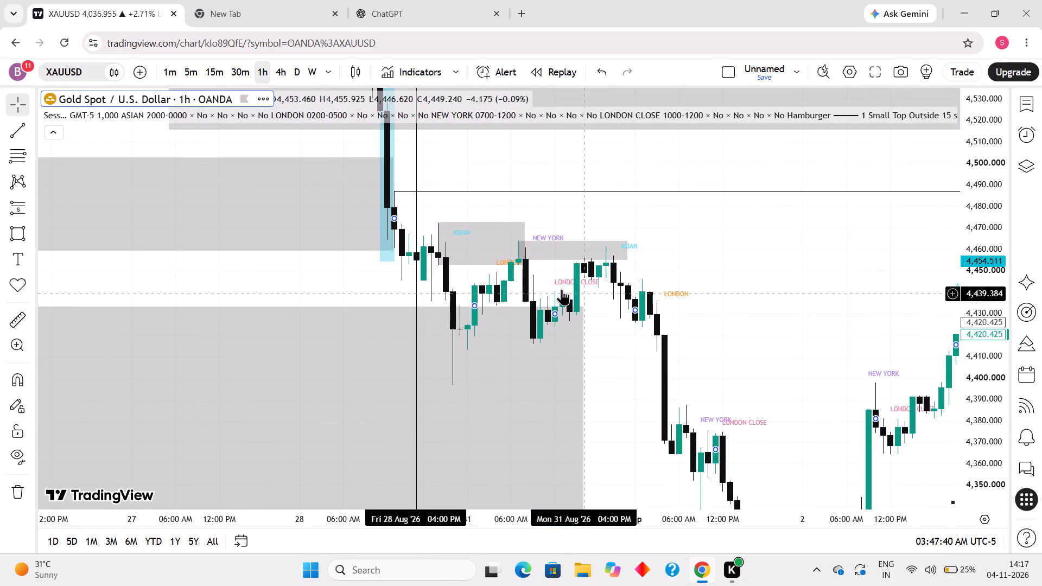
Examine the new 31 Aug '26 zones against the early August zones and the 1–4 Sep '26 price action.
scroll(478, 292, down, 1)
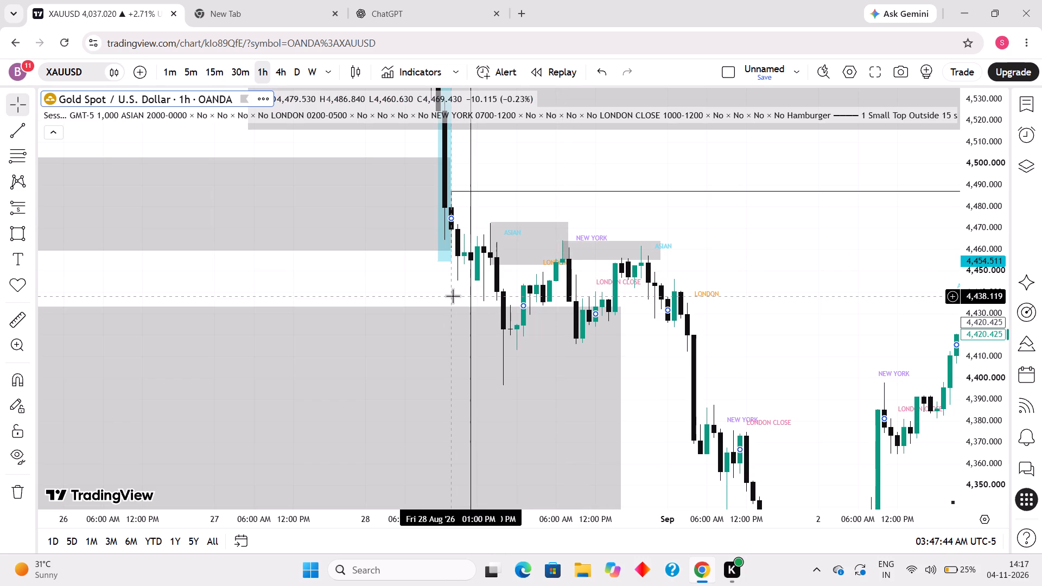
scroll(515, 261, down, 1)
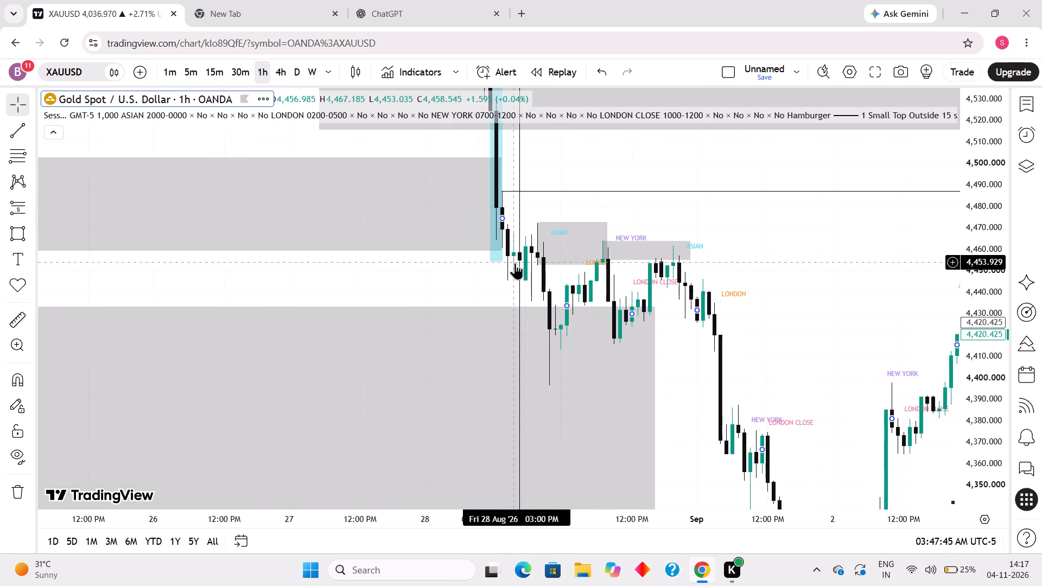
drag(681, 380, 490, 326)
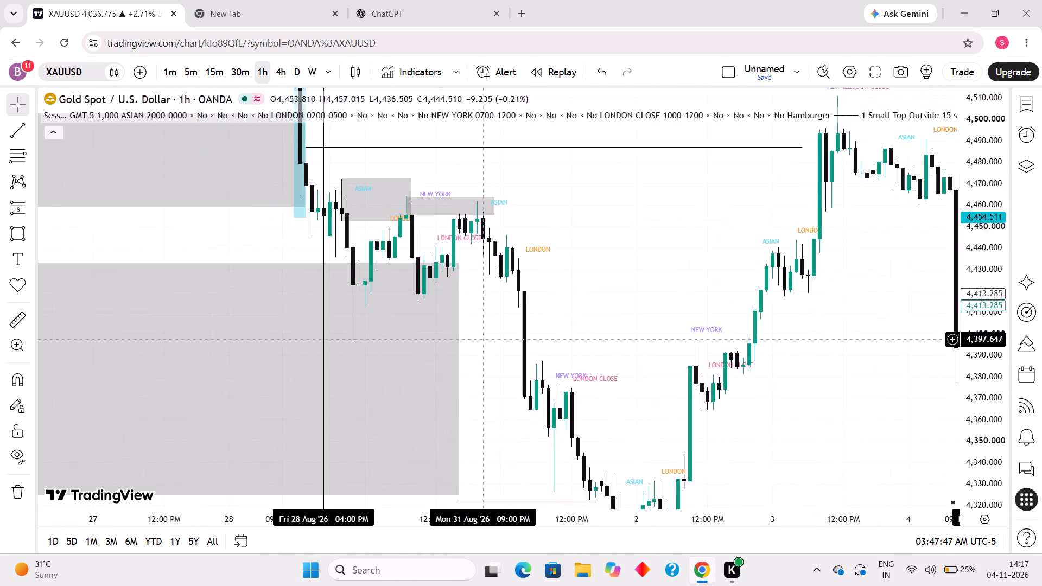
drag(490, 326, 544, 395)
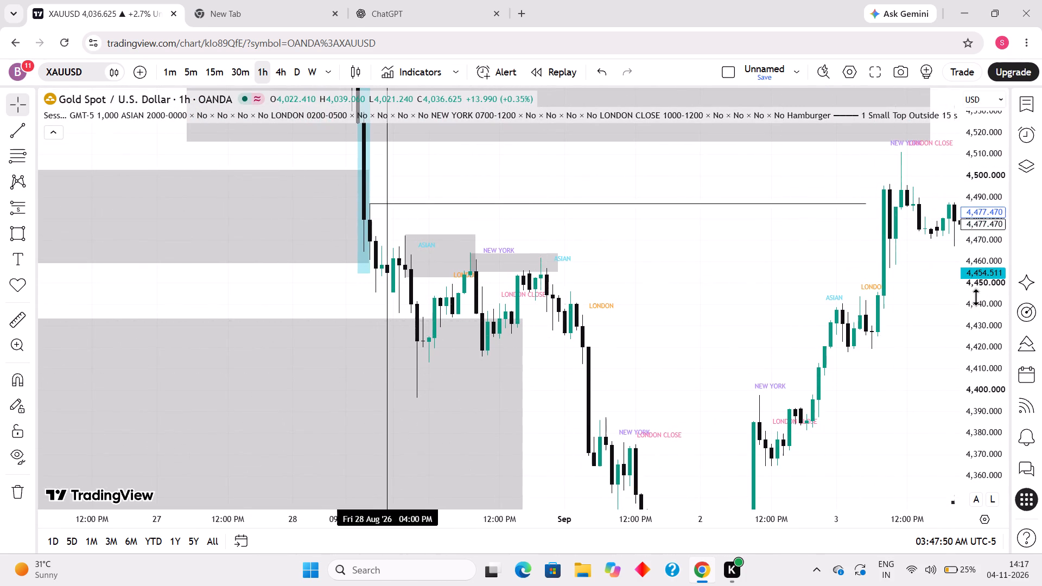
drag(988, 311, 940, 438)
scroll(682, 377, down, 6)
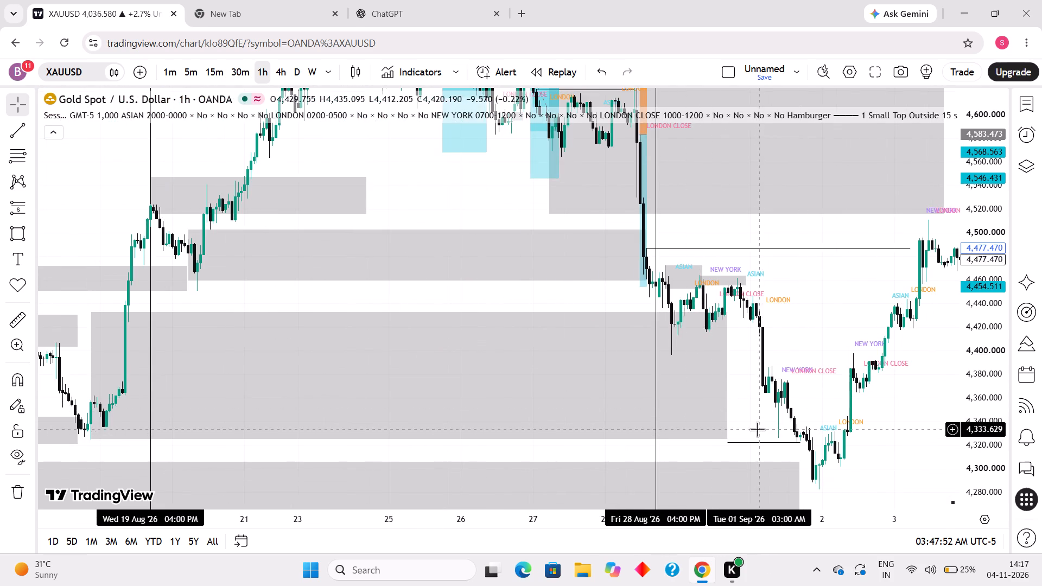
drag(757, 429, 700, 276)
scroll(685, 265, down, 6)
scroll(267, 334, down, 1)
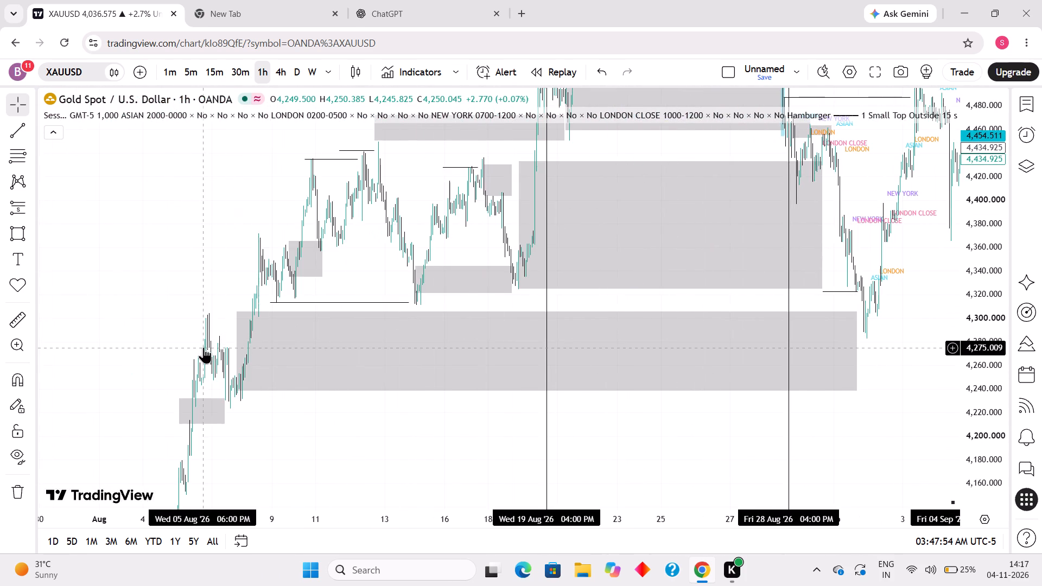
scroll(204, 347, up, 3)
scroll(742, 359, up, 2)
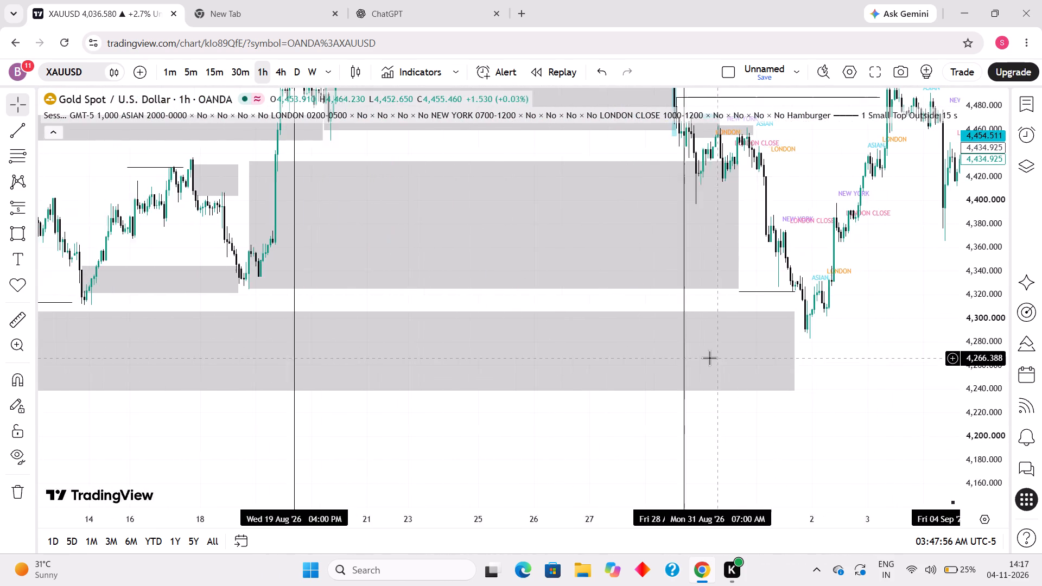
scroll(709, 358, up, 3)
scroll(638, 341, down, 7)
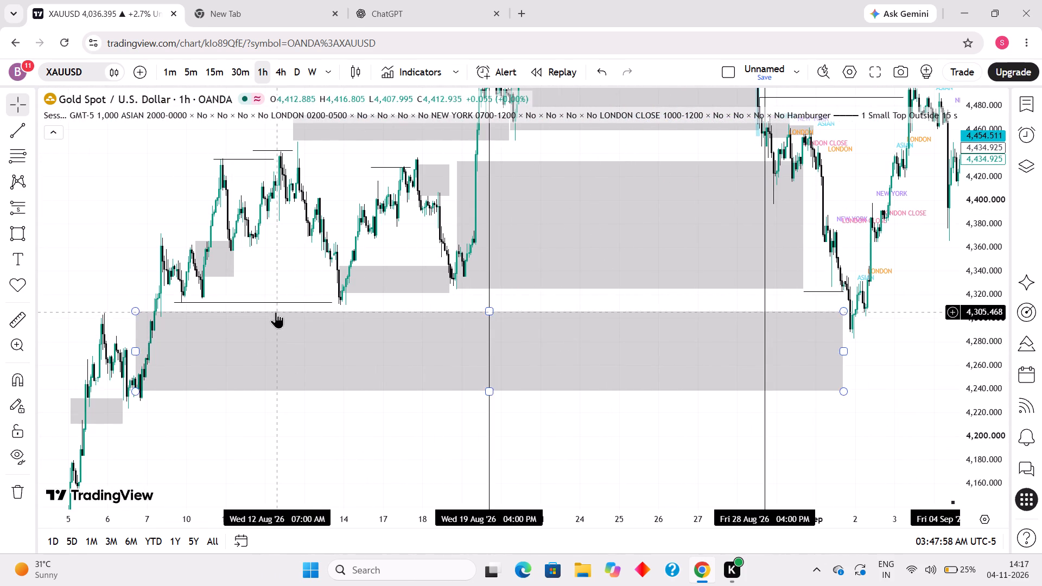
scroll(951, 314, up, 7)
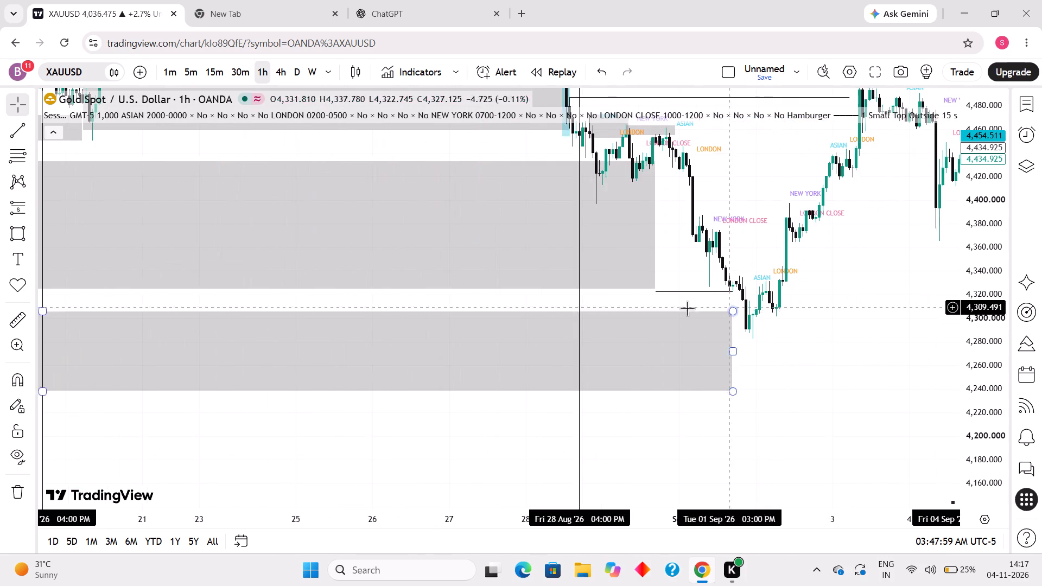
scroll(680, 309, up, 6)
drag(692, 326, 707, 485)
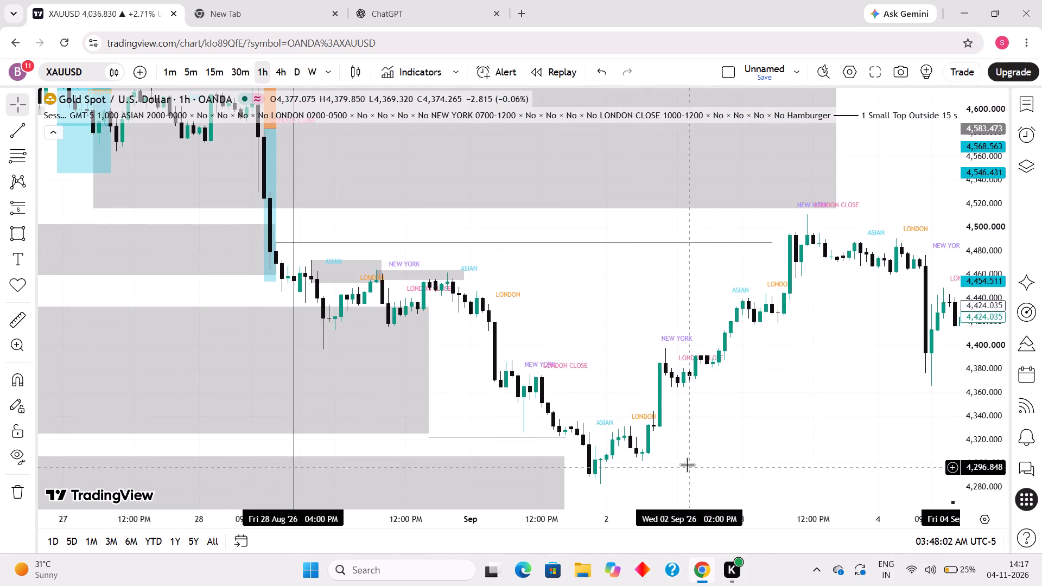
scroll(687, 464, down, 3)
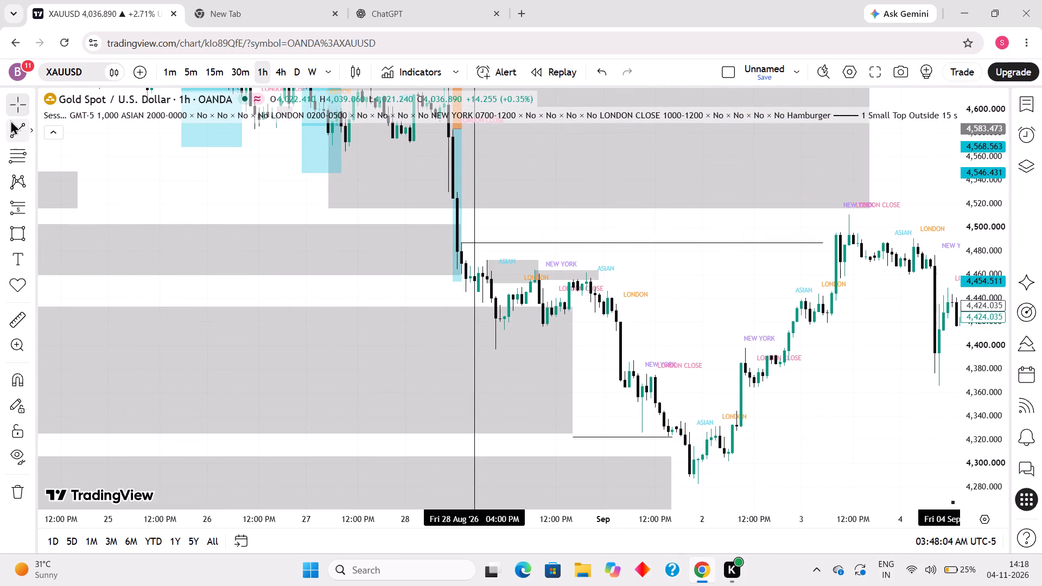
Switch the chart to the 15-minute interval and examine the price action around the 31 Aug '26 rectangle zones.
click(216, 67)
scroll(279, 235, down, 14)
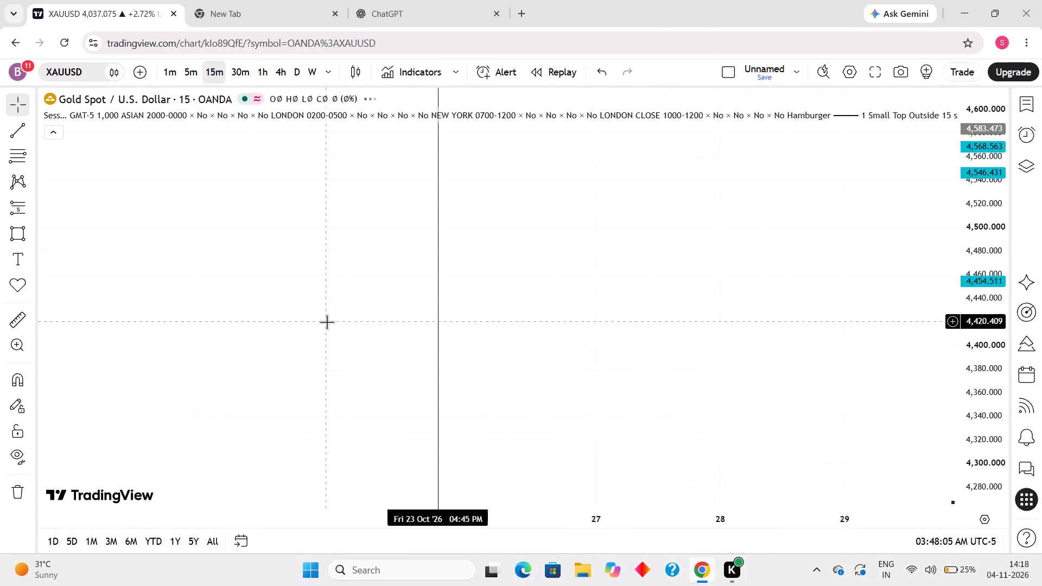
scroll(327, 322, down, 9)
scroll(327, 312, down, 14)
drag(322, 298, 472, 494)
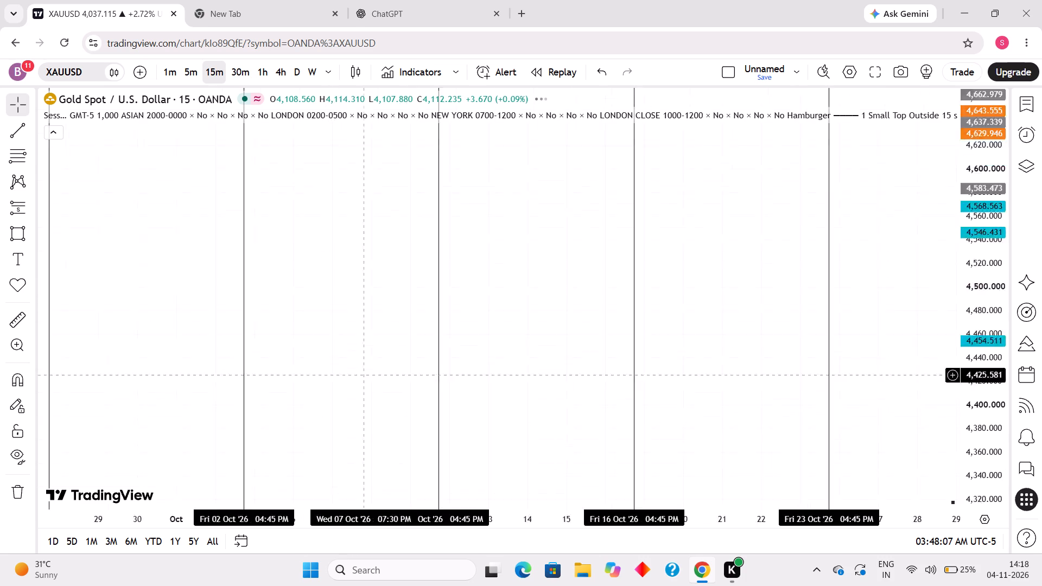
drag(472, 494, 815, 575)
drag(437, 332, 855, 538)
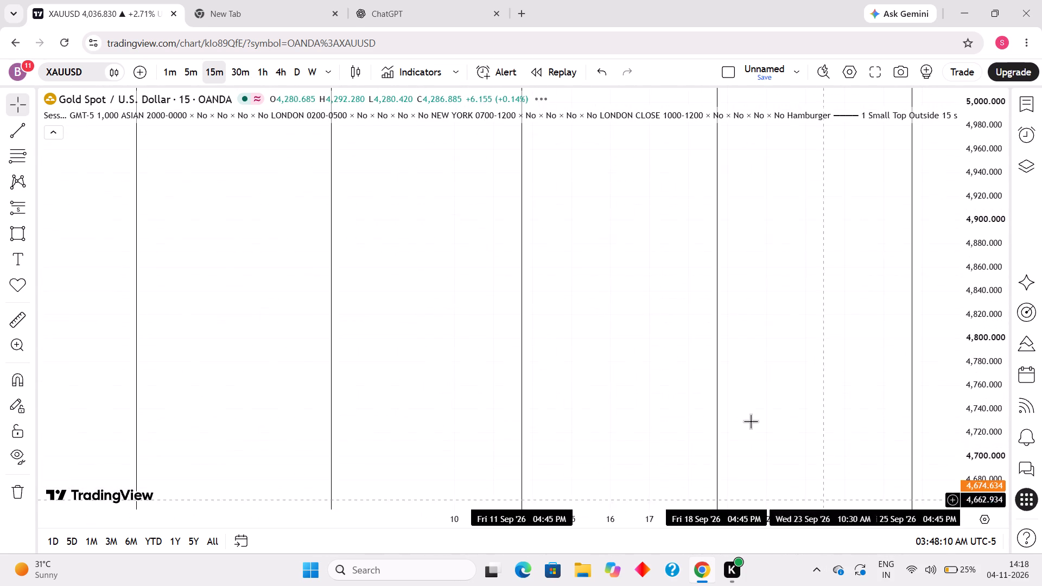
drag(643, 303, 622, 436)
drag(979, 225, 977, 483)
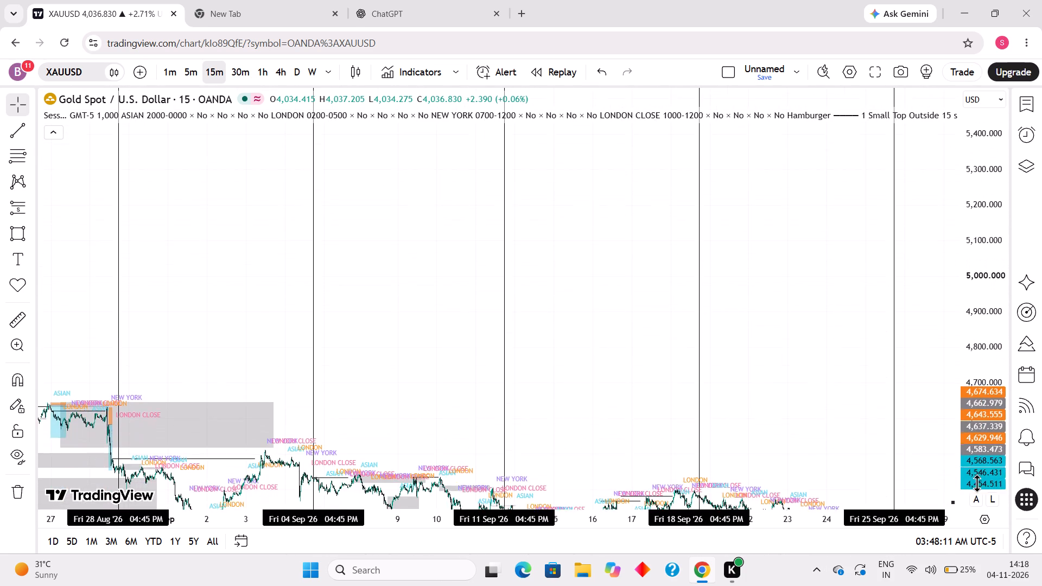
drag(977, 483, 922, 381)
drag(377, 371, 1018, 128)
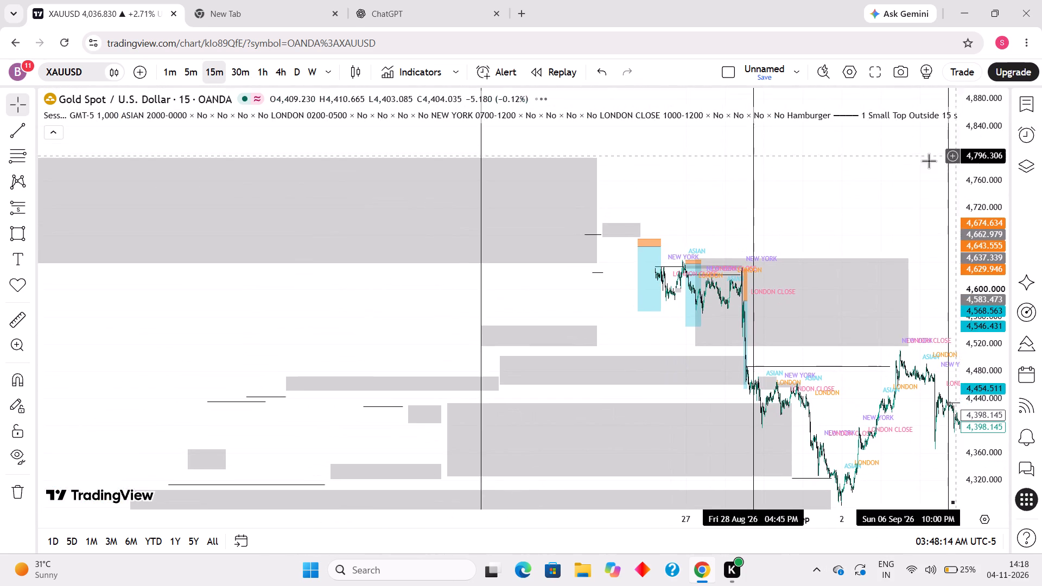
scroll(725, 388, up, 5)
drag(780, 374, 764, 224)
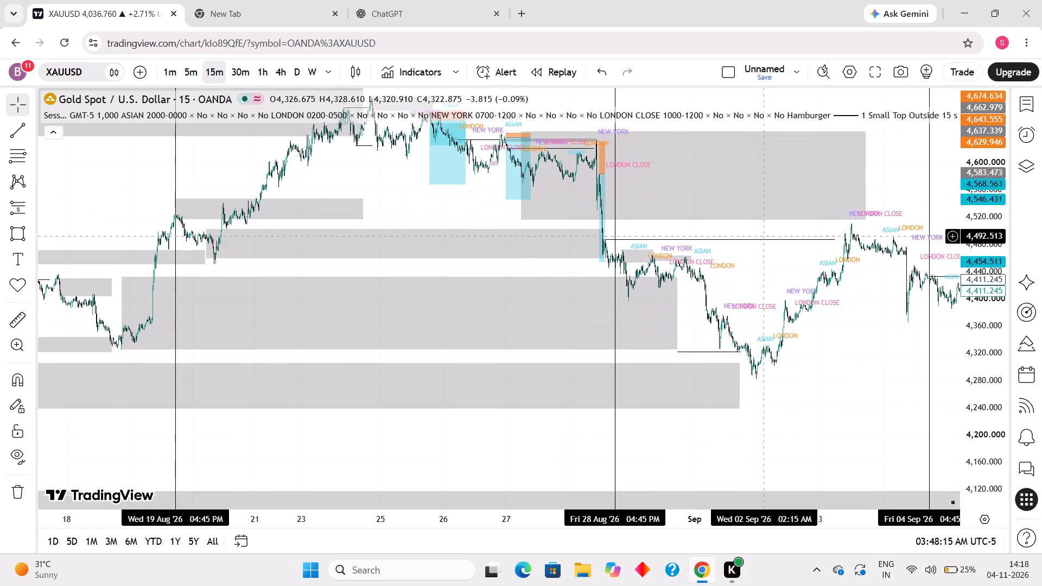
drag(764, 224, 764, 221)
drag(983, 425, 867, 171)
scroll(632, 220, up, 8)
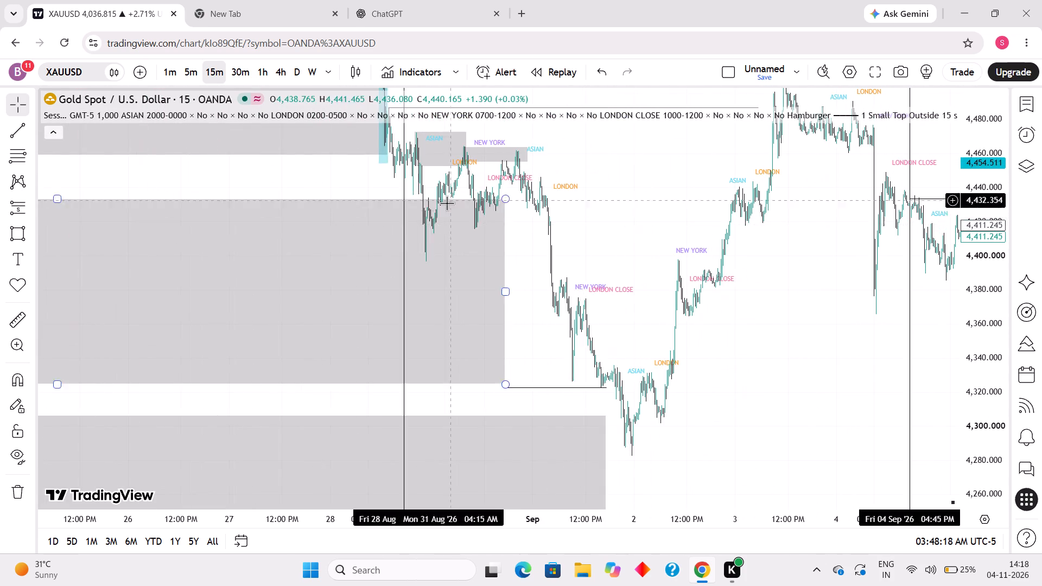
scroll(436, 235, up, 6)
drag(433, 208, 1038, 322)
scroll(765, 341, up, 5)
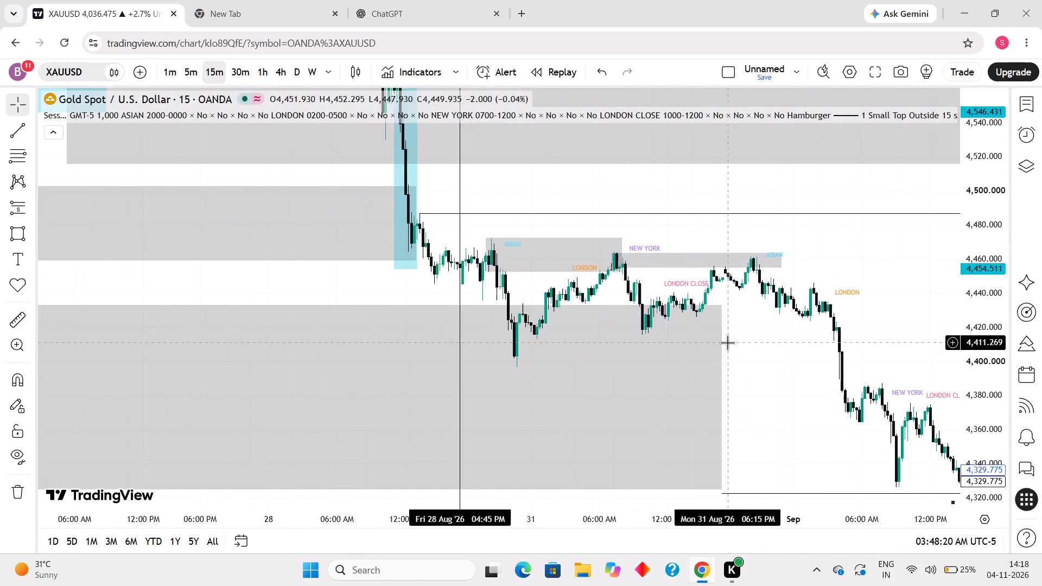
scroll(727, 342, up, 1)
drag(987, 418, 878, 195)
scroll(478, 232, up, 2)
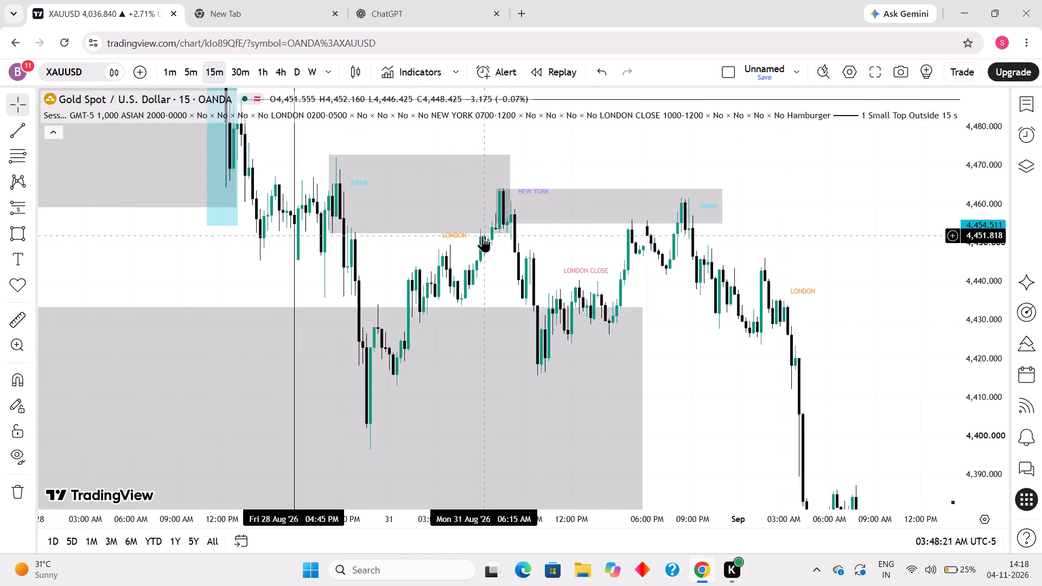
scroll(482, 235, up, 1)
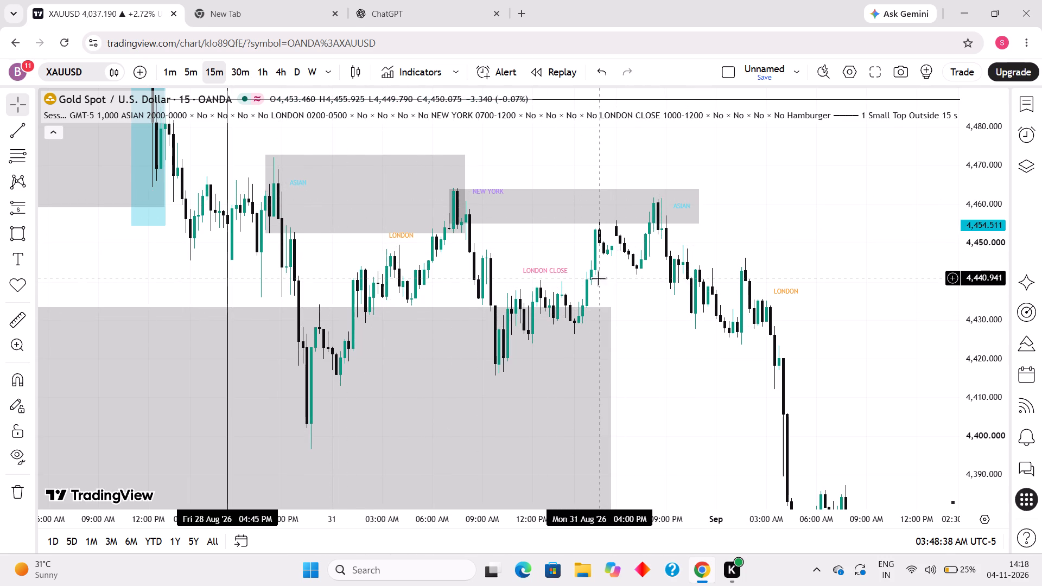
drag(681, 259, 608, 287)
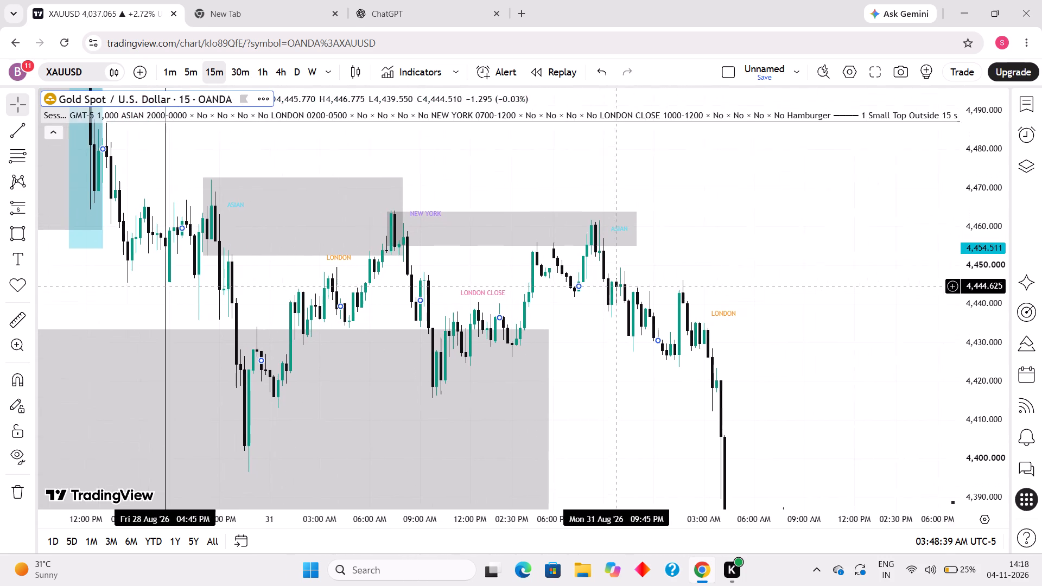
drag(608, 287, 604, 287)
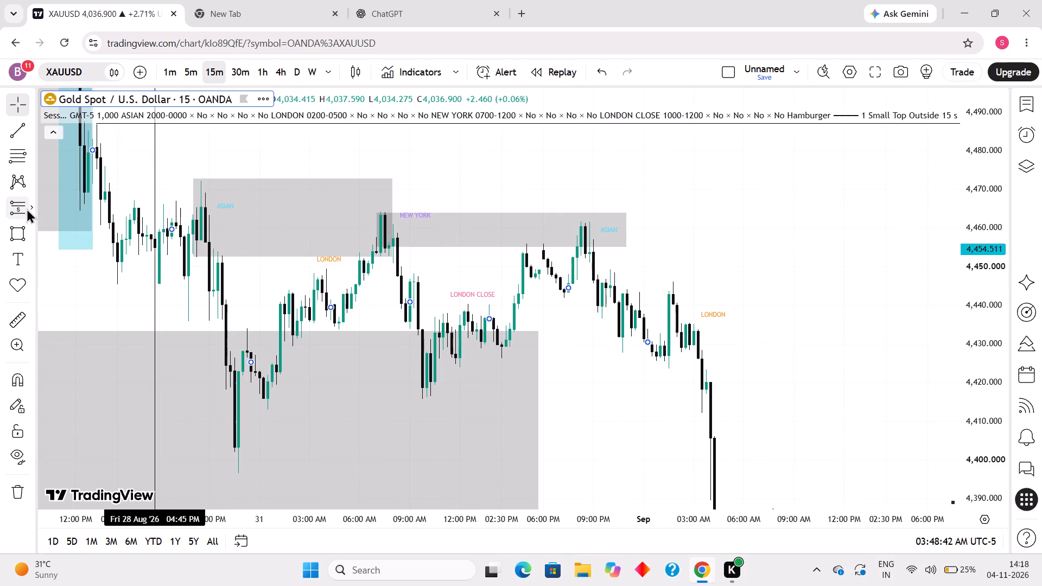
Place a short position from about 9:30 PM on 31 Aug '26 with entry near 4,449.9 and stop near 4,463.0.
click(27, 208)
click(598, 268)
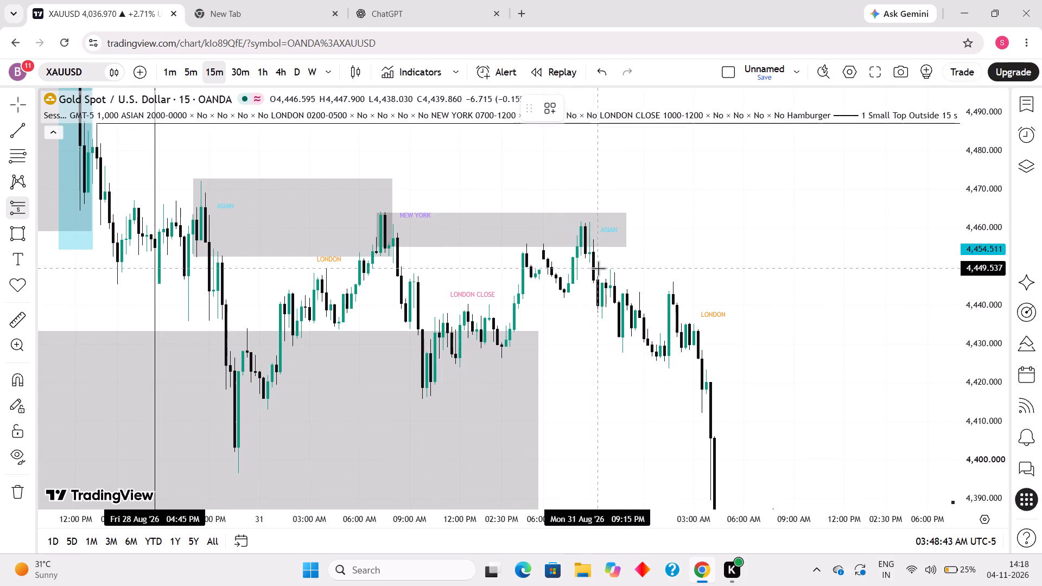
drag(776, 248, 791, 356)
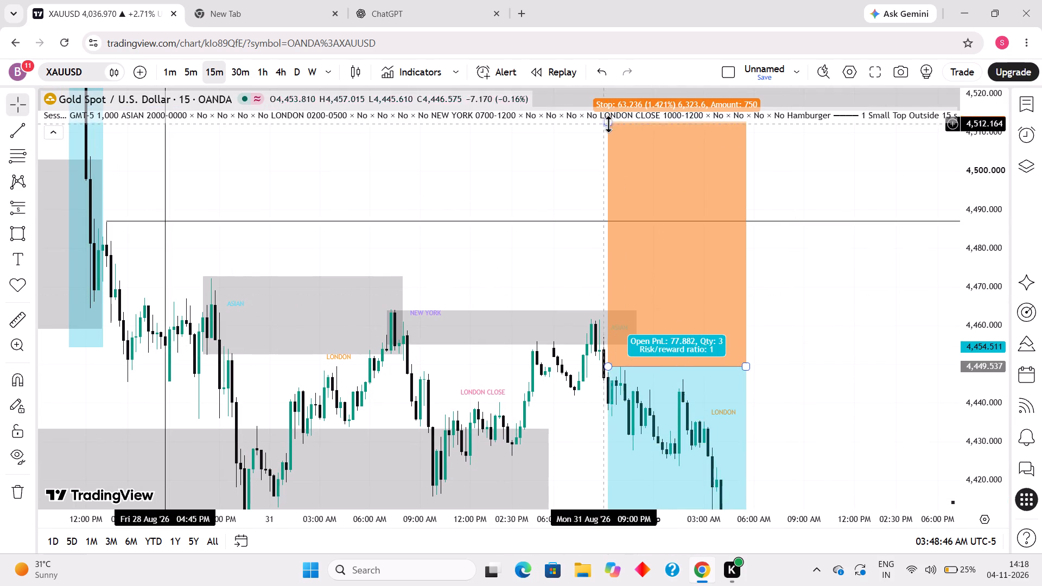
drag(609, 123, 615, 146)
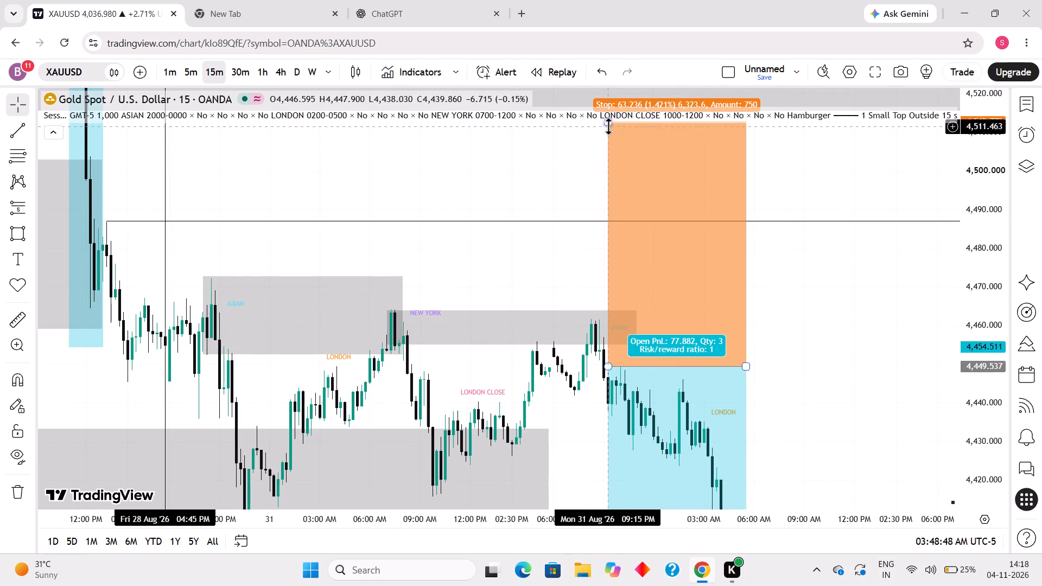
drag(608, 125, 696, 321)
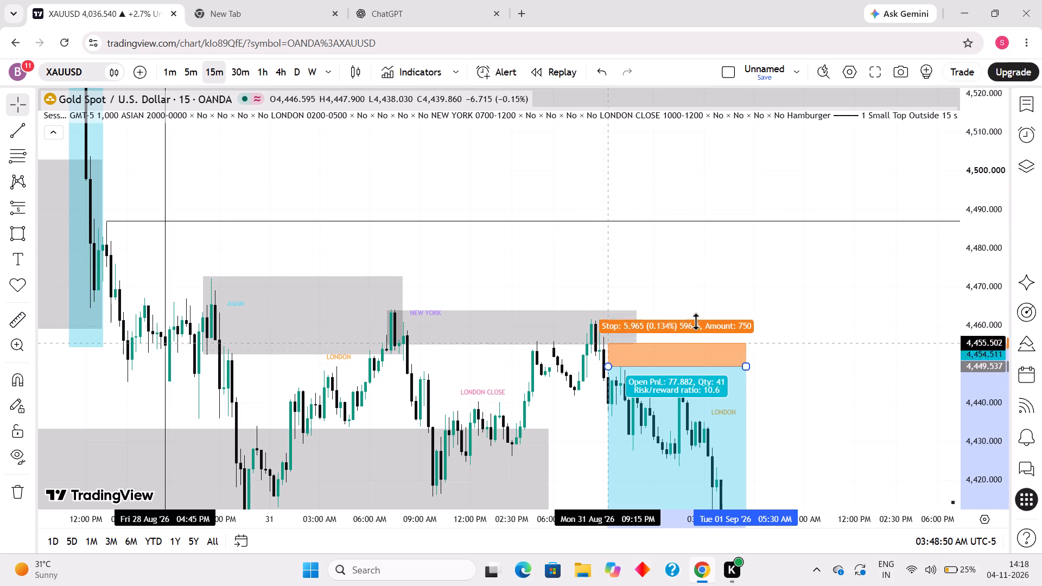
drag(696, 321, 715, 315)
click(783, 360)
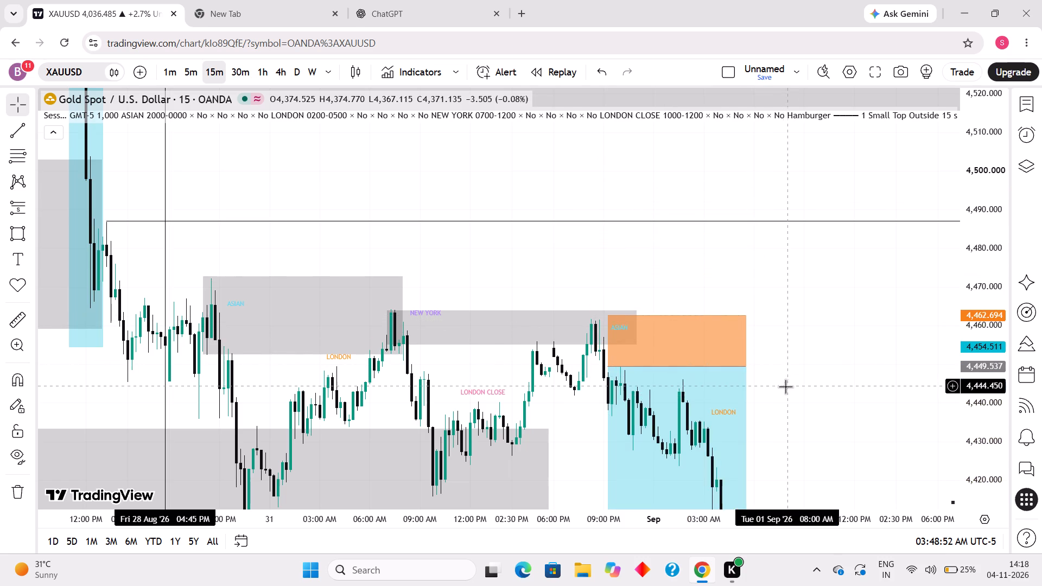
click(715, 388)
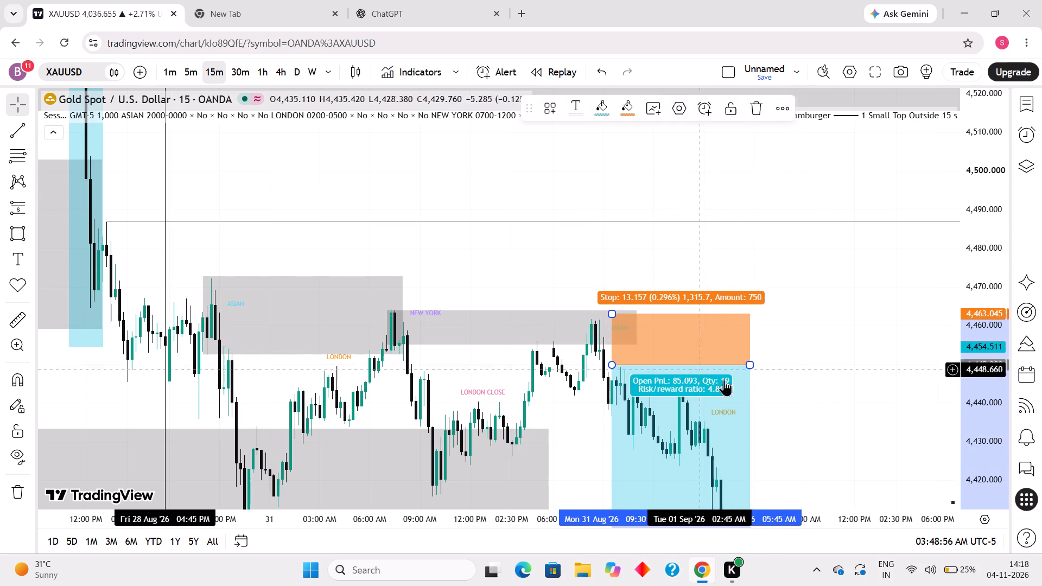
click(832, 388)
Set the 31 Aug '26 short position's target to about 4,396.6.
drag(825, 383, 739, 195)
scroll(748, 198, down, 5)
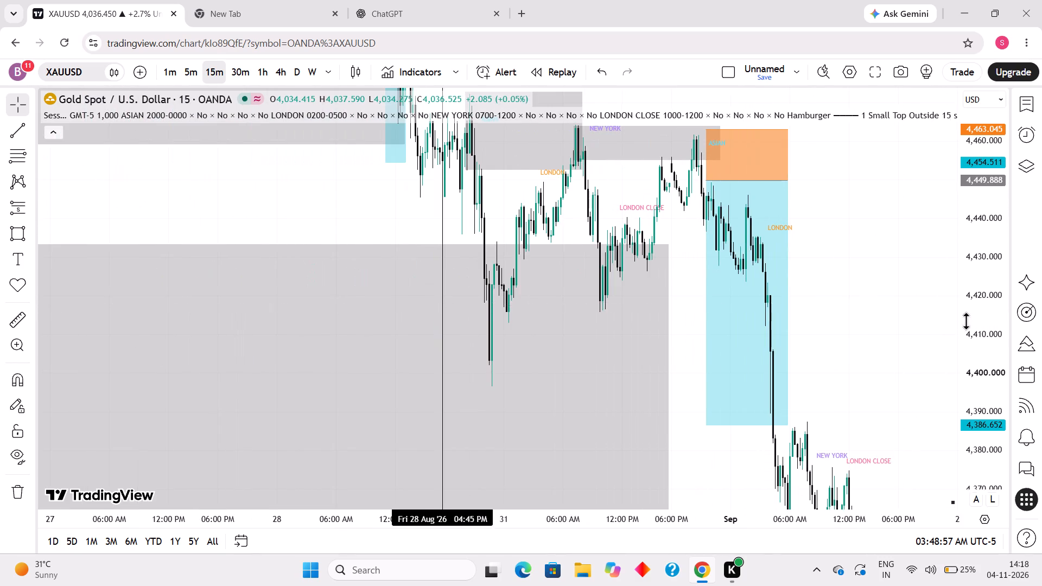
drag(969, 327, 956, 416)
drag(706, 384, 698, 379)
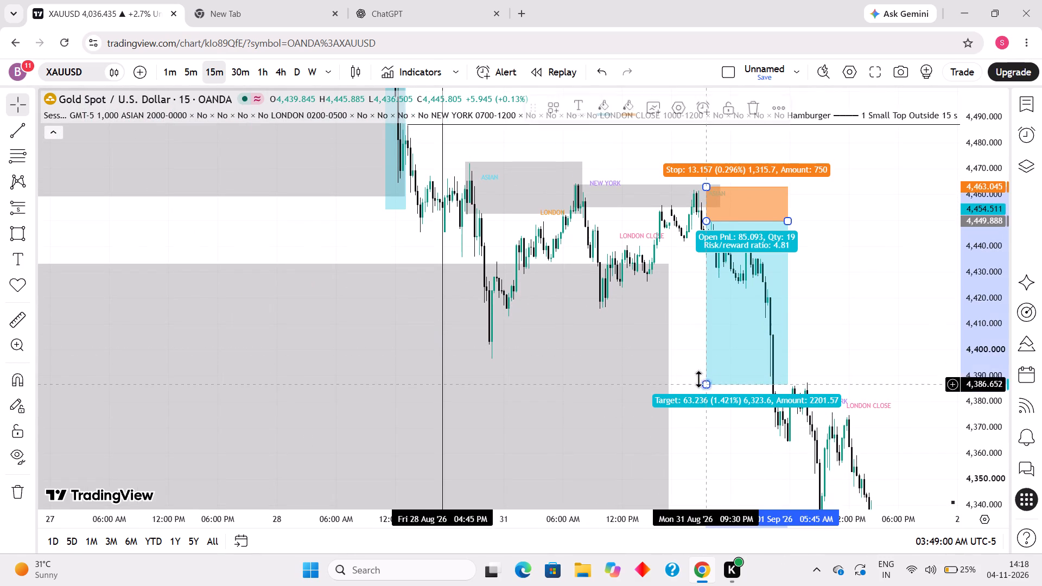
drag(698, 379, 701, 358)
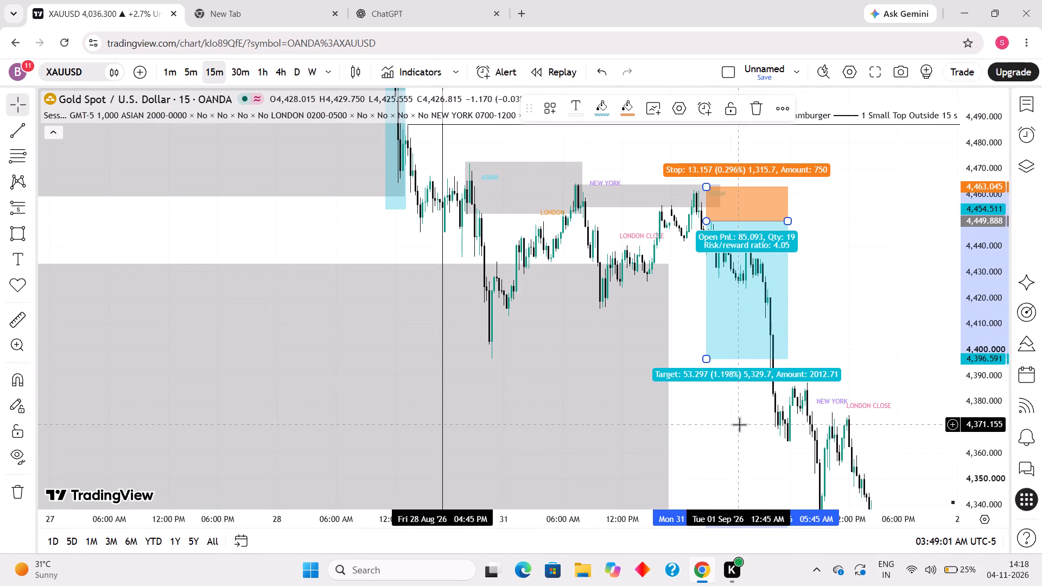
Examine the 1–2 Sep '26 price action beyond the short position, around the Asian, London and New York sessions.
scroll(727, 425, up, 2)
drag(870, 251, 640, 217)
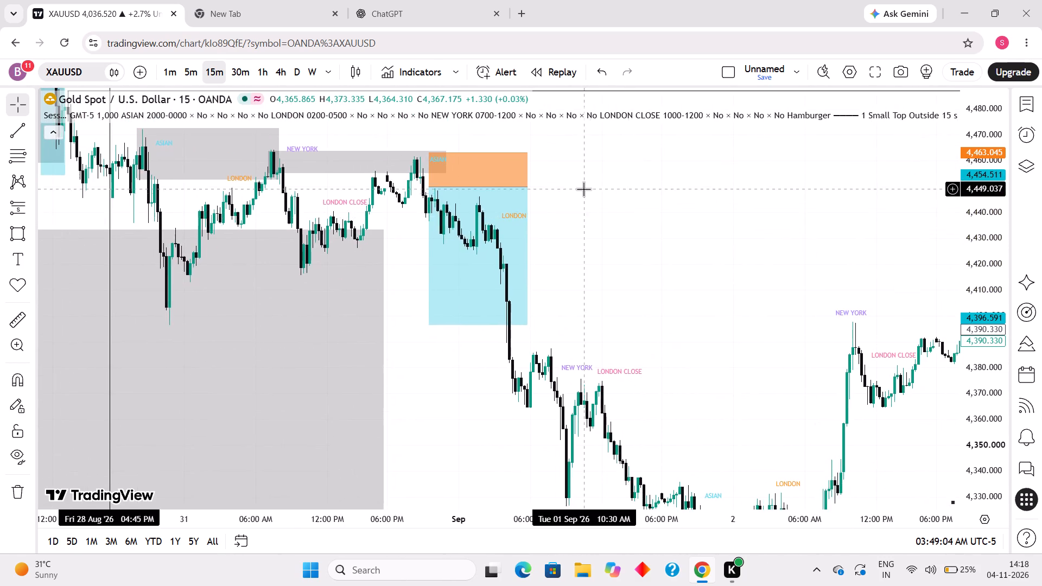
scroll(594, 222, down, 6)
scroll(632, 329, up, 8)
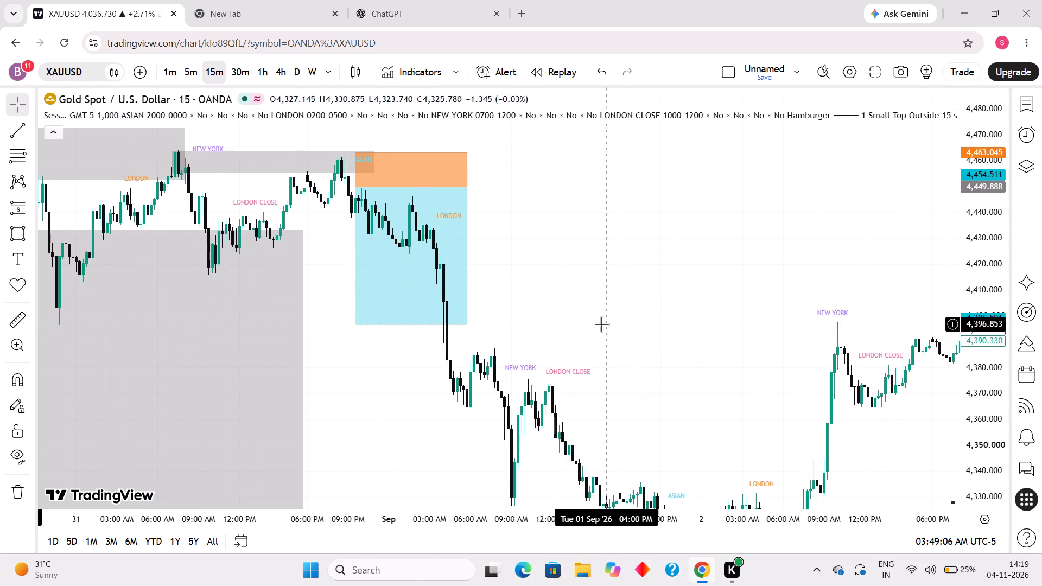
drag(604, 322, 570, 244)
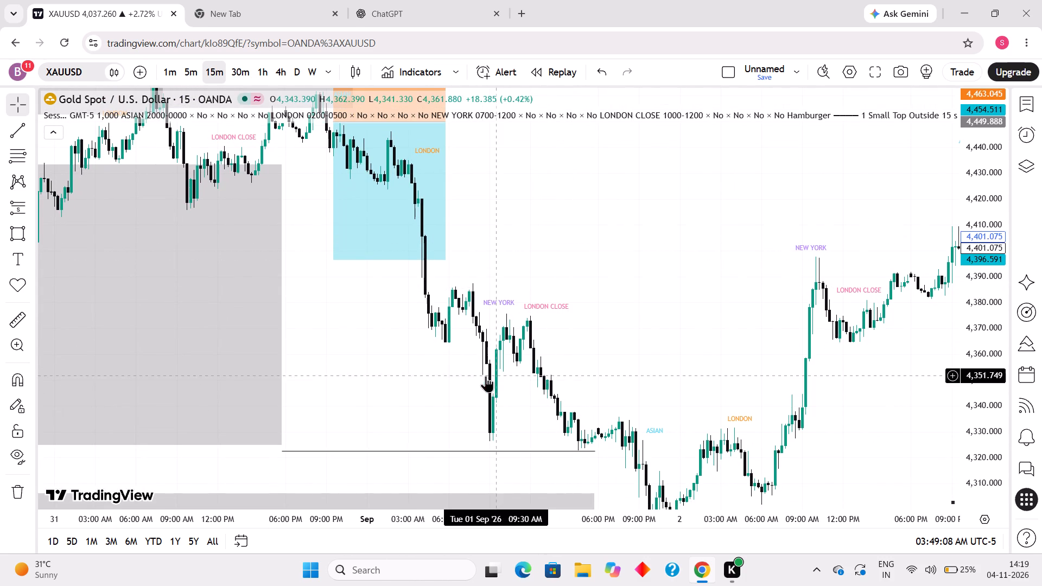
drag(493, 398, 472, 328)
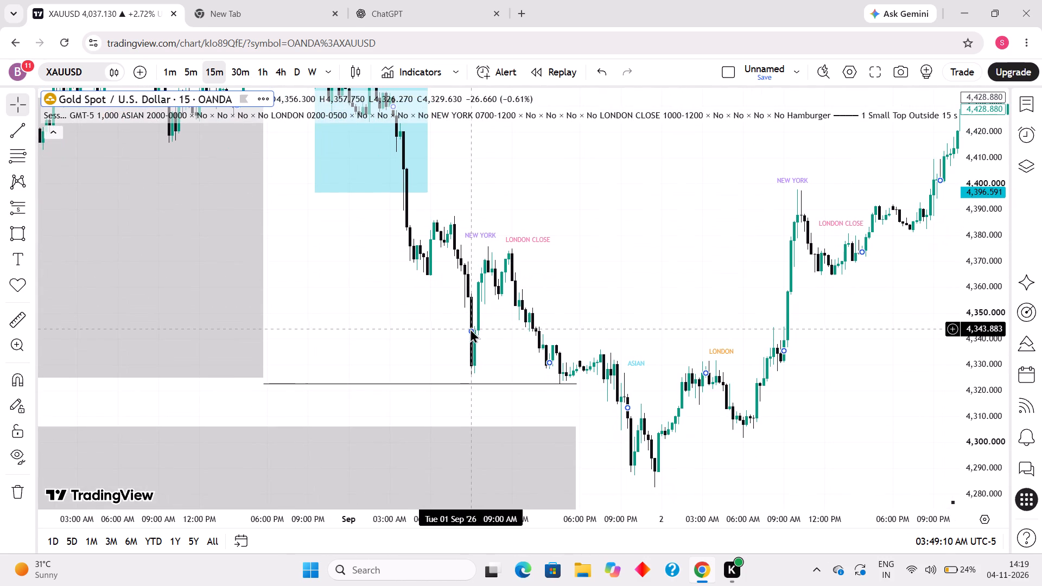
scroll(486, 400, down, 2)
drag(710, 466, 711, 395)
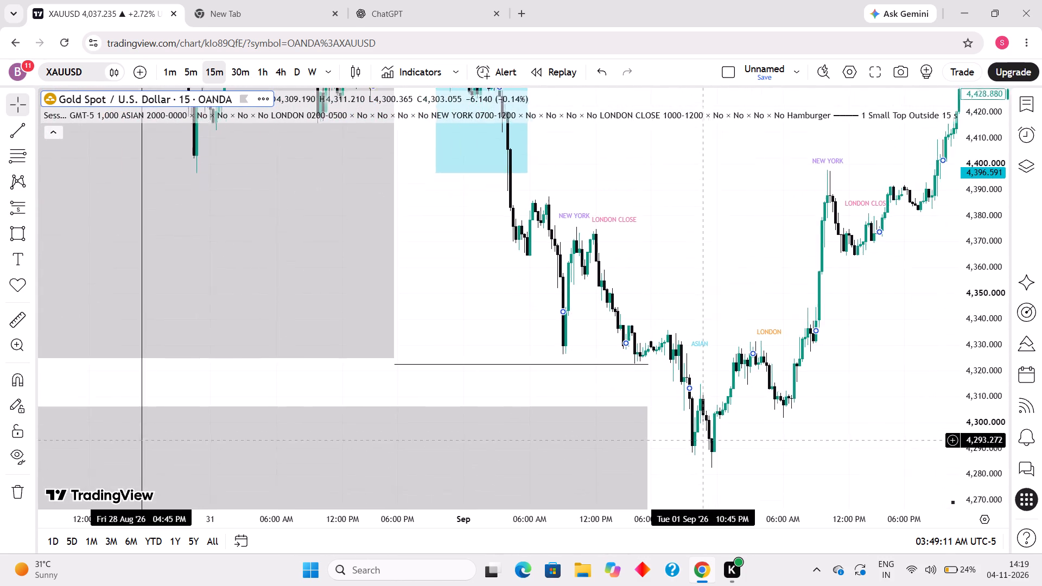
drag(711, 395, 718, 343)
scroll(666, 372, up, 6)
scroll(481, 344, up, 2)
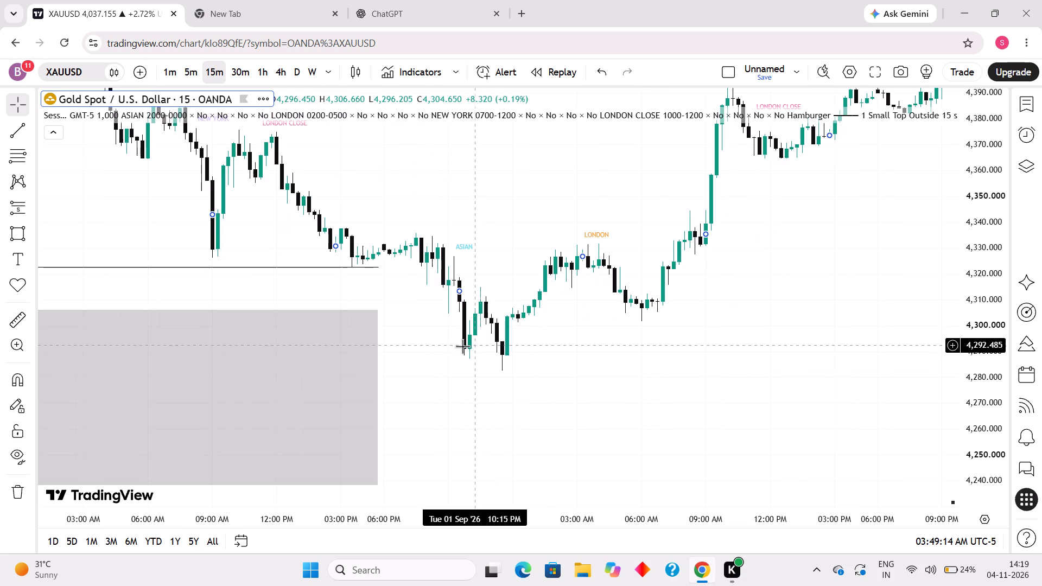
scroll(474, 328, down, 1)
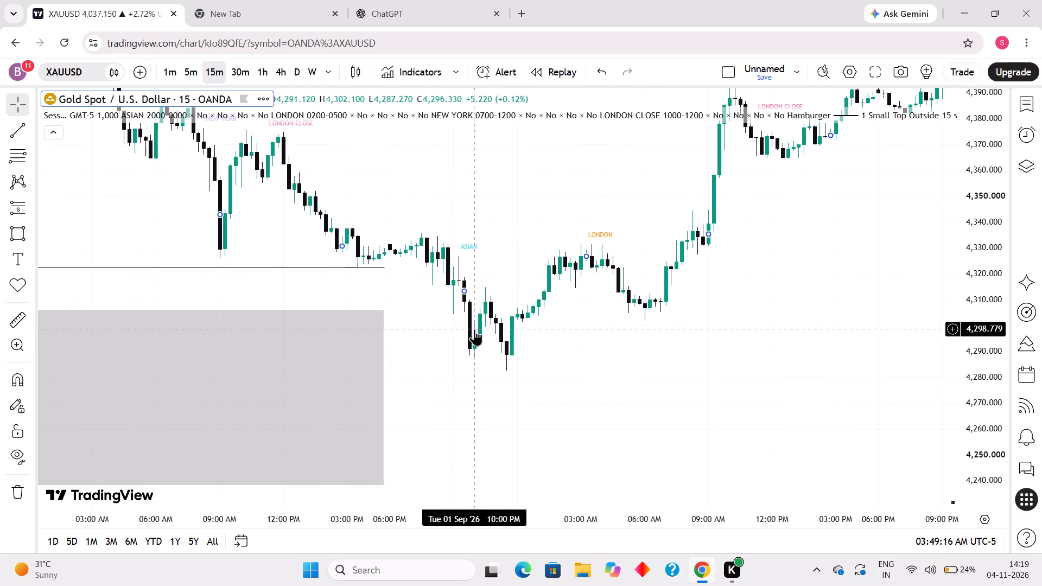
click(560, 327)
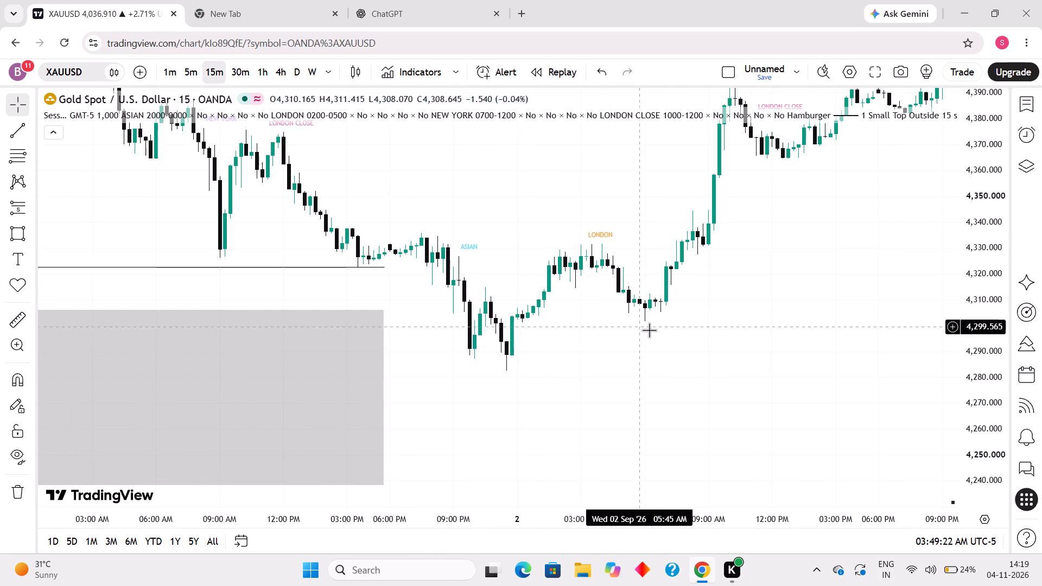
drag(987, 412, 865, 292)
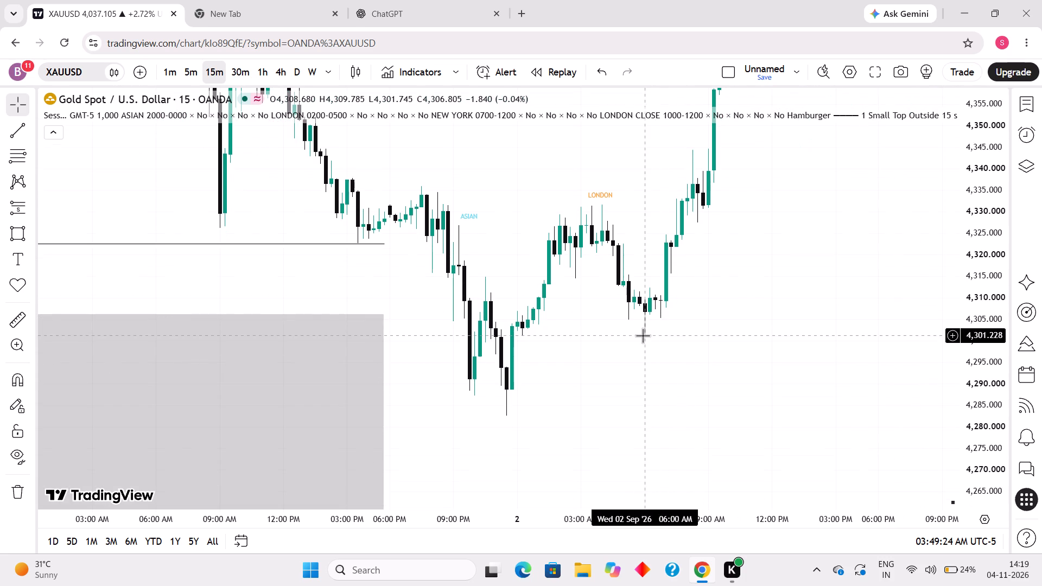
drag(729, 341, 568, 460)
drag(618, 330, 624, 442)
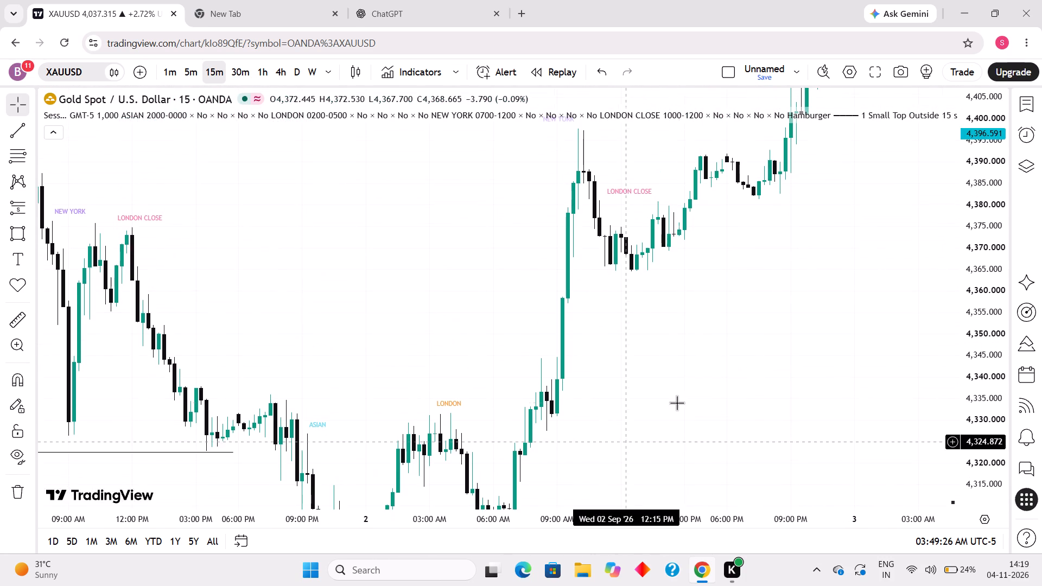
drag(981, 347, 887, 455)
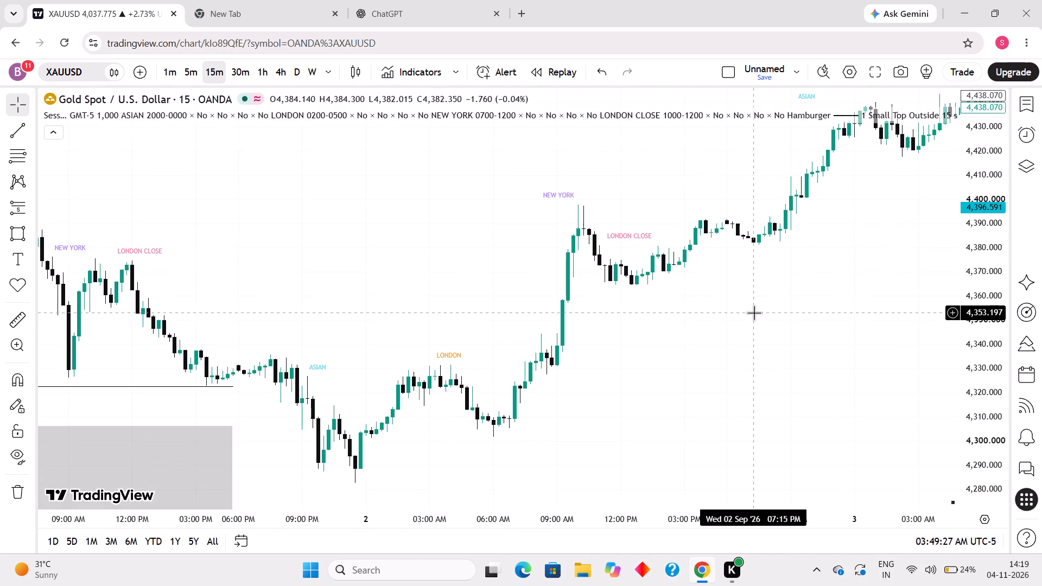
scroll(639, 343, down, 2)
drag(539, 390, 538, 380)
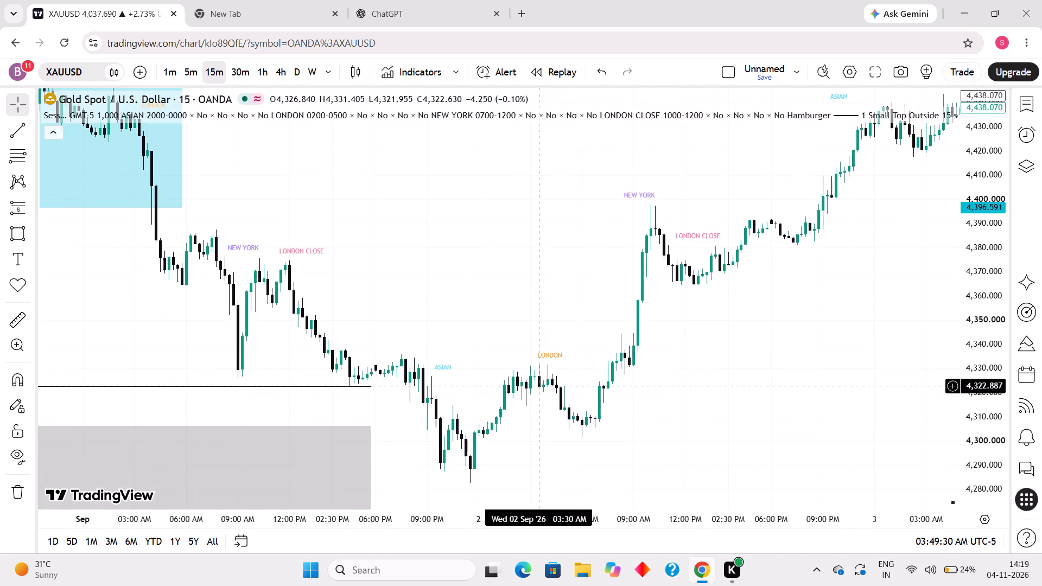
drag(538, 380, 538, 320)
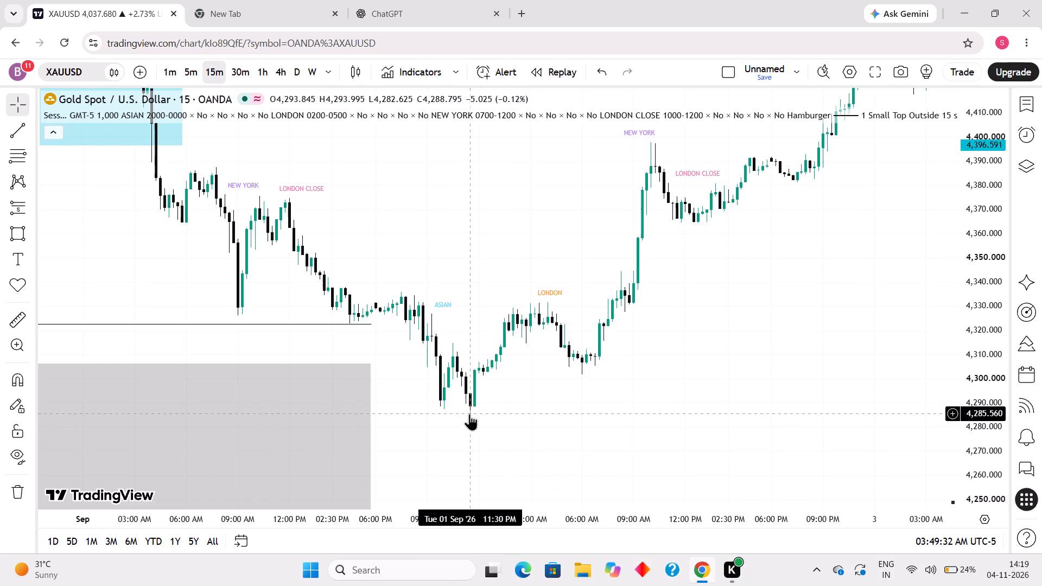
Draw a trend line at about 4,286 under the 1 Sep '26 Asian-session low, from about 10:00 PM to 11:30 PM.
click(2, 136)
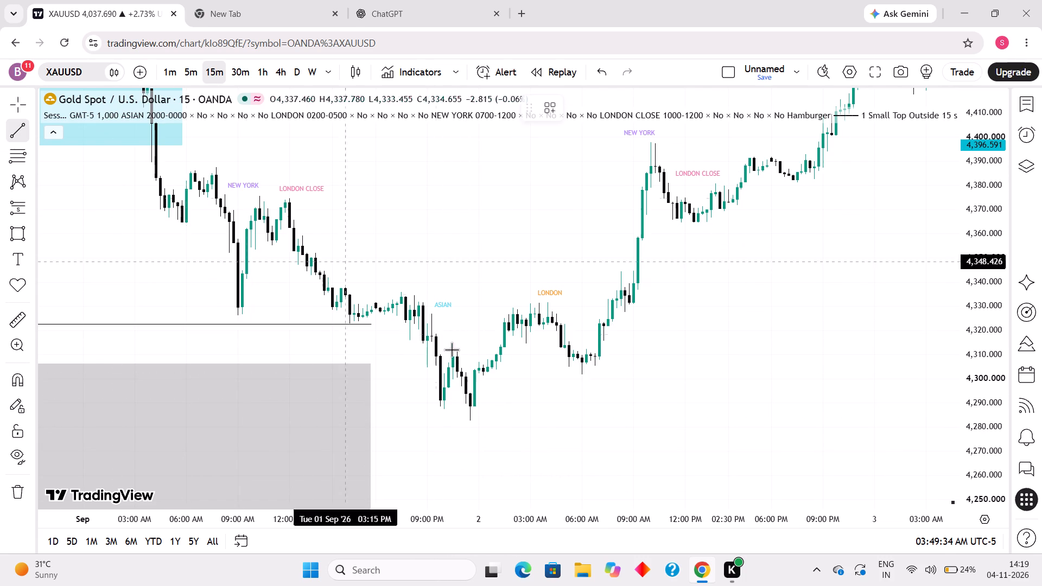
click(442, 410)
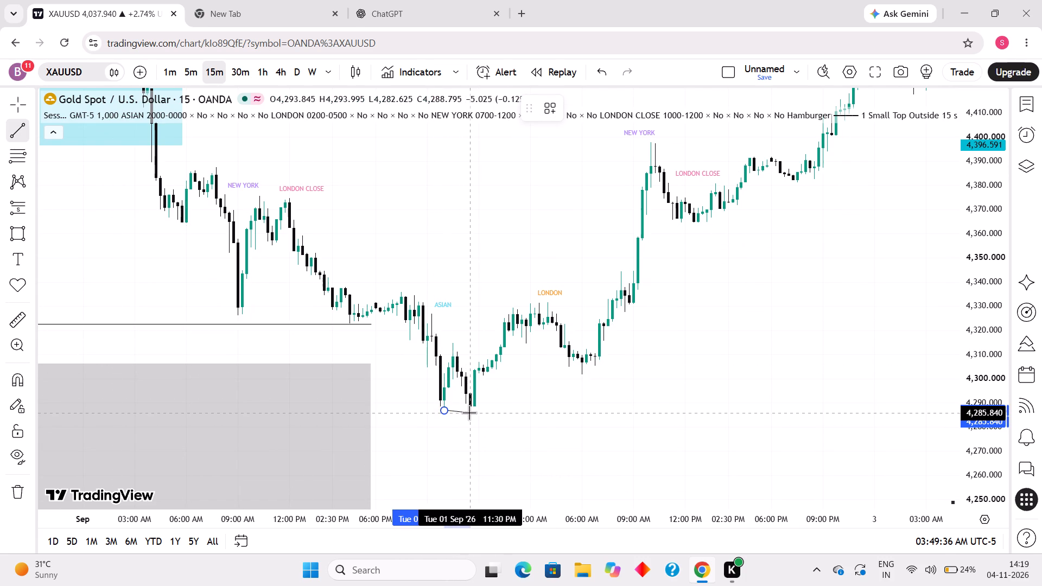
shift+click(469, 412)
click(525, 436)
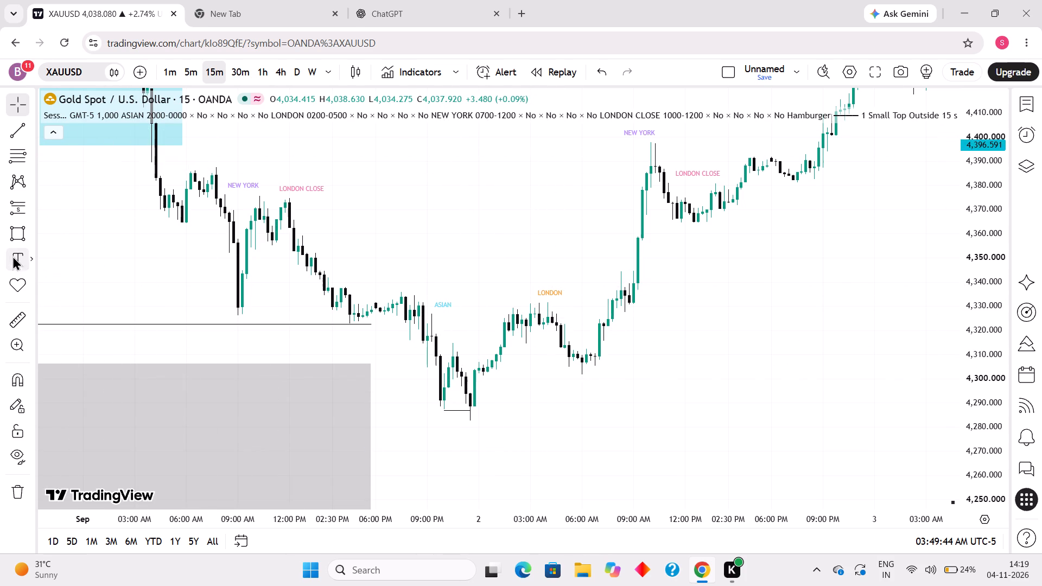
Draw a rectangle zone from 11:45 PM on 1 Sep to 6:15 AM on 2 Sep '26, between about 4,302.4 and 4,293.1.
click(12, 240)
click(474, 373)
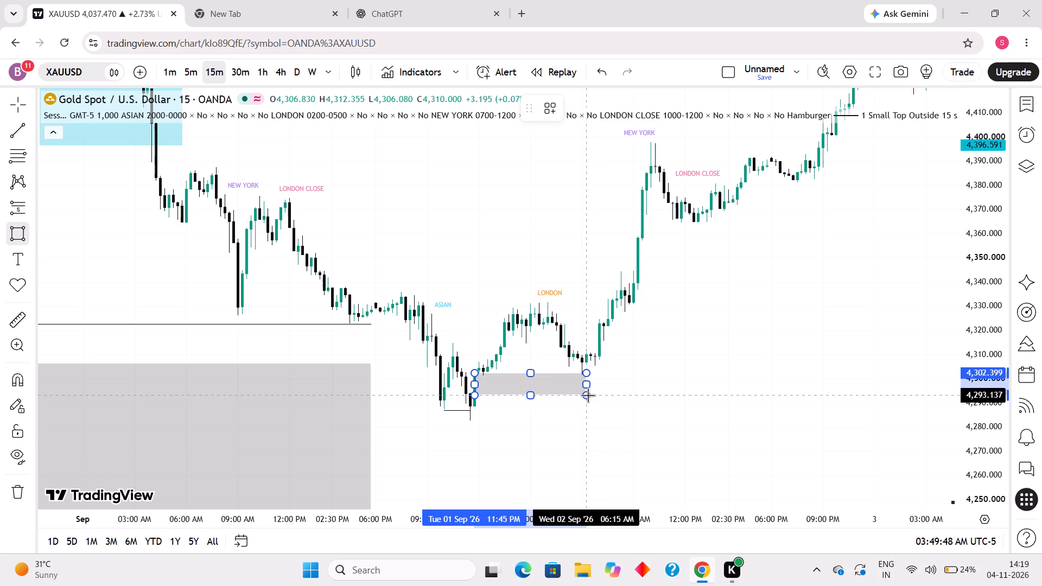
click(588, 395)
click(600, 418)
Place a long position from about 3:30 AM on 2 Sep '26 with entry near 4,302.1, stop near 4,282.8 and target near 4,387.2.
drag(672, 367, 568, 404)
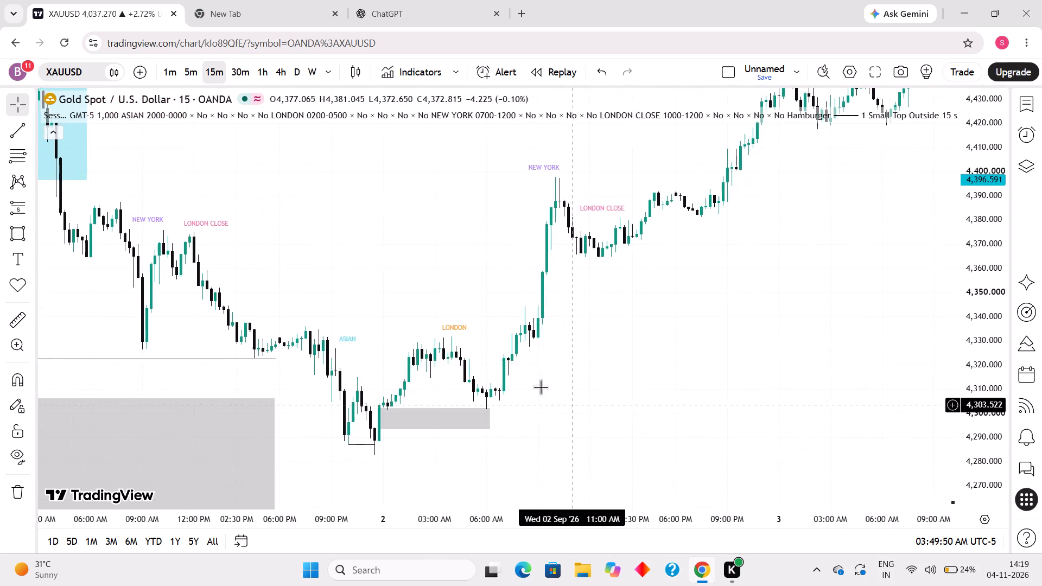
scroll(494, 339, down, 4)
drag(719, 422, 593, 372)
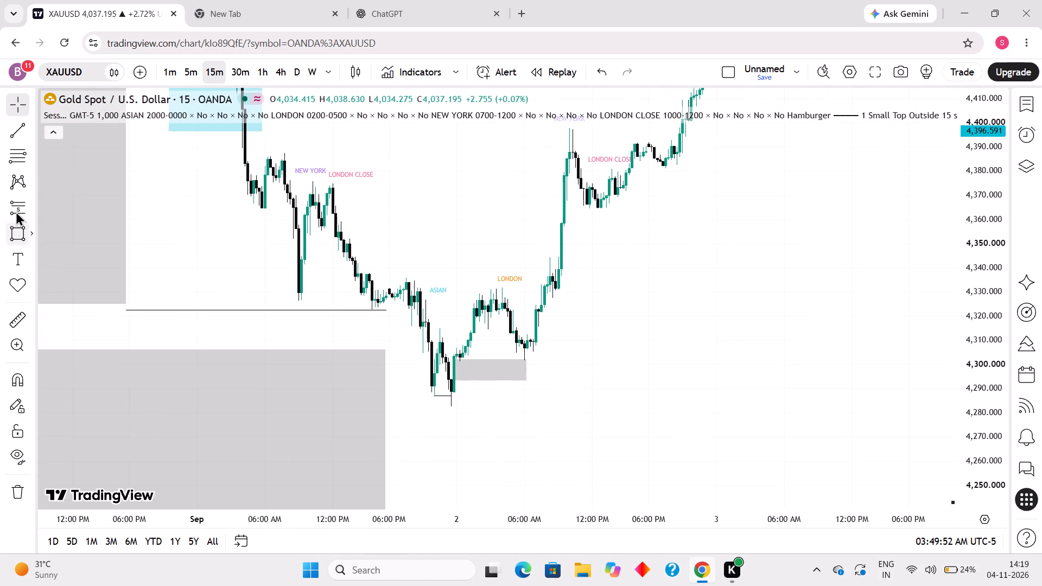
click(28, 208)
click(99, 192)
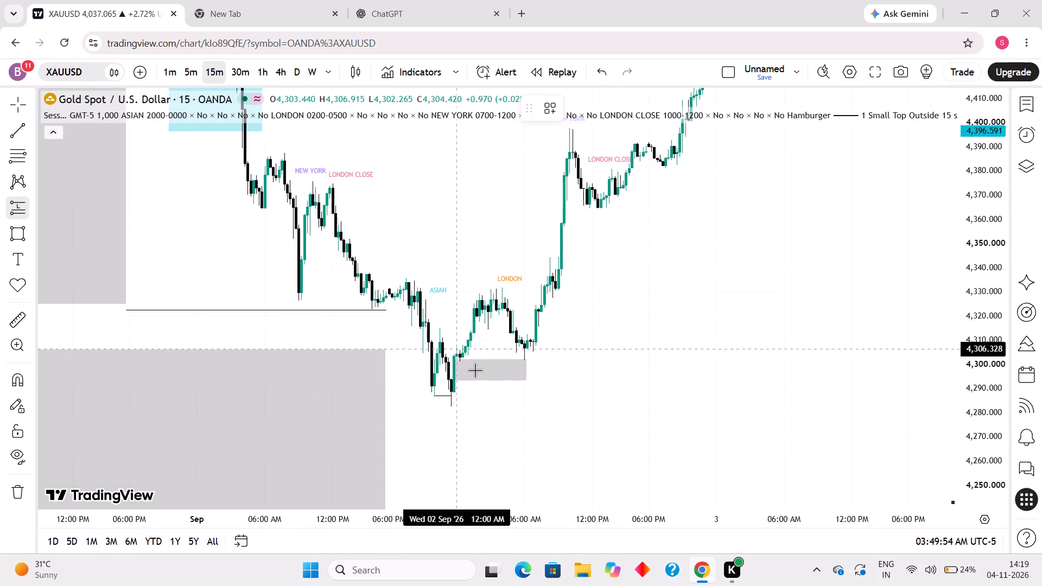
click(497, 366)
drag(497, 480, 496, 469)
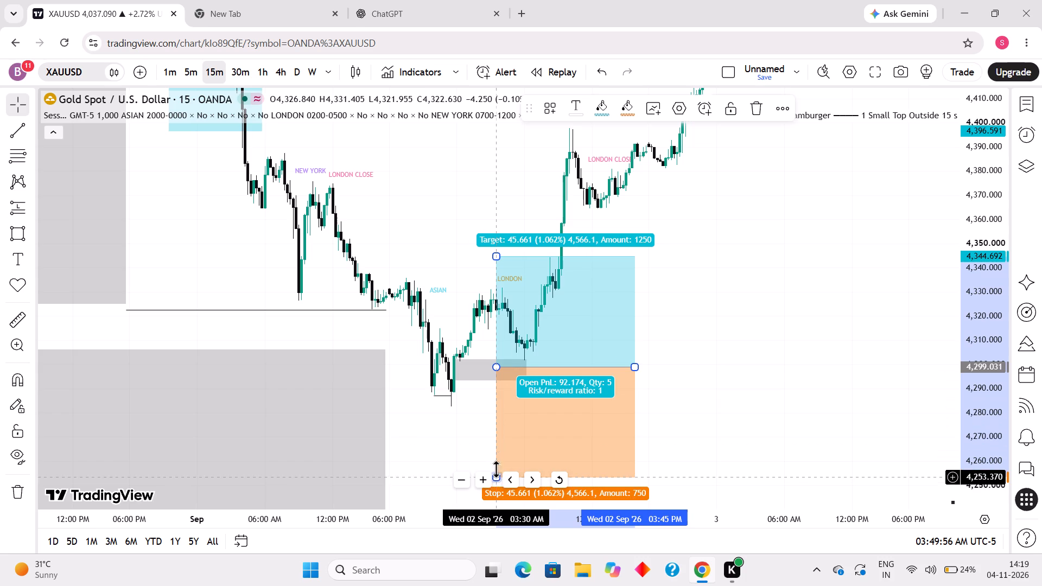
drag(496, 469, 511, 406)
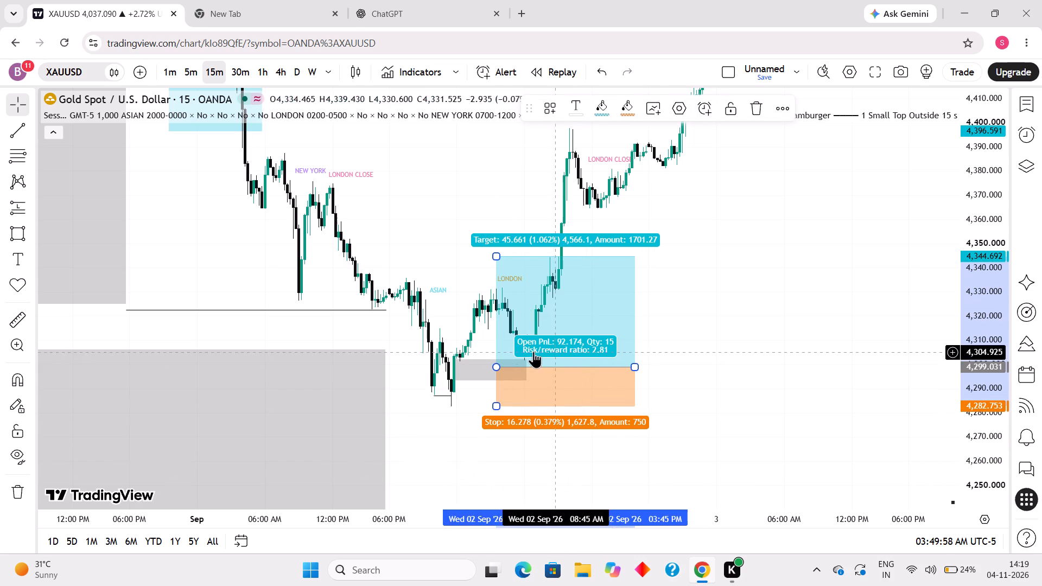
drag(495, 367, 498, 359)
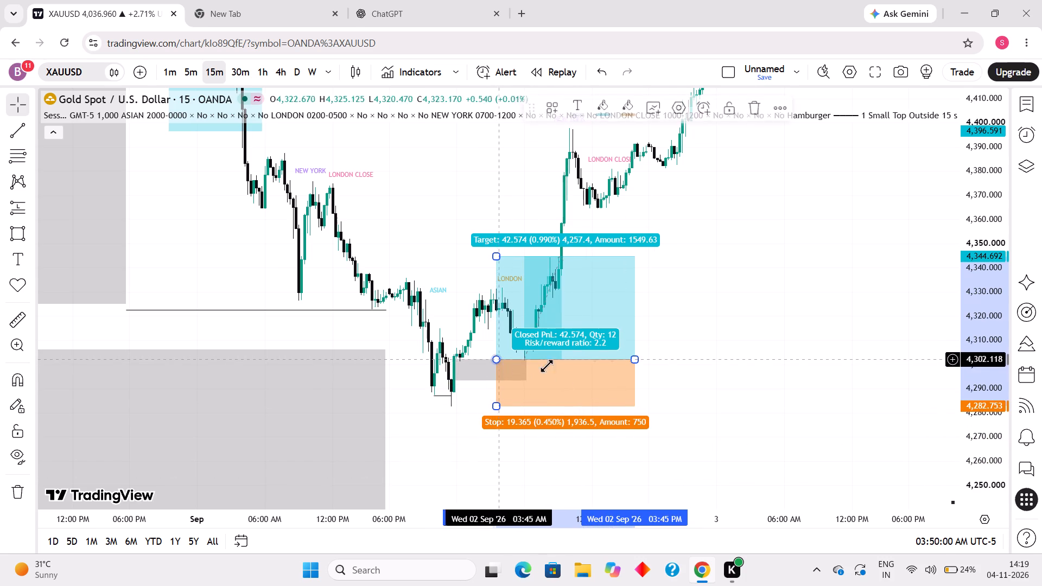
drag(726, 310, 718, 413)
drag(486, 354, 471, 251)
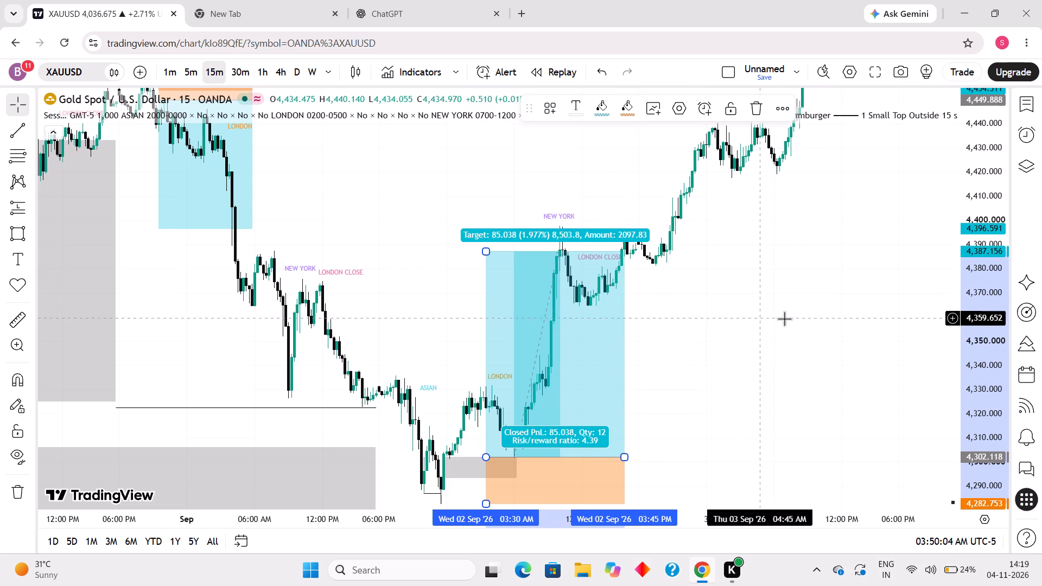
Switch the chart to the 1-hour interval and set the 2 Sep '26 long position's target to about 4,388.4.
drag(1000, 284, 996, 367)
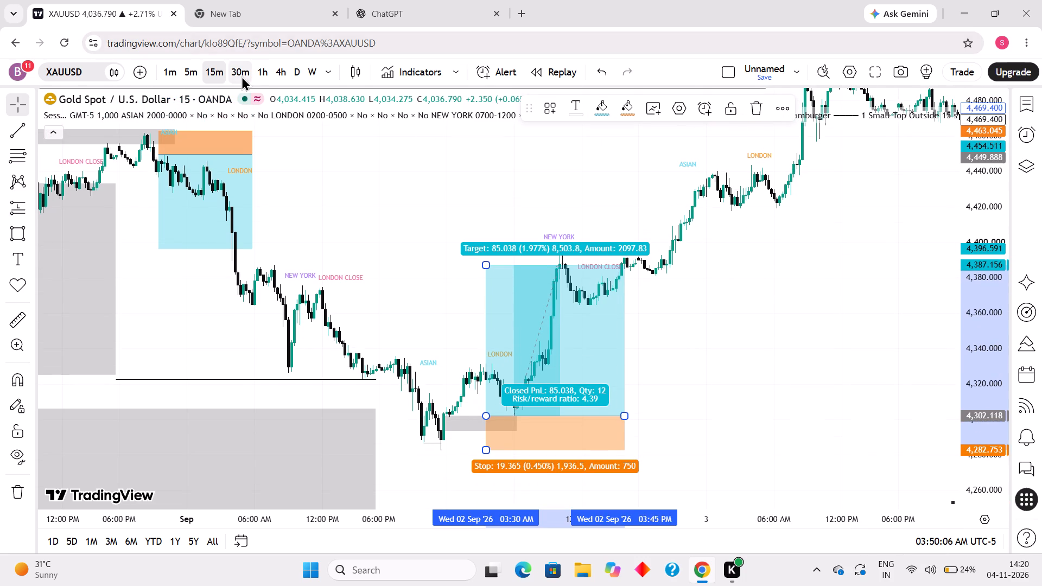
click(262, 73)
drag(542, 321, 142, 182)
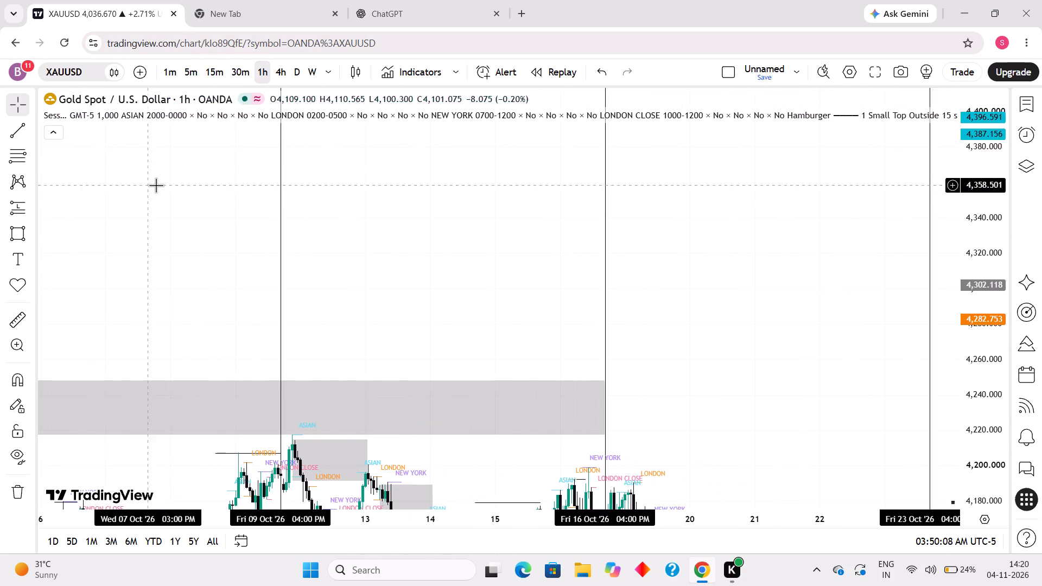
drag(400, 314, 740, 354)
scroll(580, 276, down, 10)
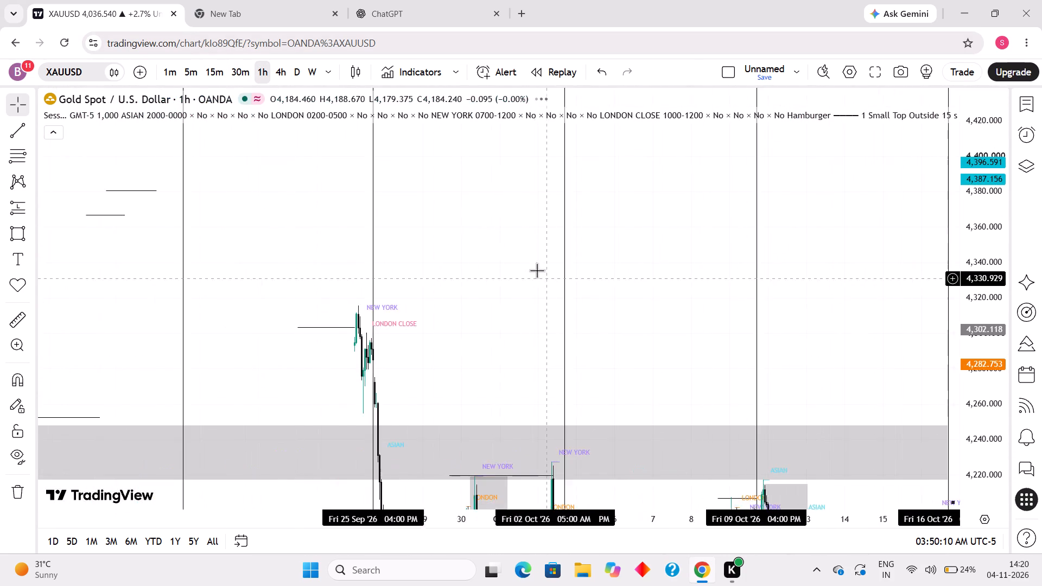
scroll(537, 270, down, 5)
drag(263, 364, 886, 423)
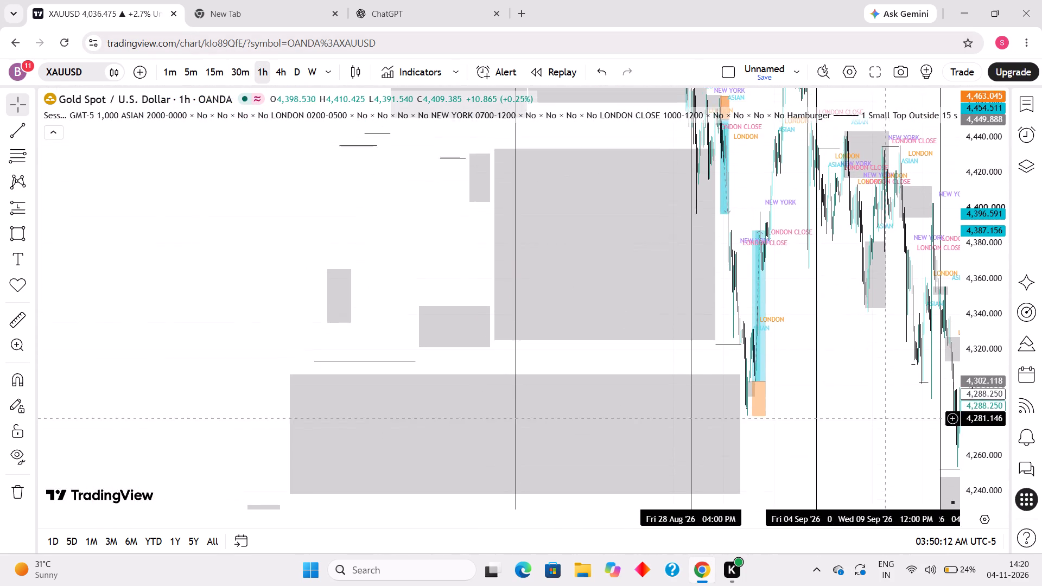
drag(886, 423, 887, 426)
scroll(703, 358, up, 8)
scroll(441, 350, up, 3)
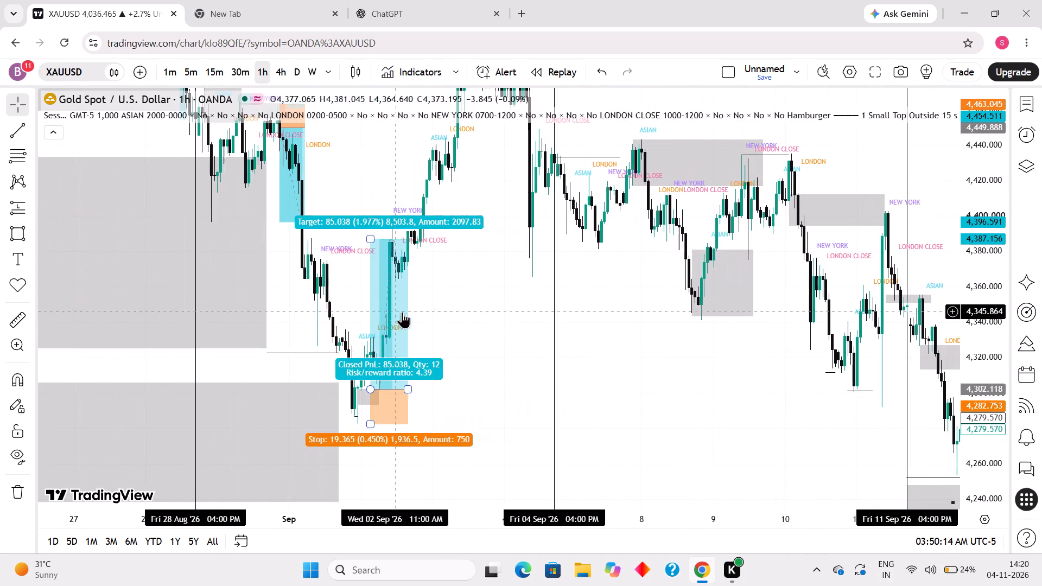
drag(460, 307, 686, 367)
scroll(593, 359, up, 4)
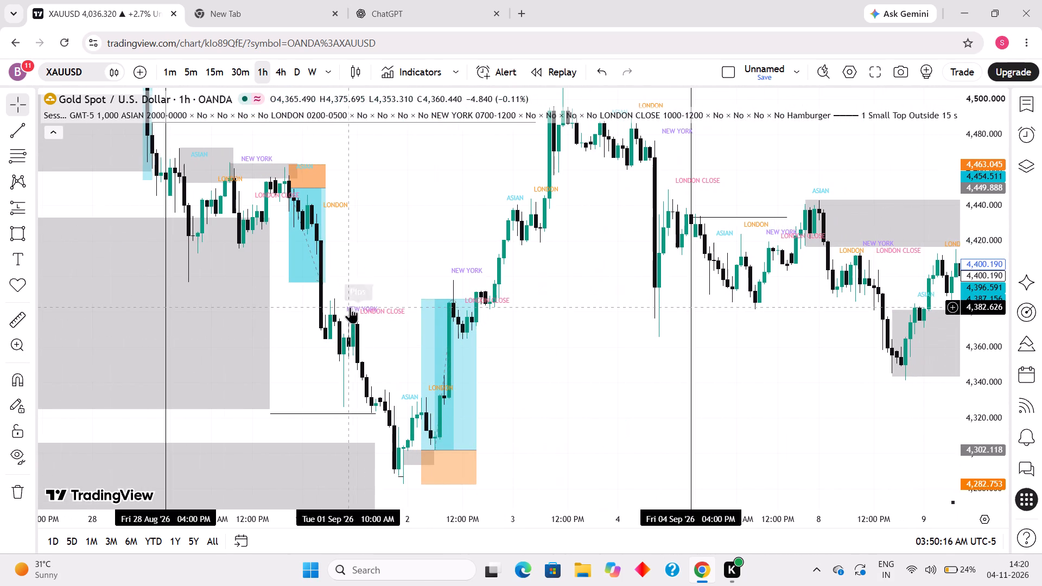
drag(422, 298, 425, 296)
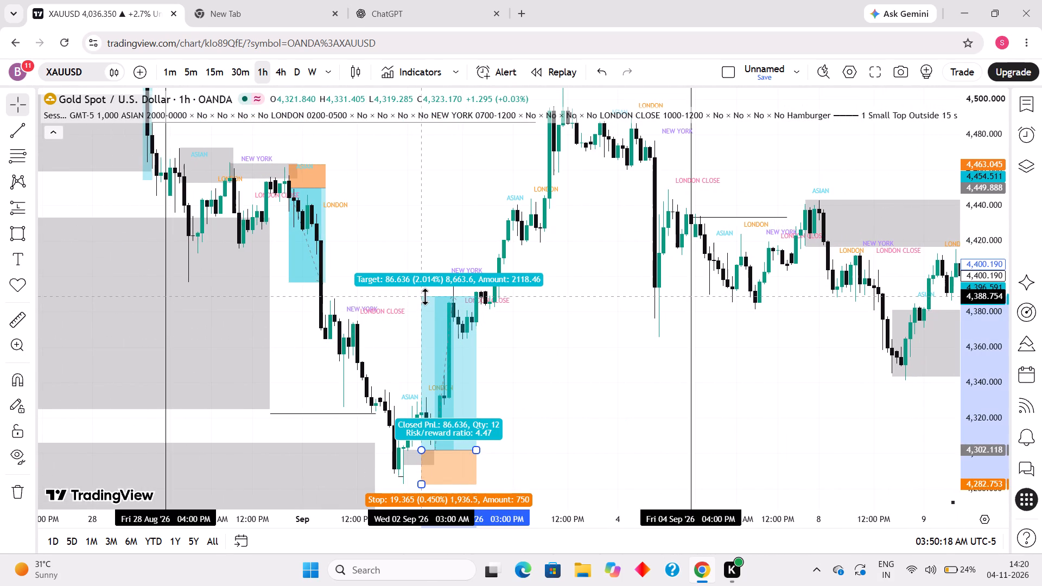
drag(425, 296, 427, 297)
Examine the 3–4 Sep '26 price action beyond the long position on 1-hour candles.
drag(558, 355, 537, 442)
drag(554, 388, 562, 432)
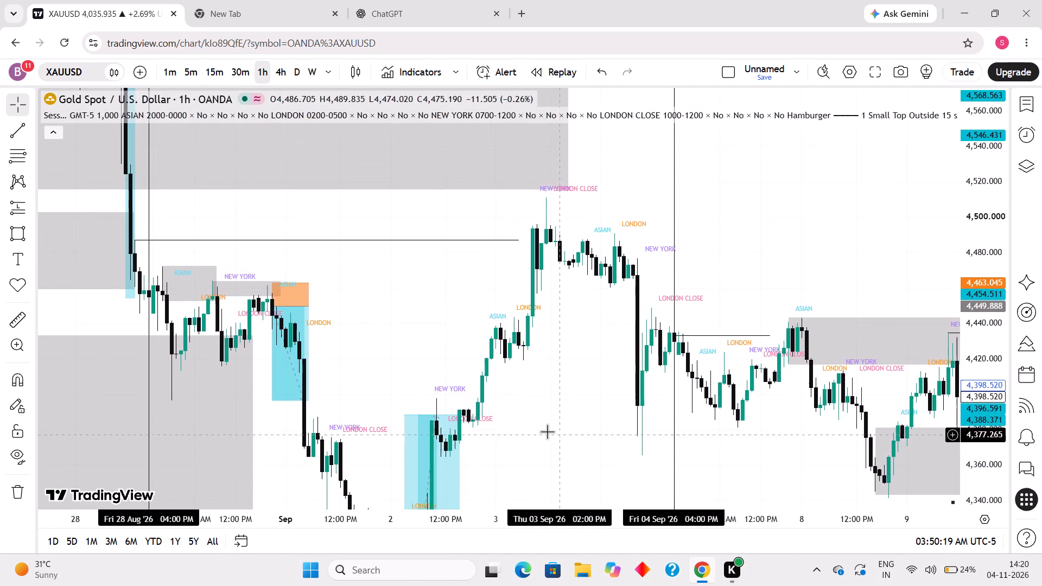
scroll(449, 362, up, 2)
drag(429, 374, 449, 340)
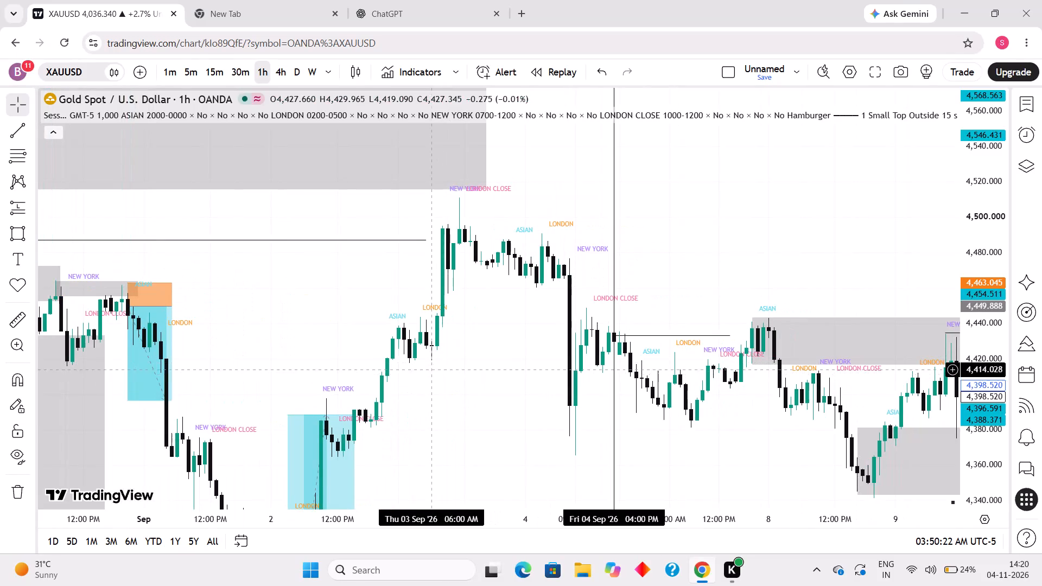
drag(449, 340, 516, 315)
Switch the chart back to the 15-minute interval and return to the 2 Sep '26 long position.
click(207, 80)
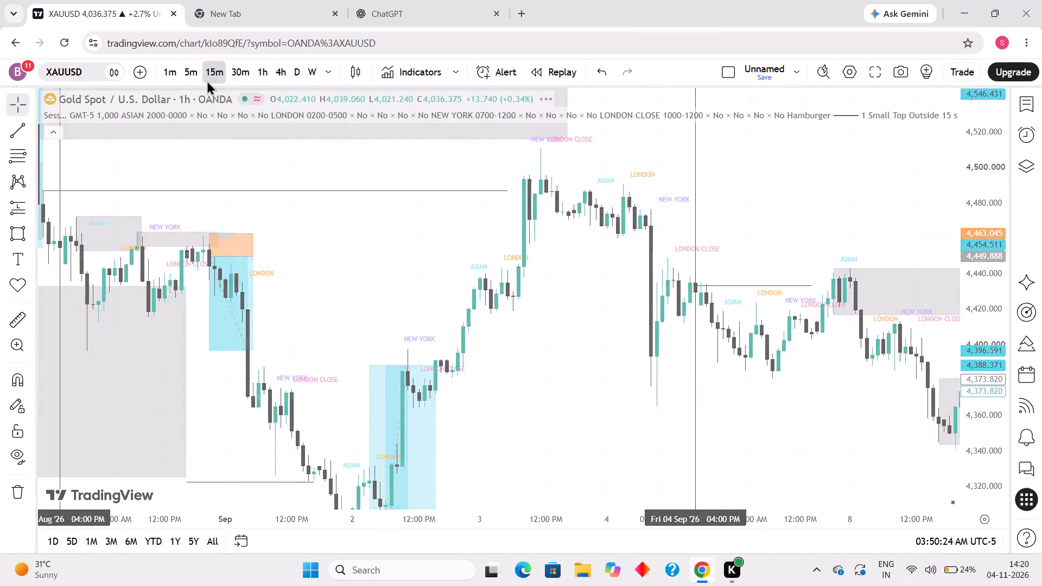
scroll(326, 211, down, 20)
scroll(326, 211, down, 8)
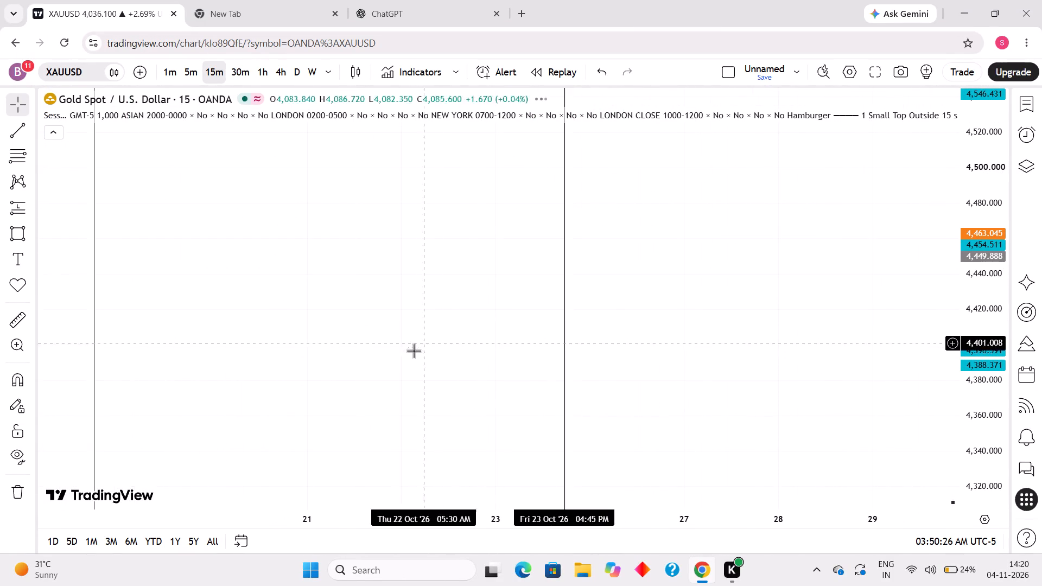
drag(403, 356, 1005, 370)
drag(986, 261, 969, 444)
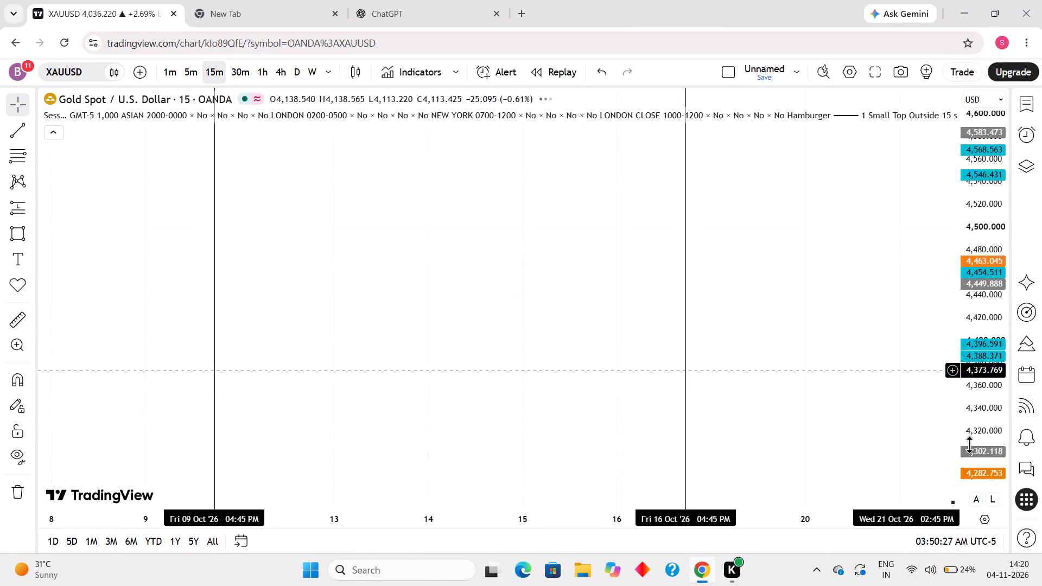
drag(969, 444, 957, 521)
drag(361, 328, 978, 246)
drag(446, 235, 826, 214)
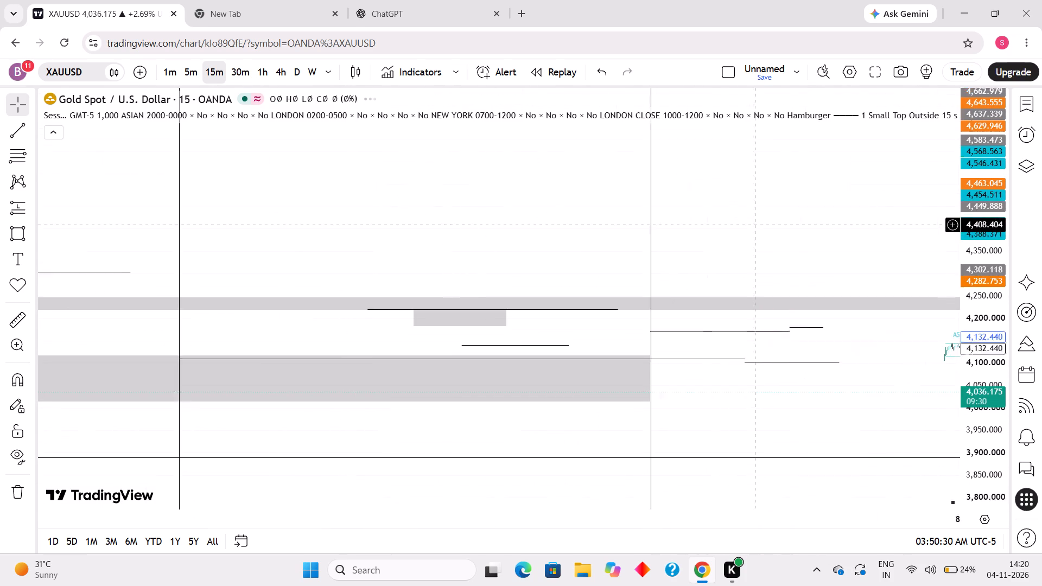
drag(826, 214, 911, 209)
drag(981, 437, 694, 0)
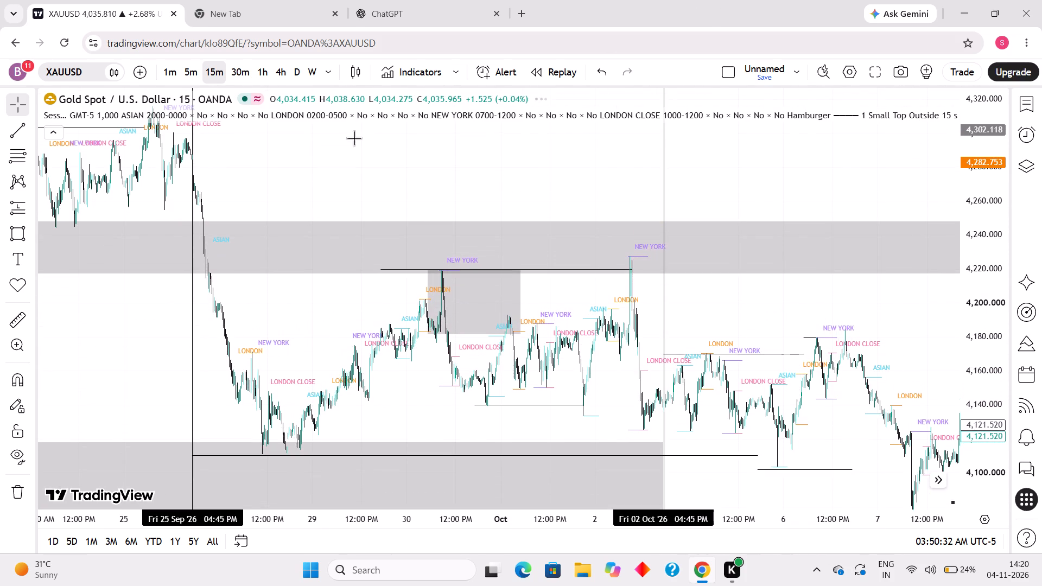
drag(333, 177, 929, 266)
drag(413, 230, 952, 364)
drag(550, 318, 709, 406)
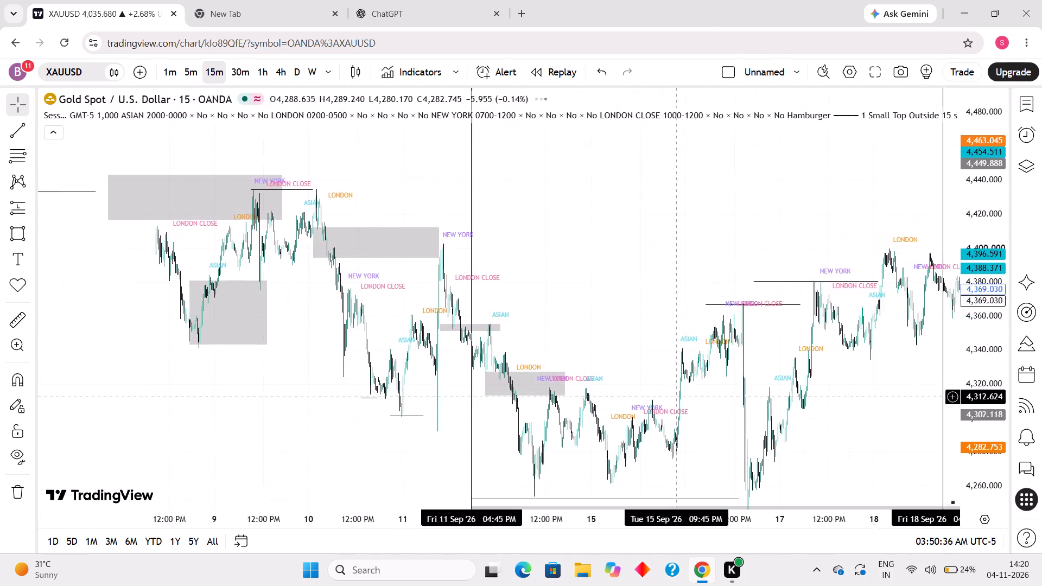
drag(709, 406, 992, 443)
scroll(569, 301, up, 4)
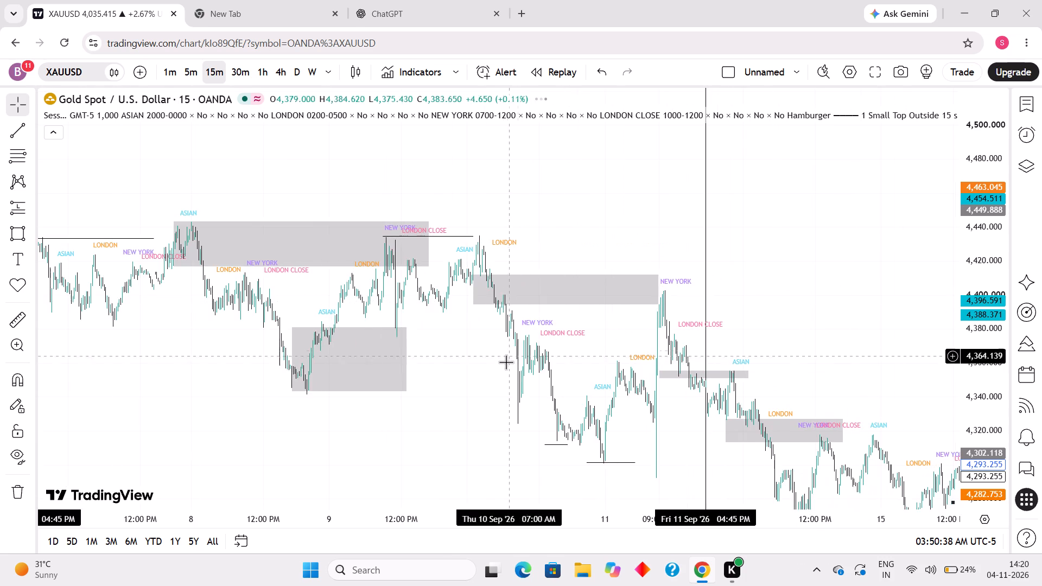
drag(503, 365, 1016, 398)
drag(408, 417, 626, 385)
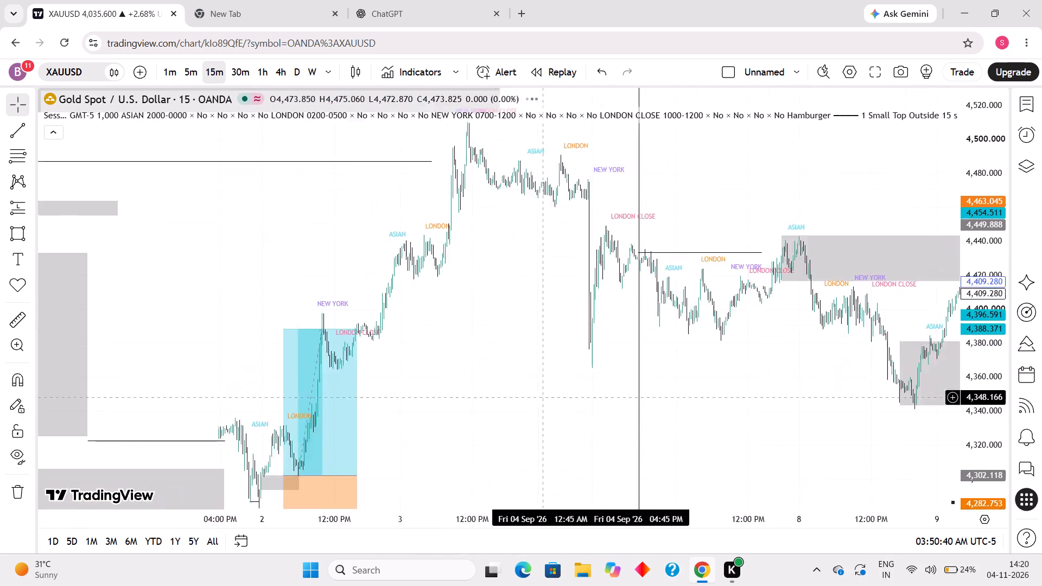
drag(626, 385, 980, 324)
scroll(500, 366, up, 8)
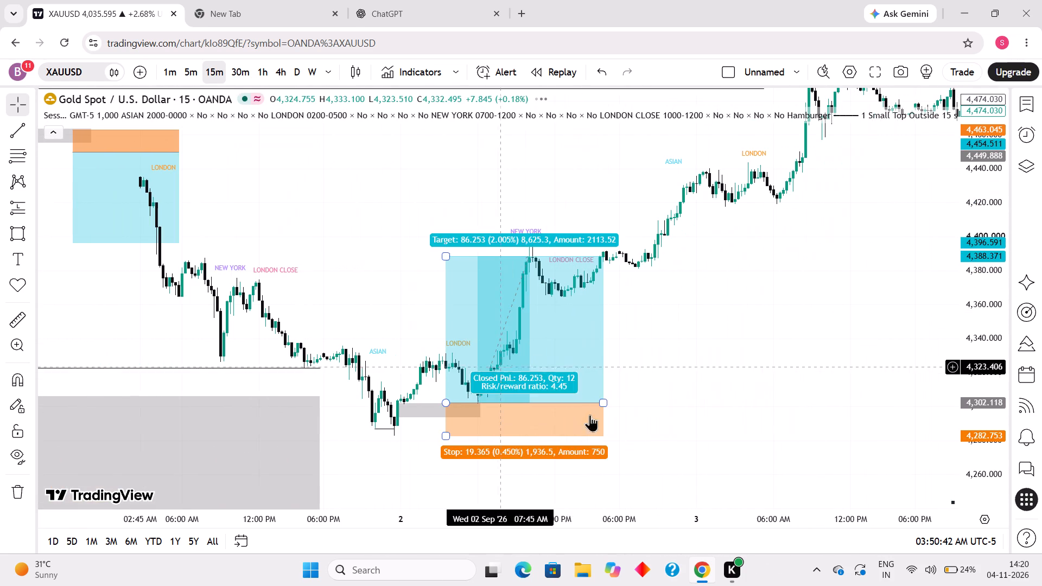
Move the long position's start to about 6:00 AM on 2 Sep '26, with entry near 4,301.4.
drag(977, 442, 879, 298)
scroll(624, 368, up, 4)
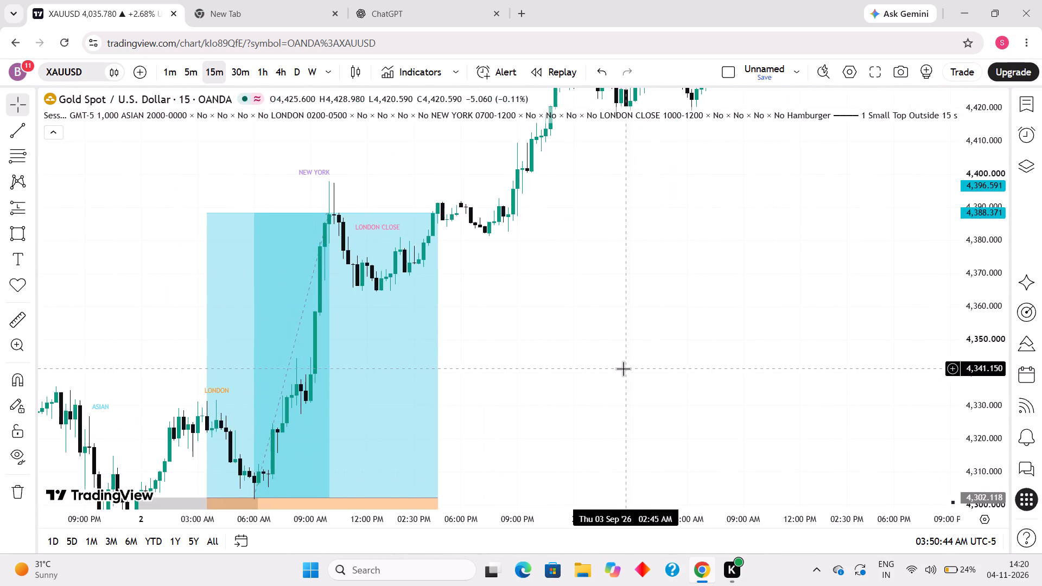
drag(623, 368, 913, 329)
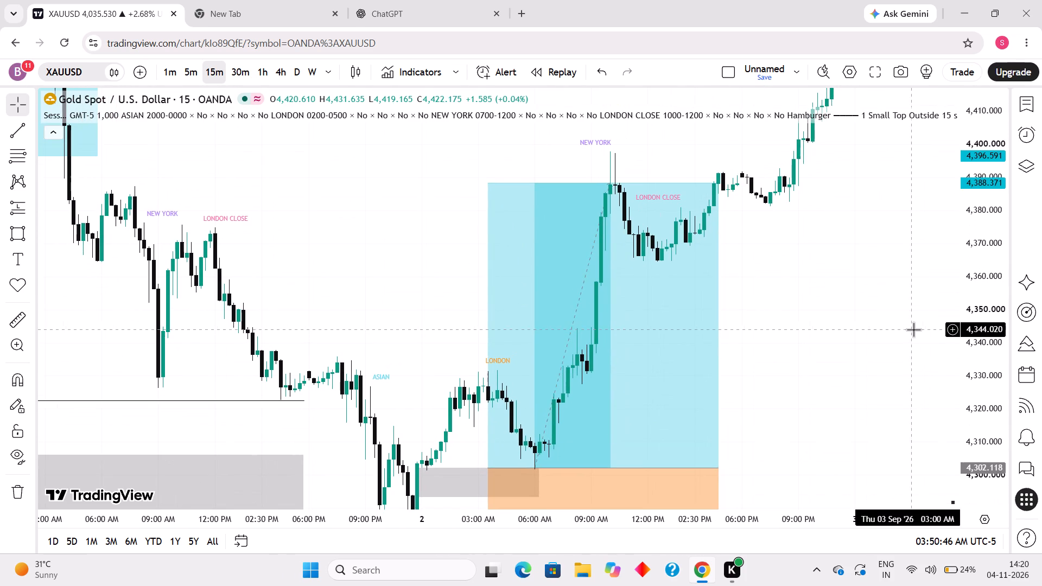
drag(976, 230, 961, 324)
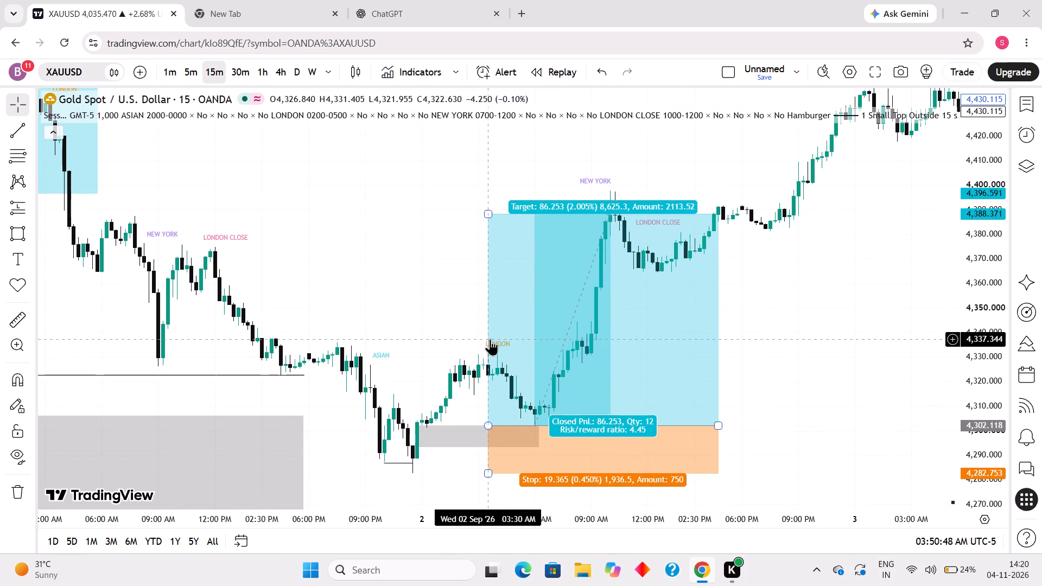
drag(473, 379, 470, 399)
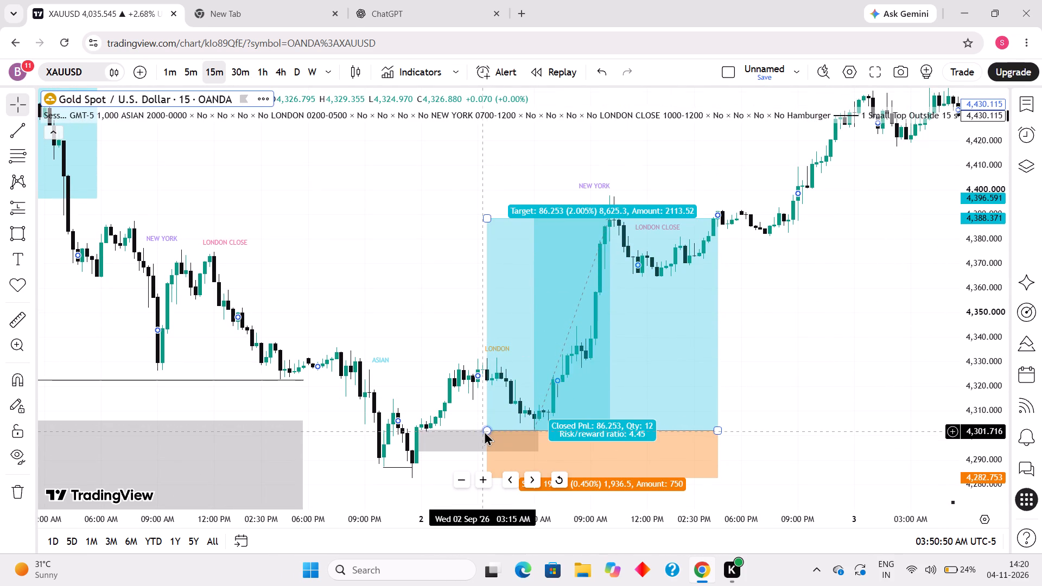
drag(484, 431, 535, 431)
Draw a horizontal trend line at about 4,387.3 from 7:30 AM on 1 Sep '26 to about 10:00 AM on 2 Sep.
drag(844, 332, 822, 400)
scroll(548, 251, down, 4)
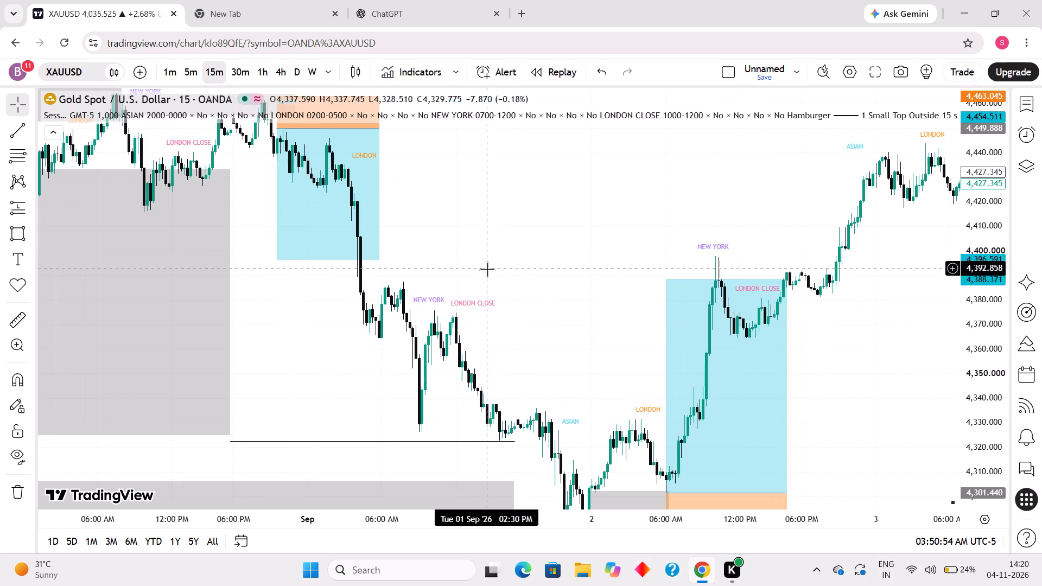
click(17, 131)
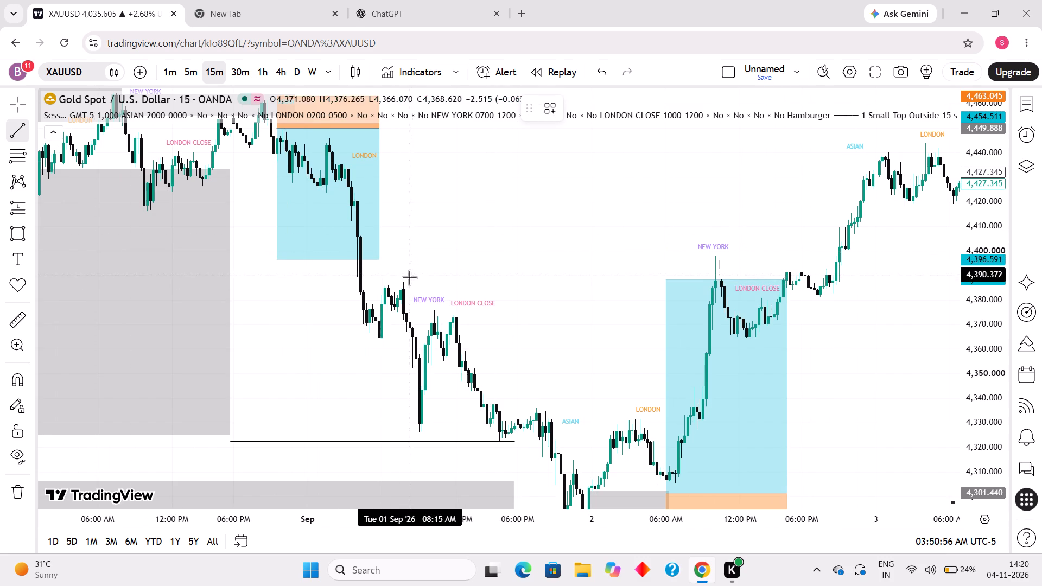
click(401, 282)
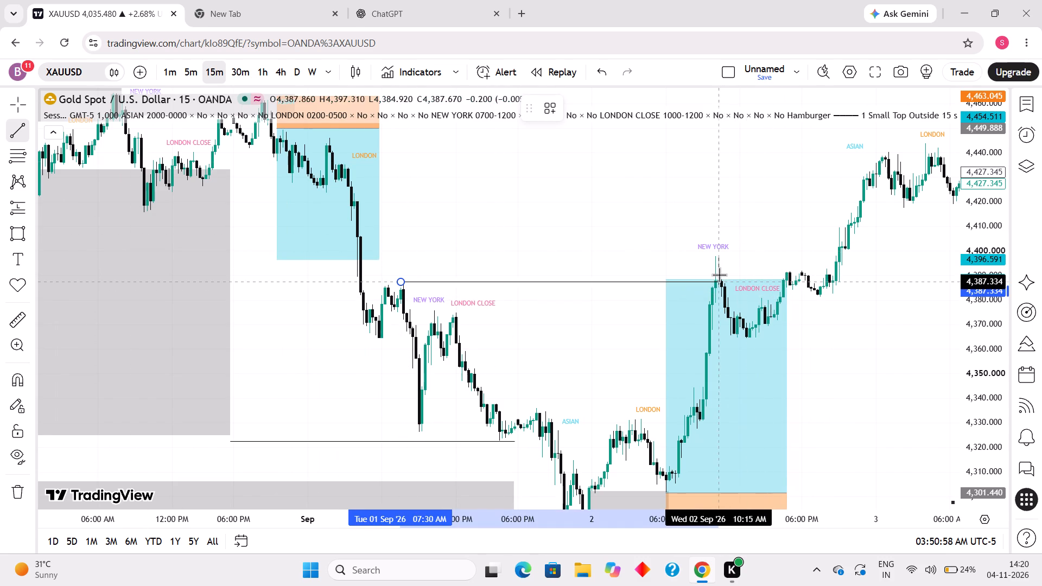
shift+click(715, 275)
click(833, 346)
Shorten the 2 Sep '26 long position so it ends at about 10:15 AM that day.
drag(815, 367, 783, 351)
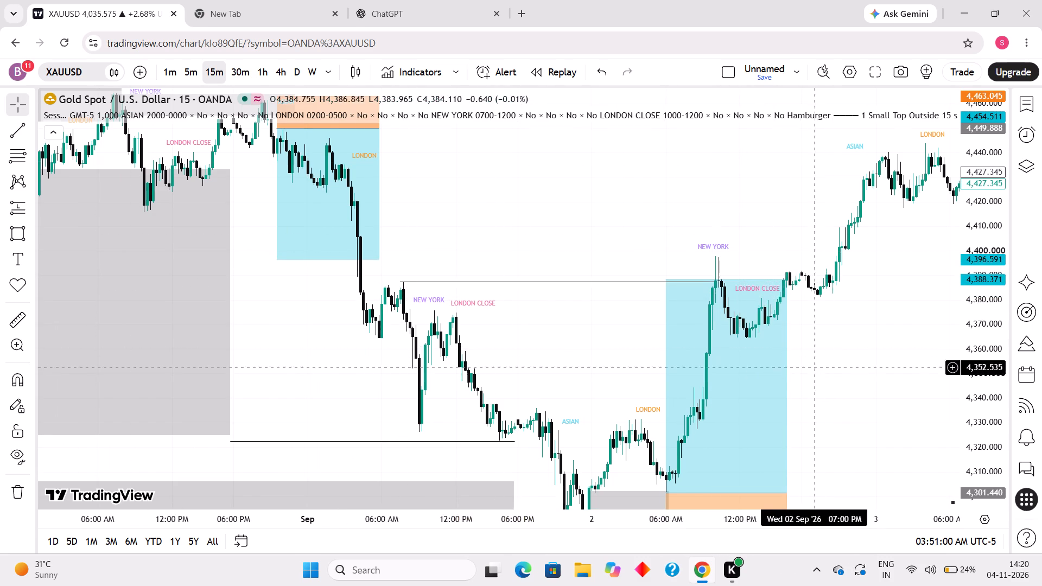
drag(783, 351, 657, 232)
drag(639, 362, 619, 362)
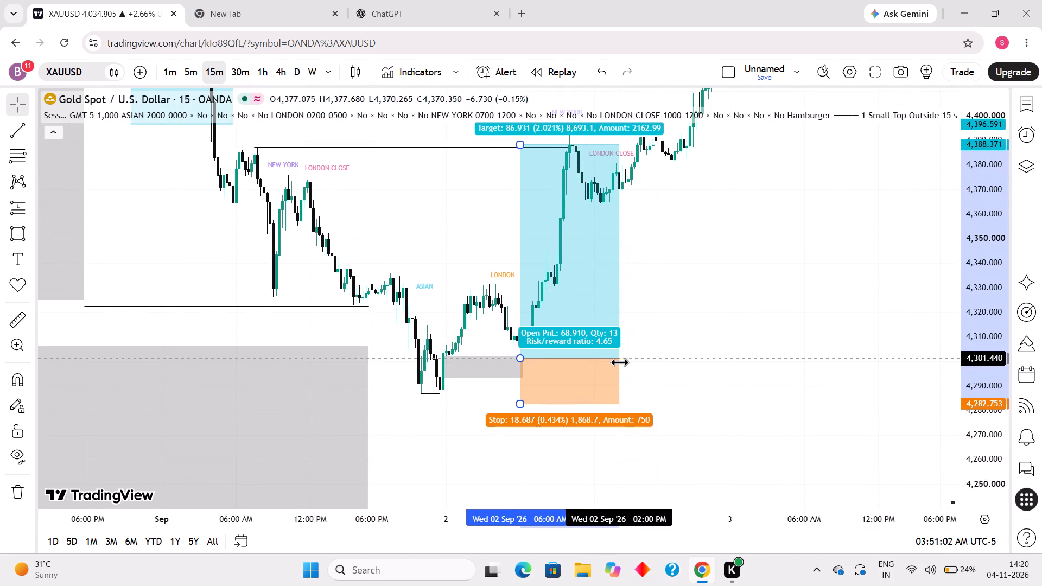
drag(619, 362, 571, 359)
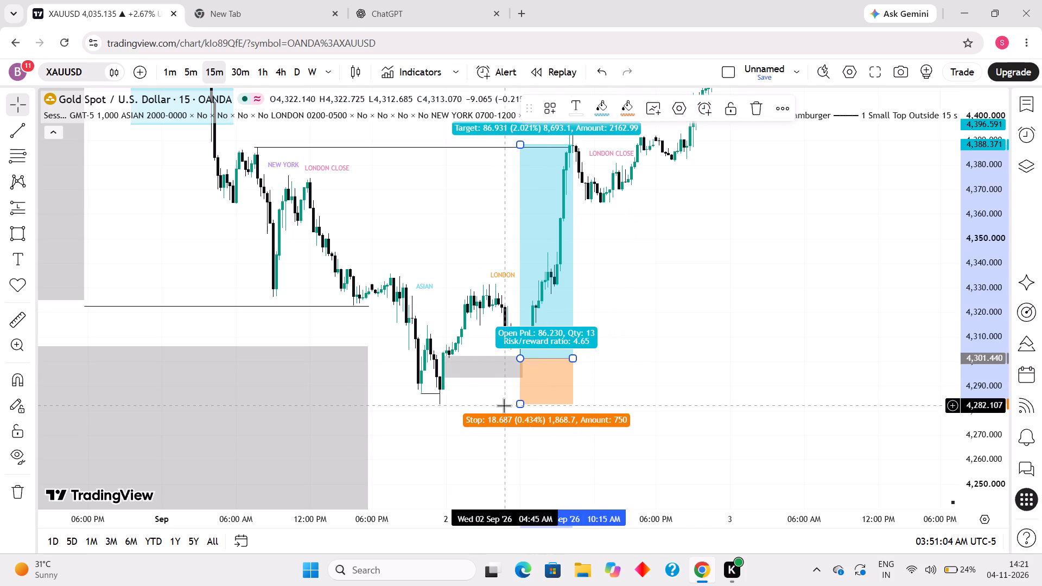
Draw a rectangle zone from about 4,418 down to 4,407, spanning late 2 Sep to about 3:00 AM on 3 Sep '26.
drag(630, 345, 571, 515)
drag(800, 291, 815, 402)
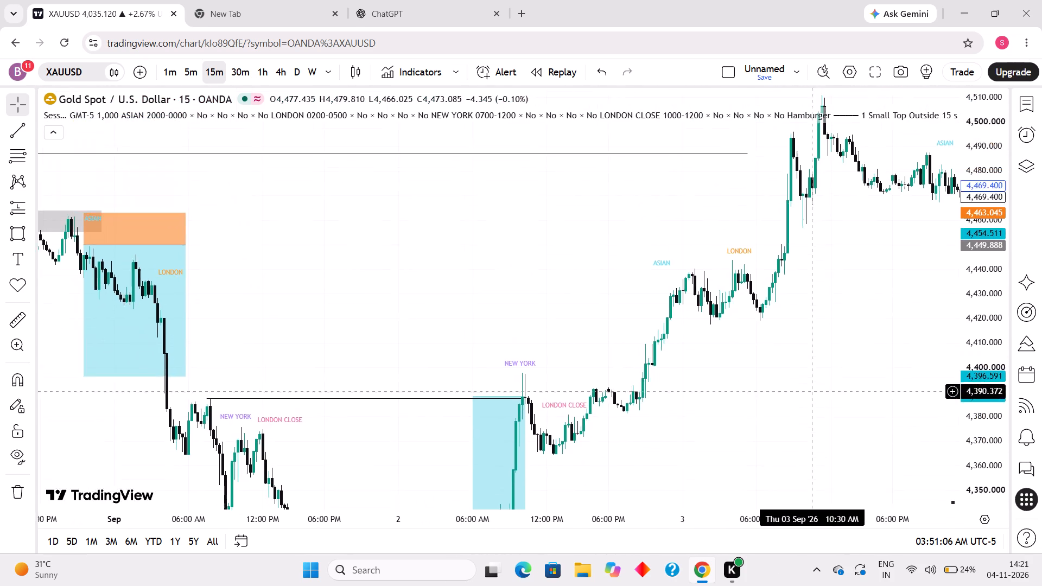
drag(815, 402, 815, 405)
drag(964, 425, 789, 288)
drag(741, 359, 668, 255)
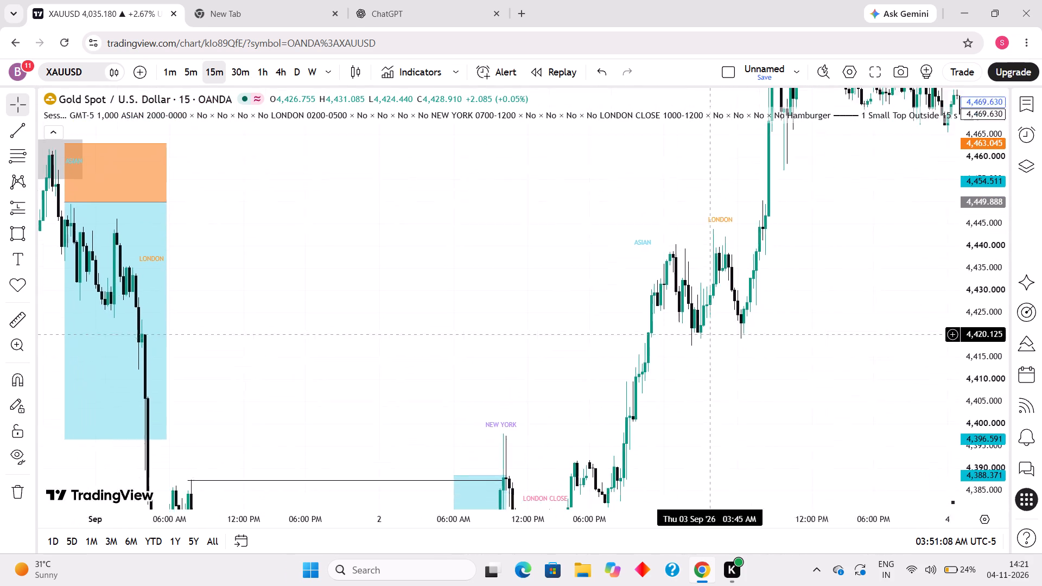
drag(668, 255, 655, 226)
scroll(584, 352, up, 1)
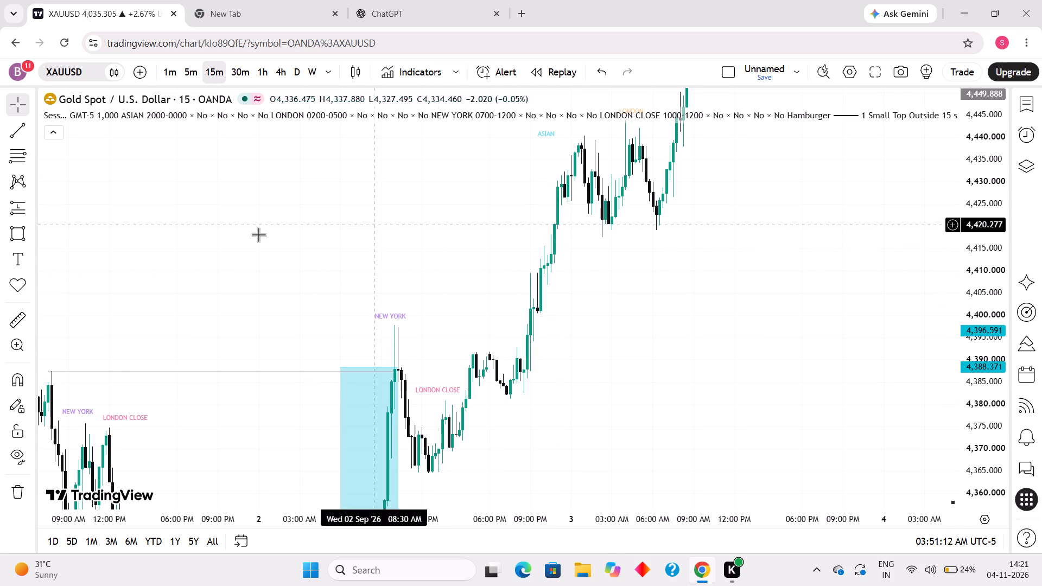
click(18, 229)
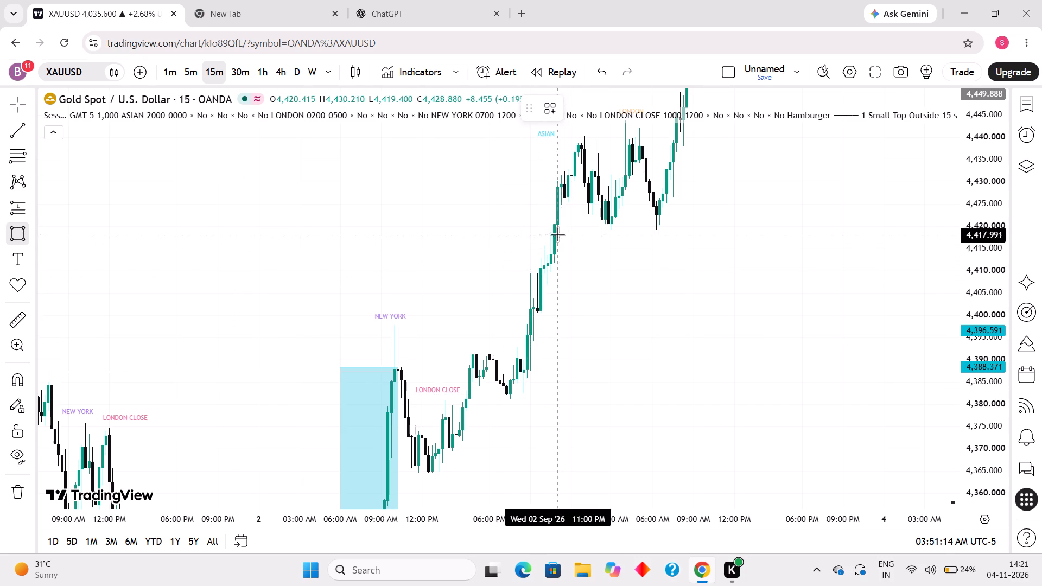
click(552, 233)
click(612, 282)
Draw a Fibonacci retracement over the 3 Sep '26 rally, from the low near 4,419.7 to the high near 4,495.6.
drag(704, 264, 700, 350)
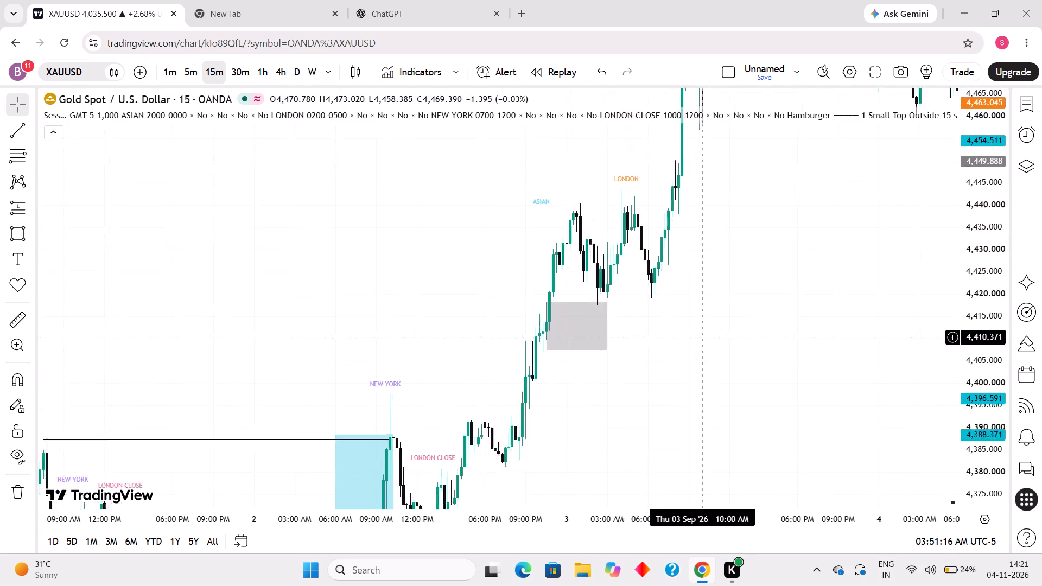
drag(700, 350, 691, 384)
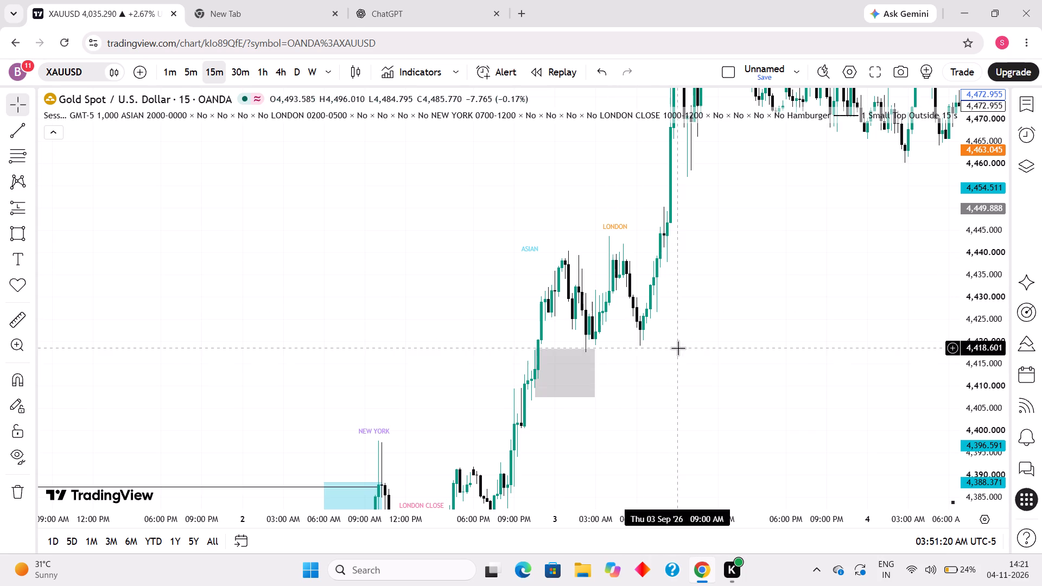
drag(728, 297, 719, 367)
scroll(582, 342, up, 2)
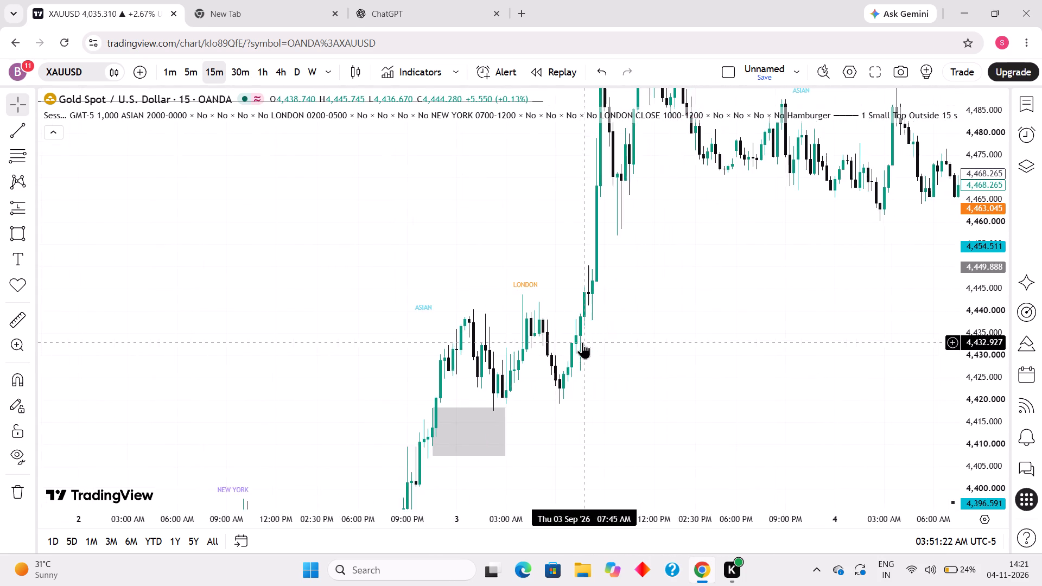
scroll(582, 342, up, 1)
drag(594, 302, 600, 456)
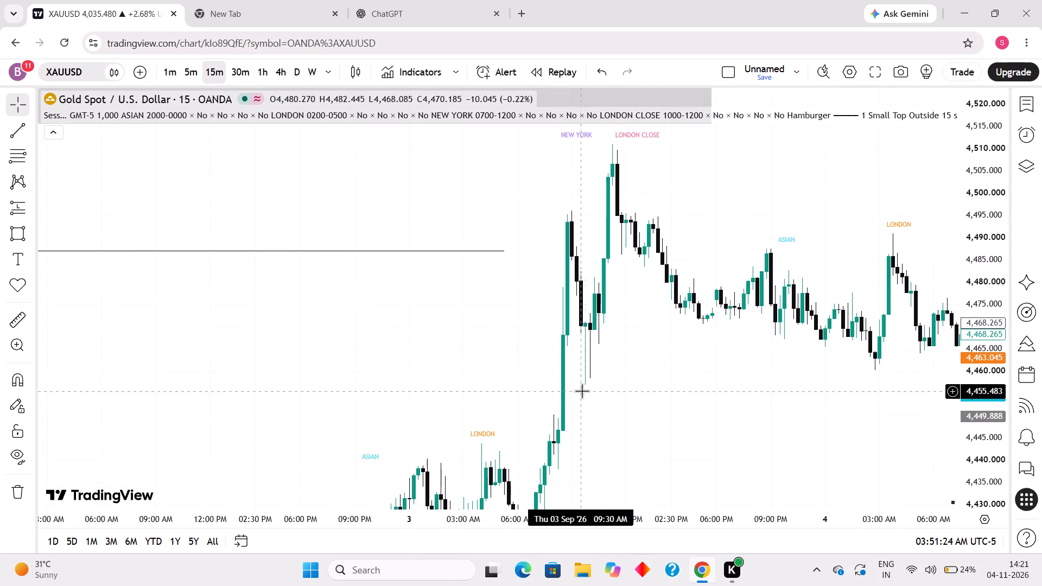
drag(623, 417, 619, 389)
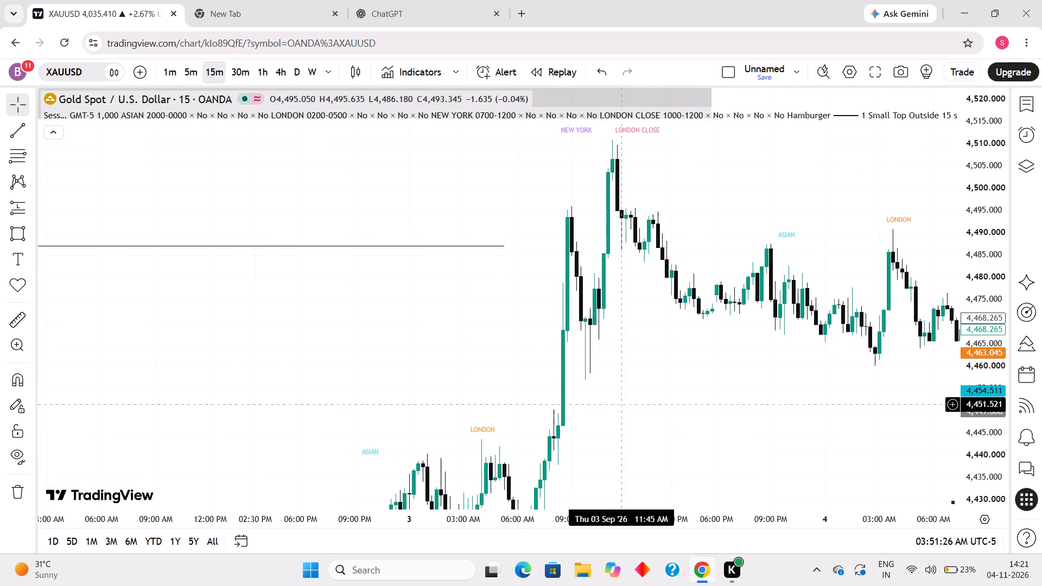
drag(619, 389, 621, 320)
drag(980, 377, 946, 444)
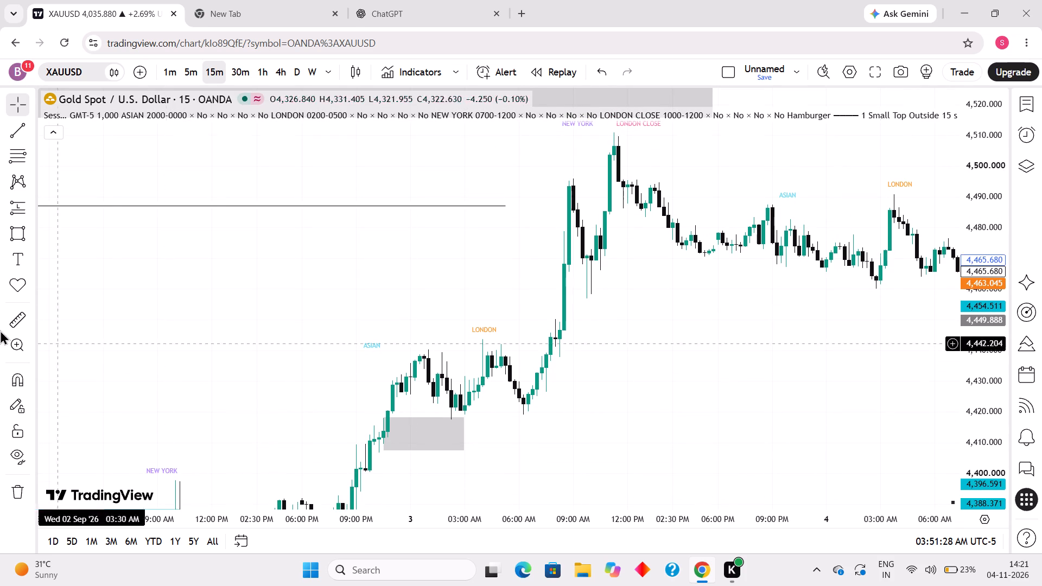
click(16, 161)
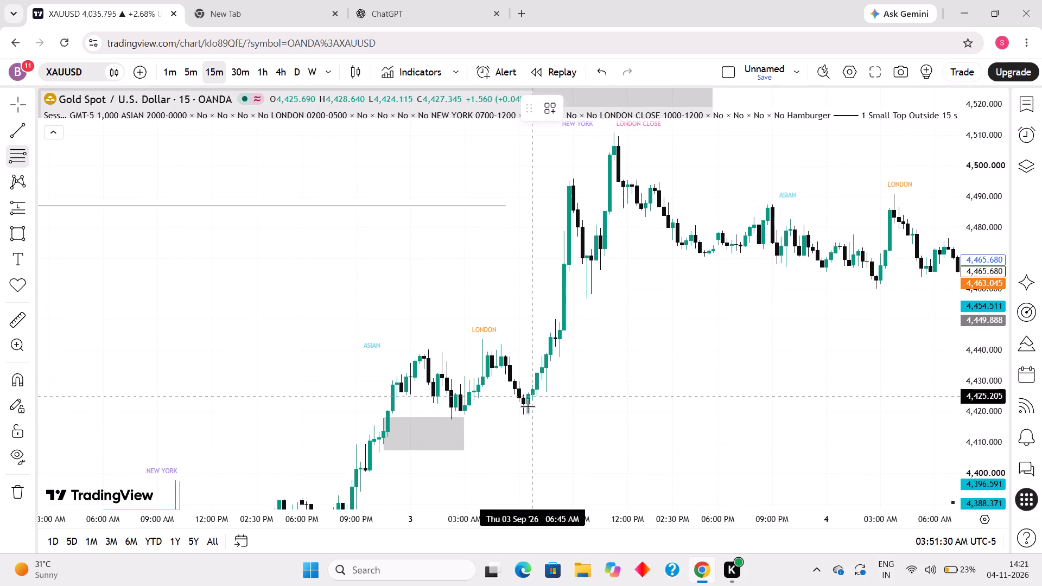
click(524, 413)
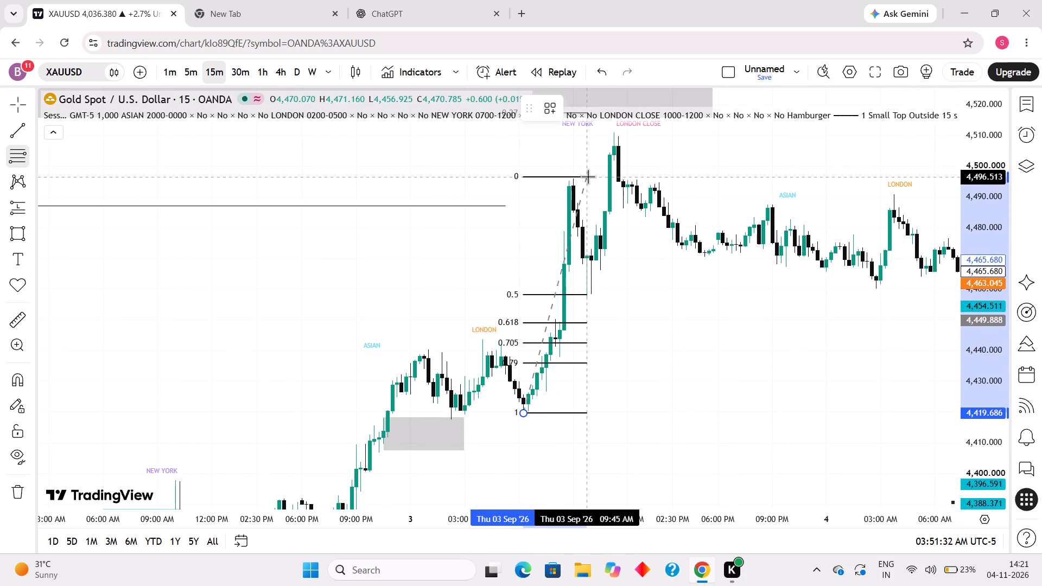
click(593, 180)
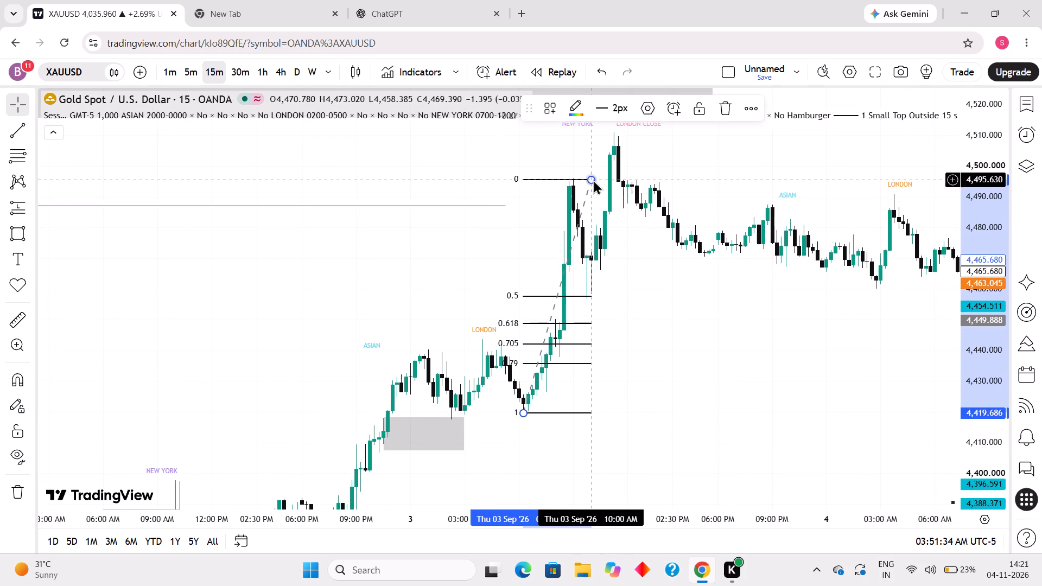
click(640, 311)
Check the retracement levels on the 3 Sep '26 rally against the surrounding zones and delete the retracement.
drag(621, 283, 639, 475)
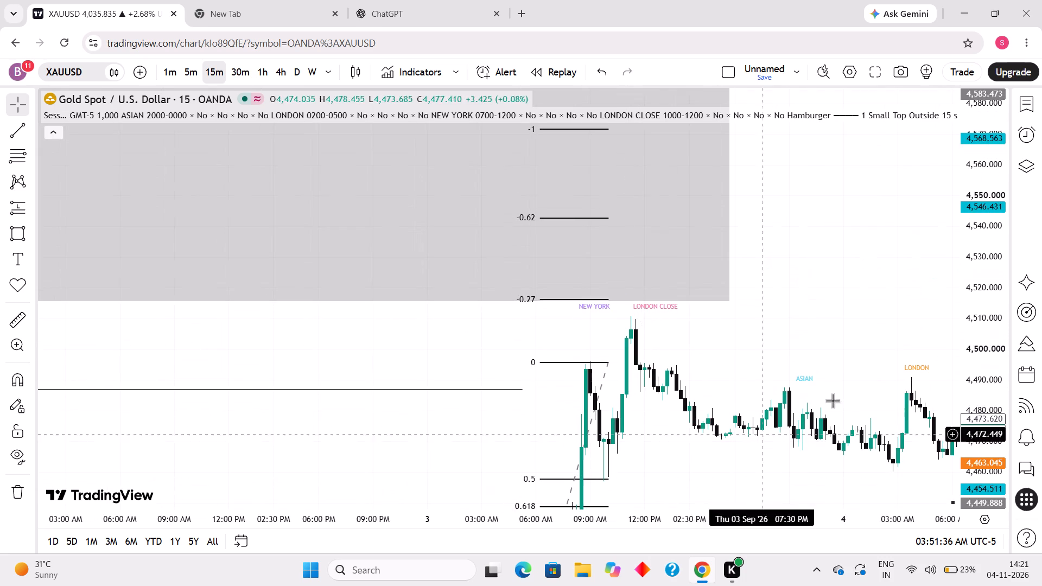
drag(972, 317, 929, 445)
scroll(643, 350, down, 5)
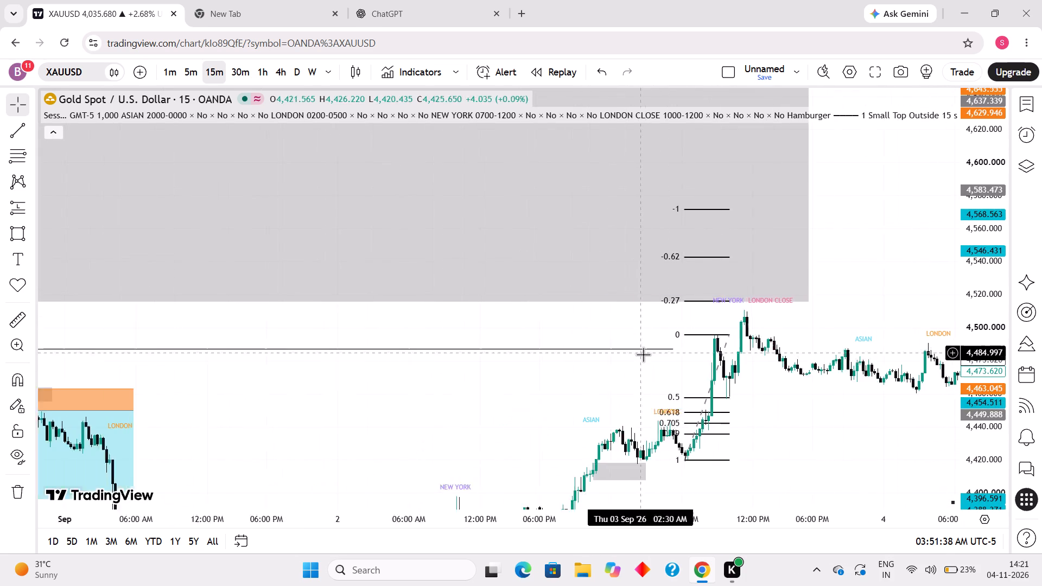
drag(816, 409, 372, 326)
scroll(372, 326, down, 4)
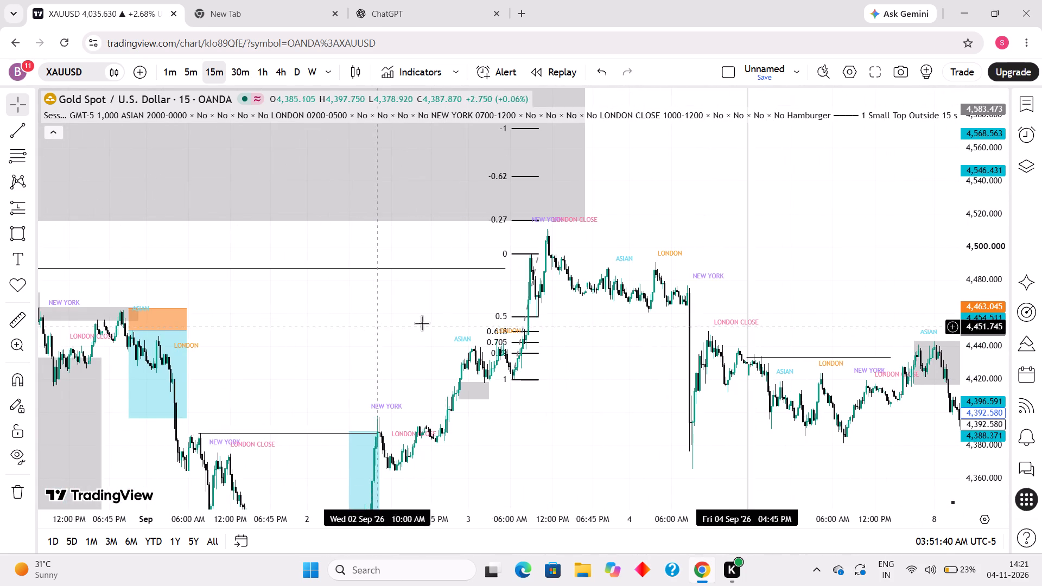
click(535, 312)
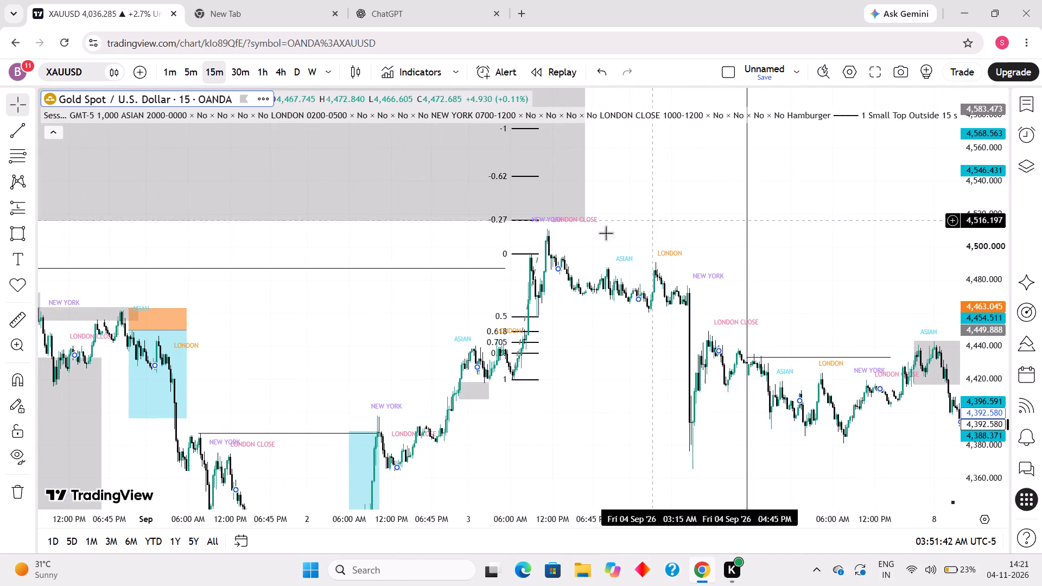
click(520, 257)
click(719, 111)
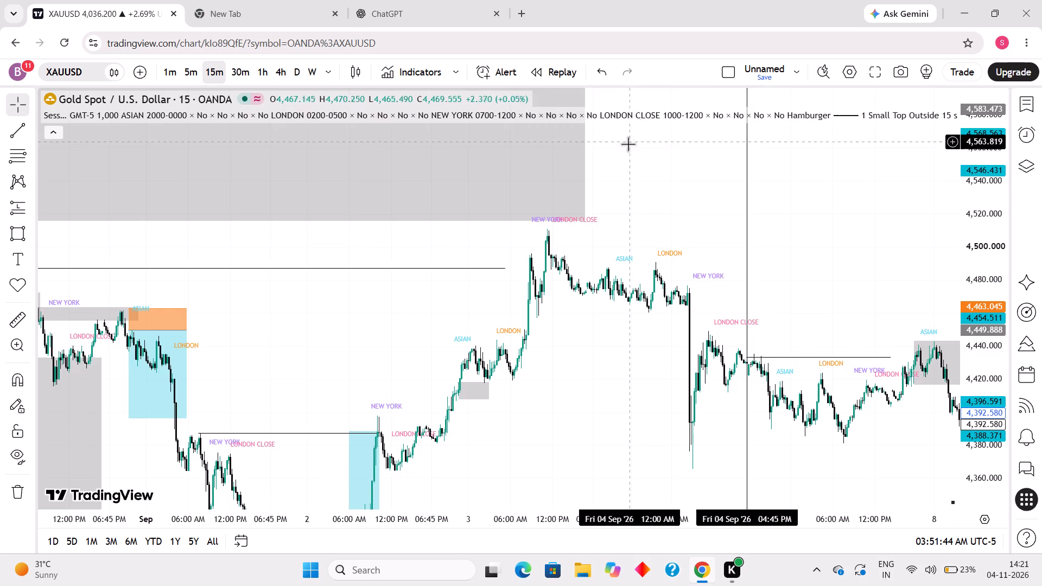
Move the start of the large grey zone above about 4,515.5 to 9:45 AM on 28 Aug '26.
scroll(614, 160, down, 8)
scroll(590, 239, up, 10)
drag(403, 336, 481, 406)
scroll(408, 290, down, 6)
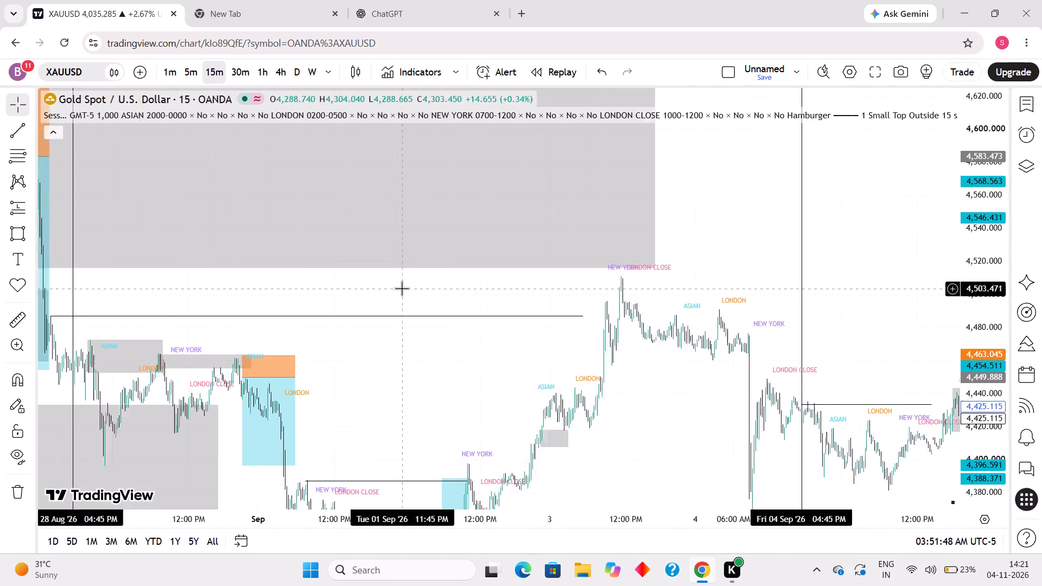
scroll(401, 287, up, 5)
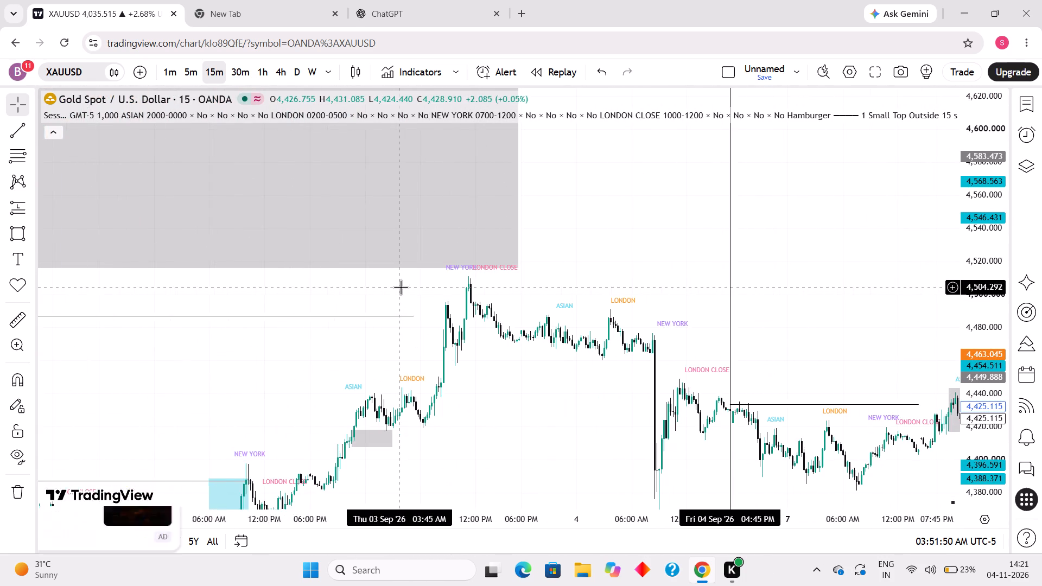
drag(986, 391, 905, 241)
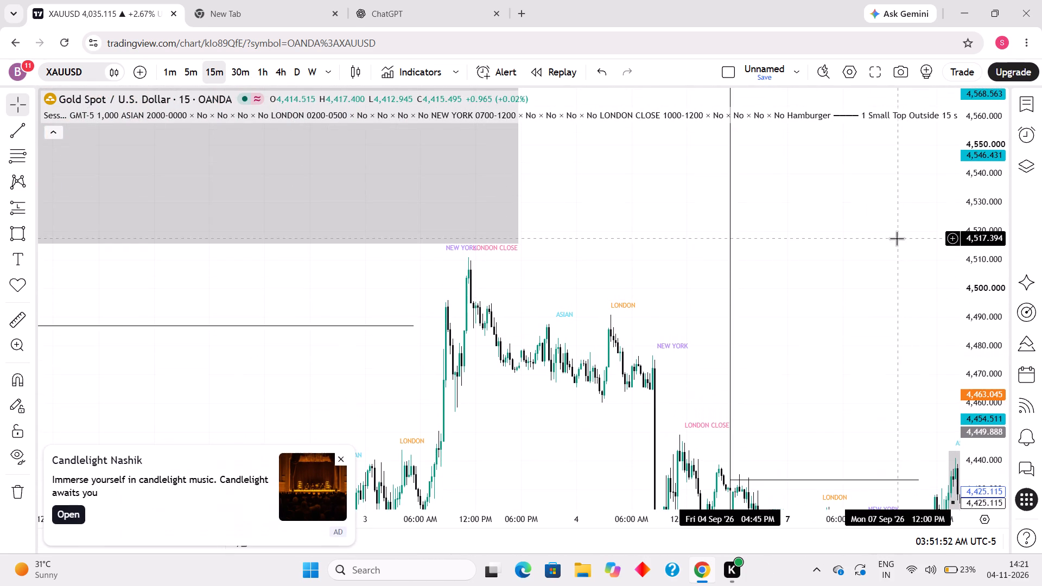
drag(987, 258, 986, 461)
scroll(493, 262, down, 15)
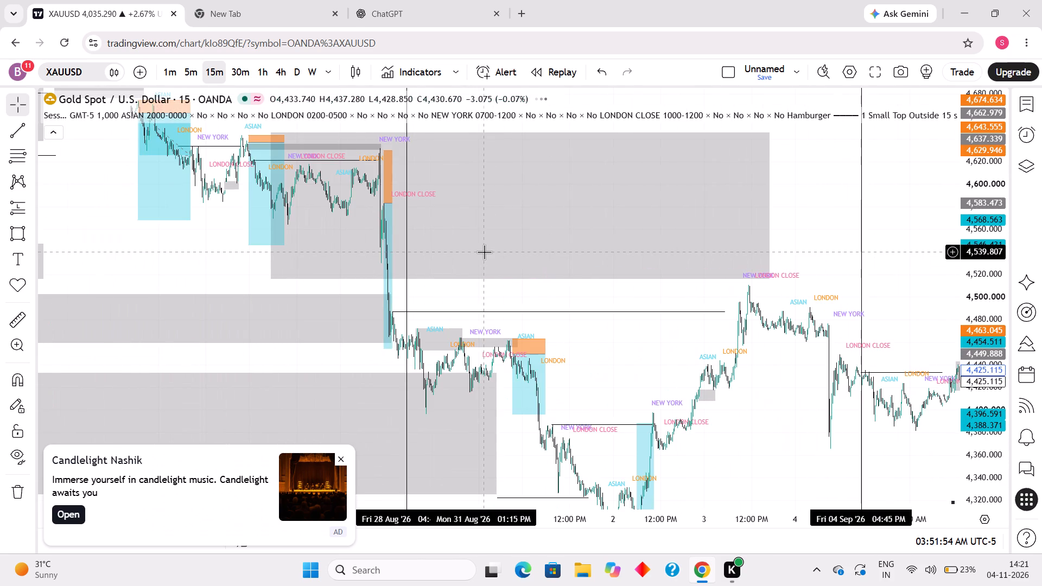
scroll(484, 252, up, 3)
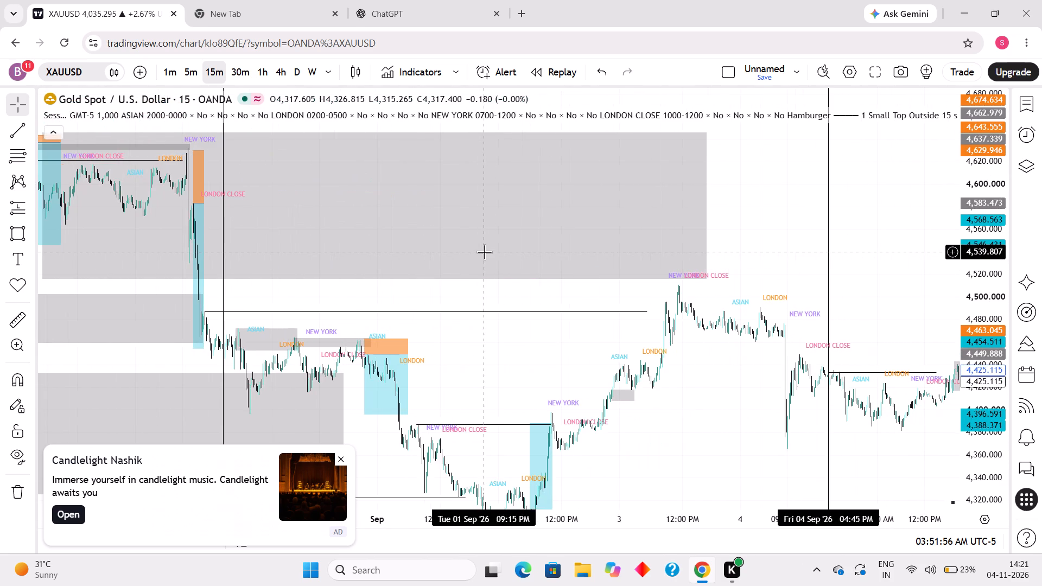
scroll(398, 254, down, 4)
drag(291, 210, 403, 219)
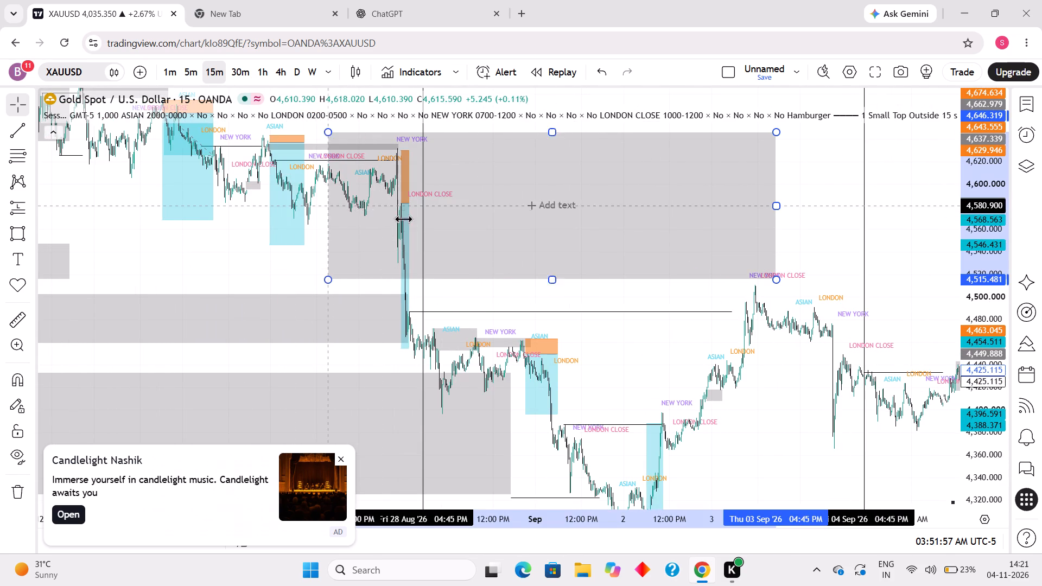
drag(403, 219, 396, 214)
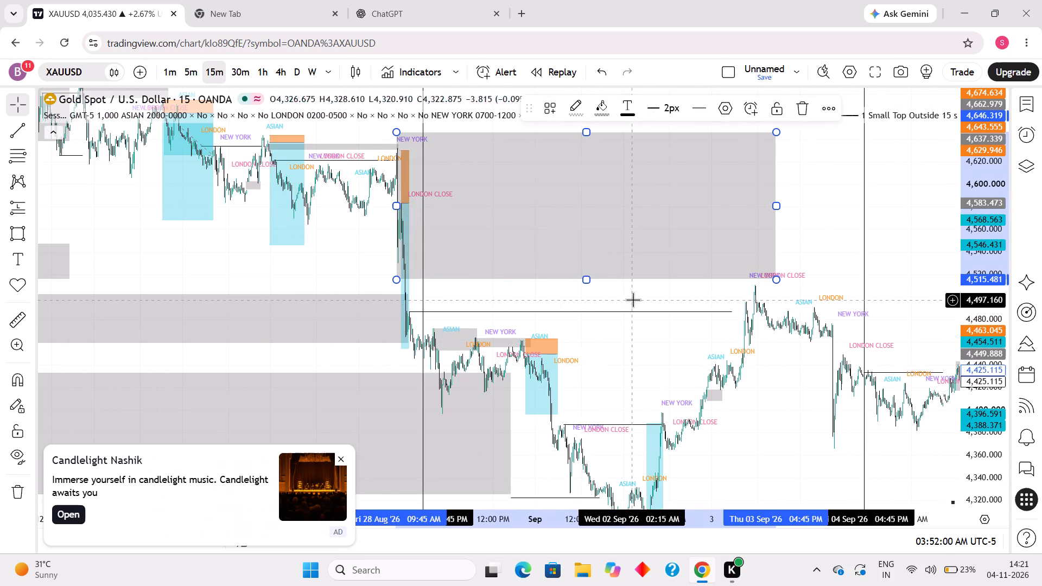
click(634, 300)
Draw a horizontal line at about 4,487.7 from the Asian-session high at 8:30 PM on 3 Sep '26 to about 3:45 AM on 4 Sep.
scroll(578, 283, up, 10)
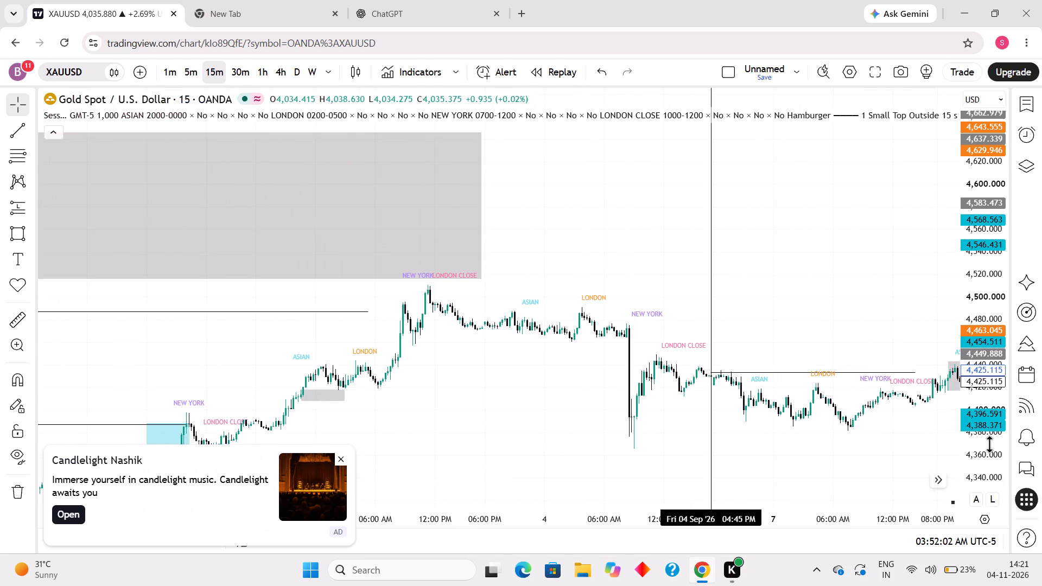
drag(989, 444, 690, 184)
scroll(337, 283, up, 2)
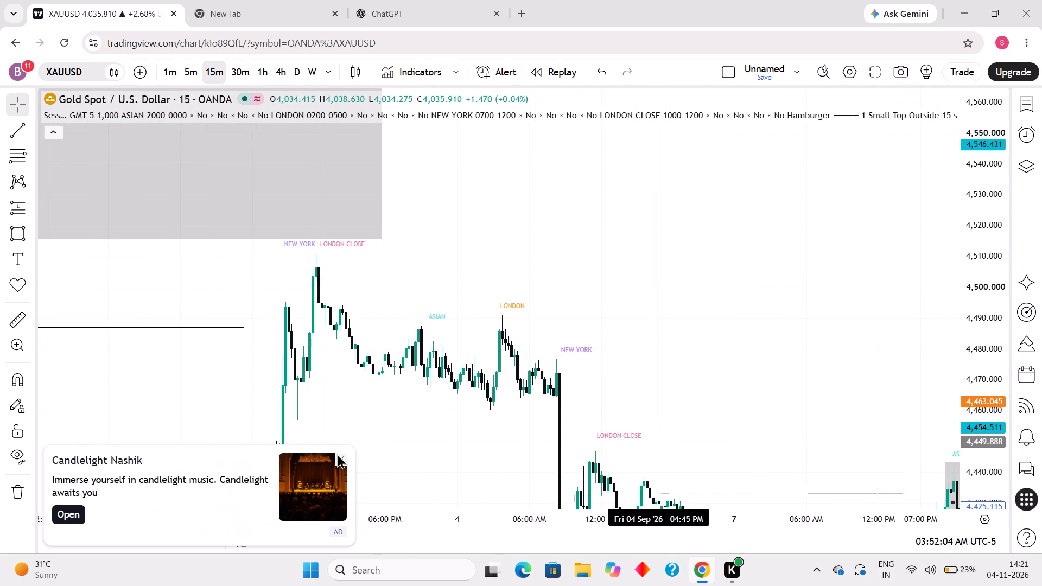
click(341, 458)
drag(286, 297, 437, 305)
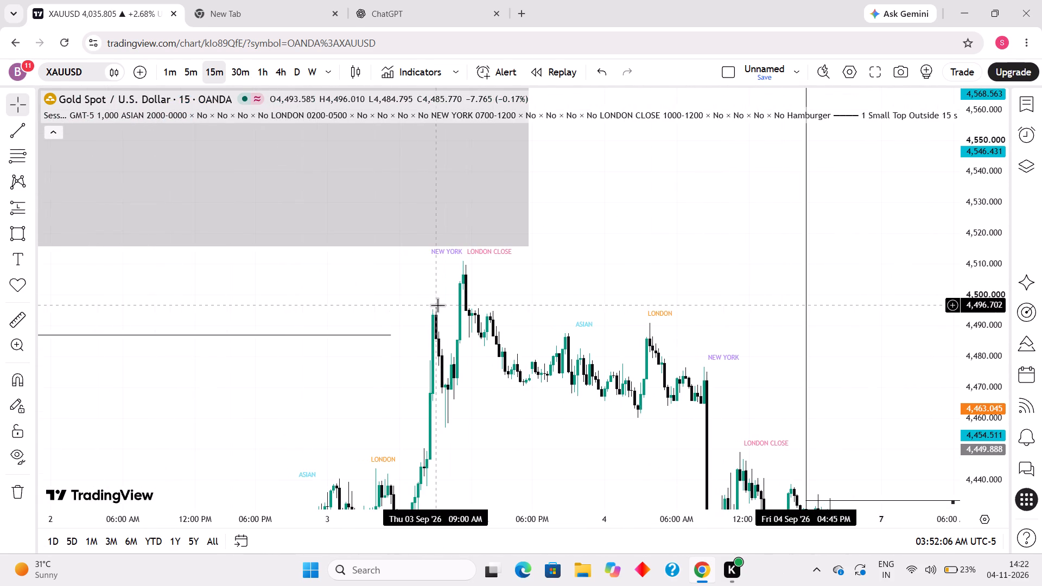
scroll(406, 302, up, 1)
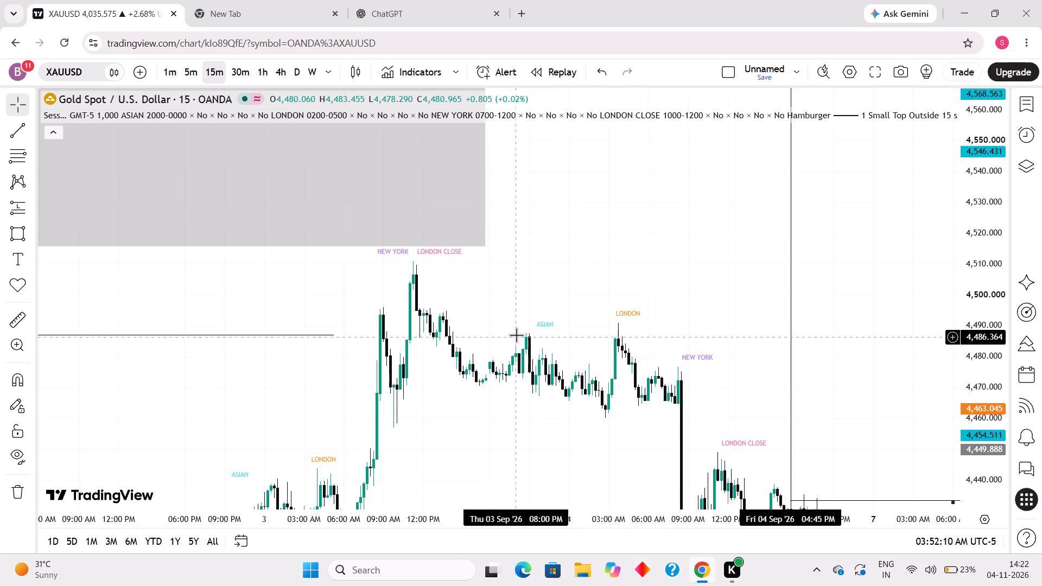
drag(552, 333, 441, 251)
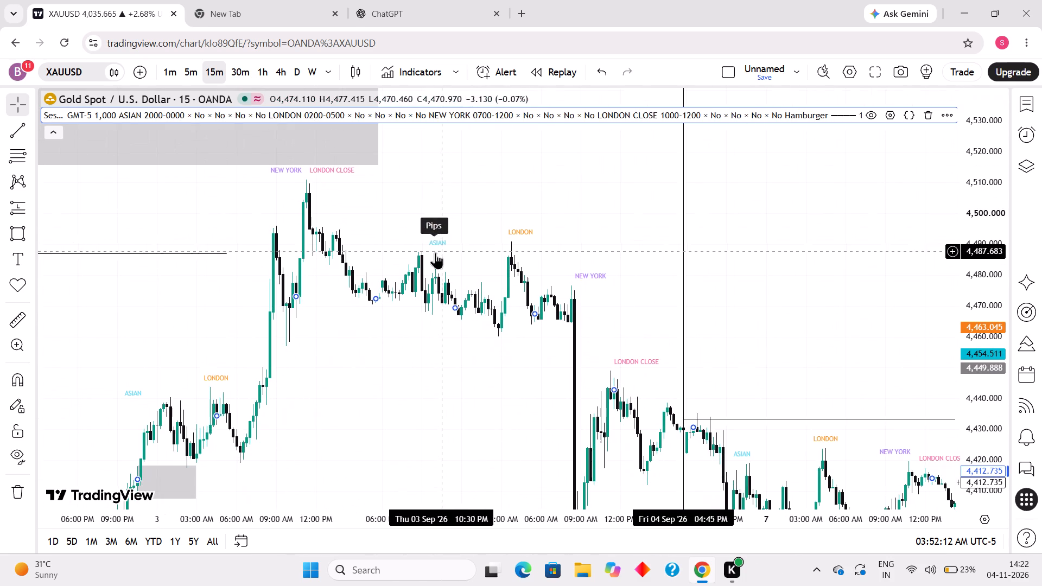
click(18, 128)
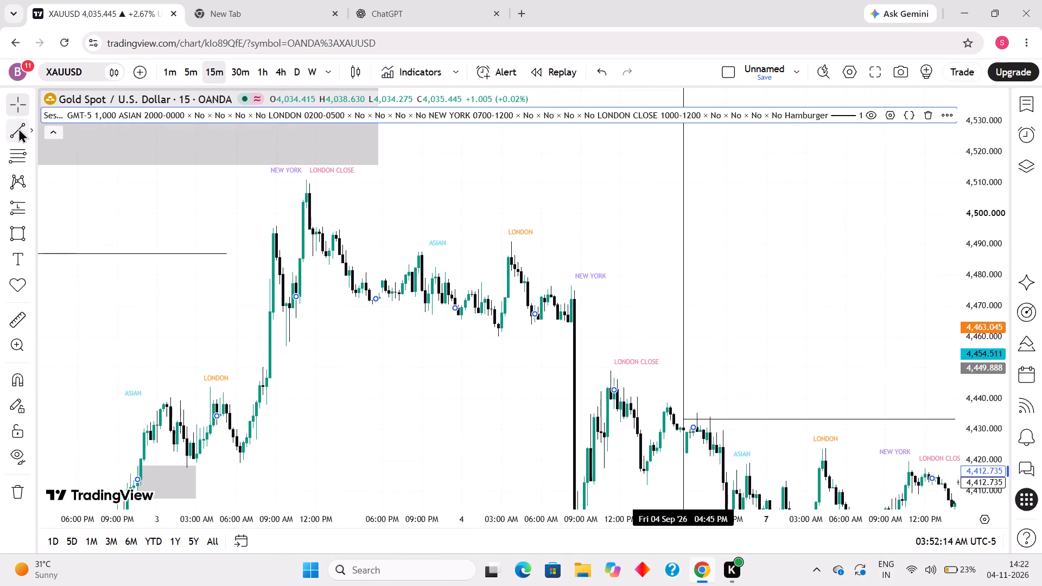
click(416, 251)
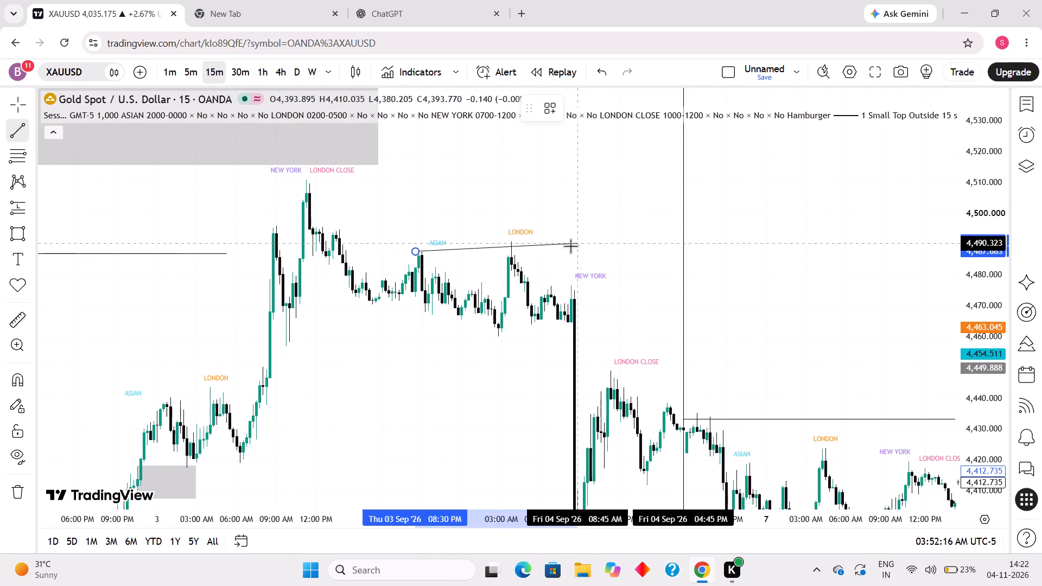
shift+click(512, 255)
click(533, 320)
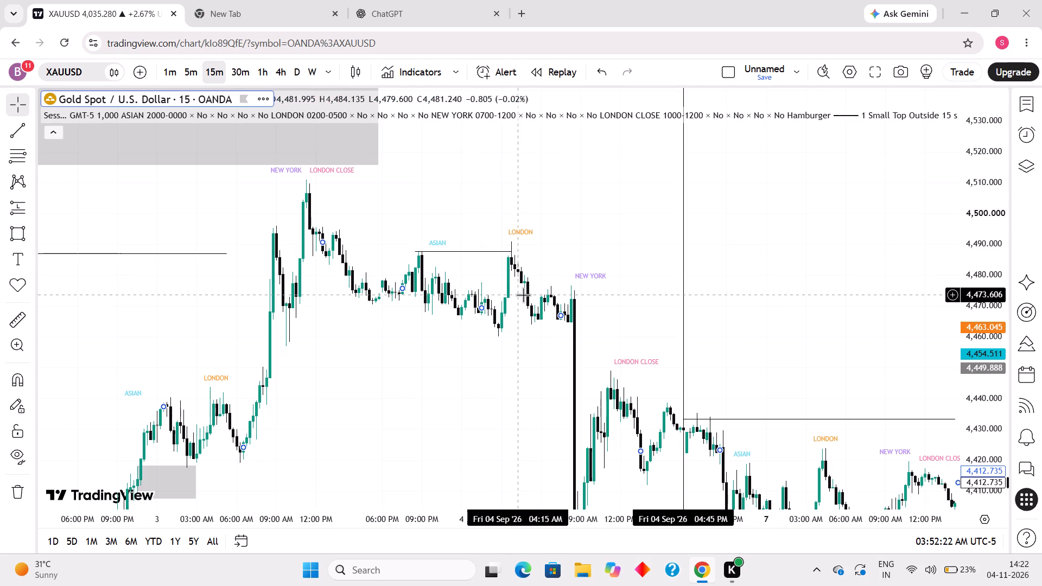
Draw a rectangle zone from about 4,480 down to 4,474.5, spanning about 4:15 AM to 7:30 AM on 4 Sep '26.
click(22, 231)
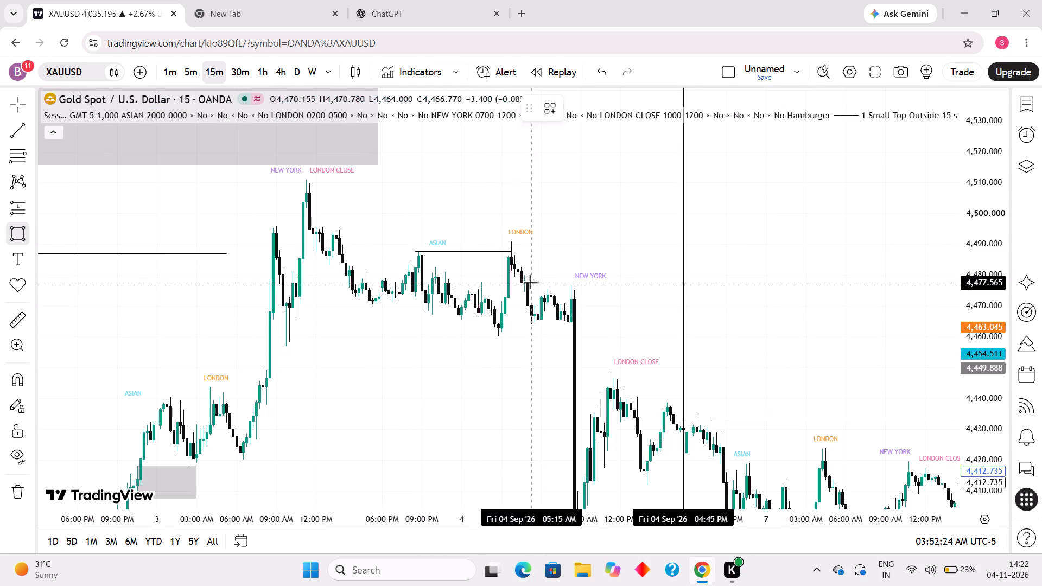
click(519, 273)
click(563, 292)
click(560, 349)
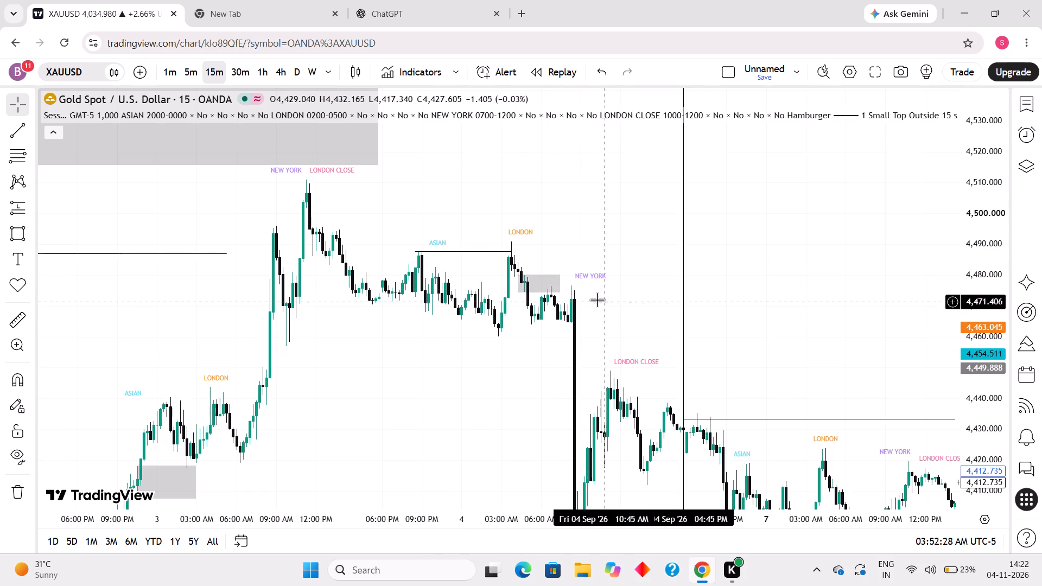
Draw a second rectangle zone from about 4,475 down to 4,471, spanning about 6:45 AM to 8:30 AM on 4 Sep '26.
click(12, 234)
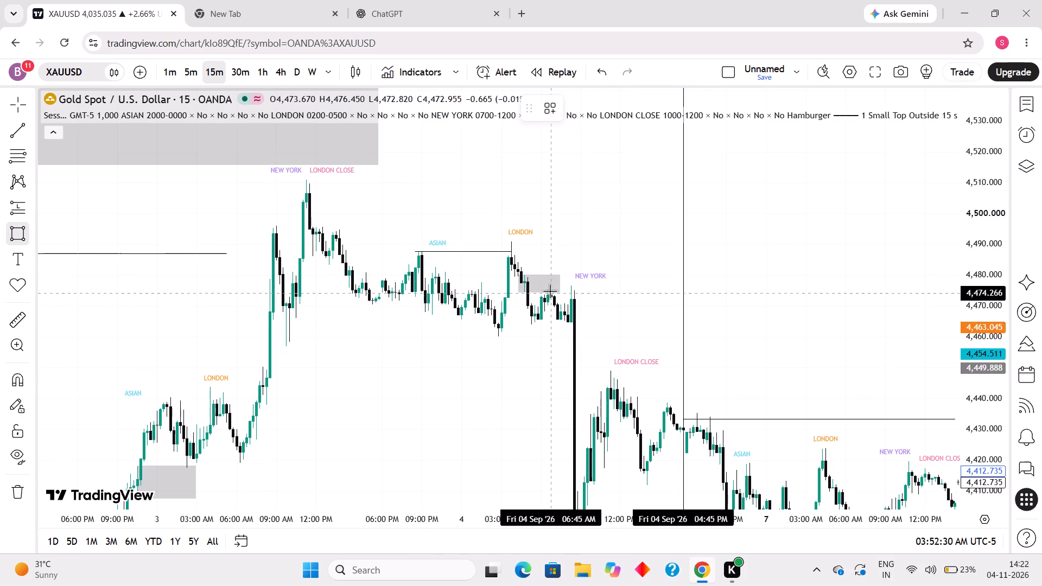
click(550, 290)
click(575, 303)
click(608, 352)
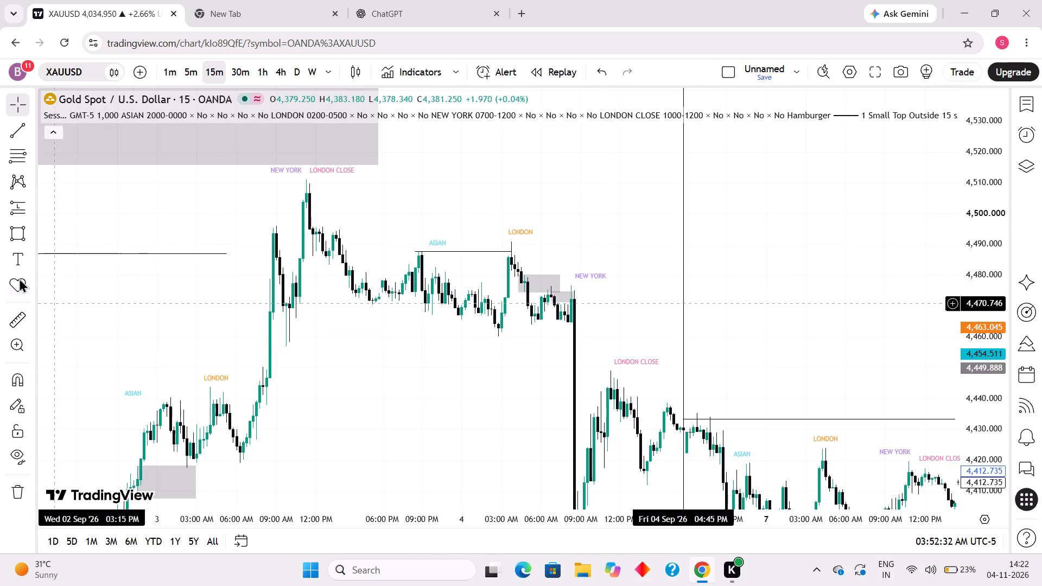
Place a short position on 4 Sep '26 with entry 4,474.9, stop 4,491.0 and target 4,445.9, running from 5:45 AM to 10:15 AM.
click(34, 206)
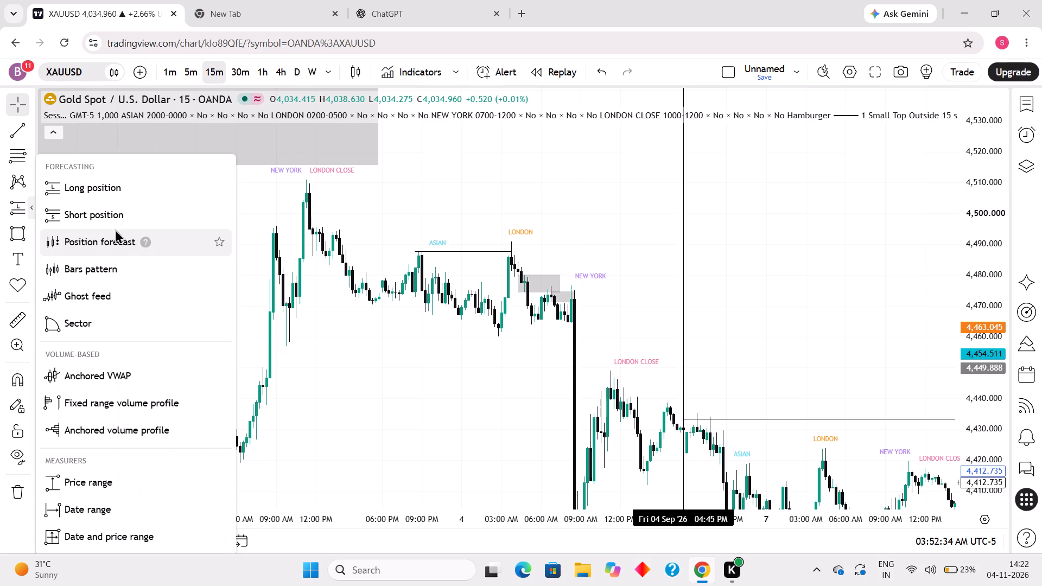
click(120, 222)
click(539, 291)
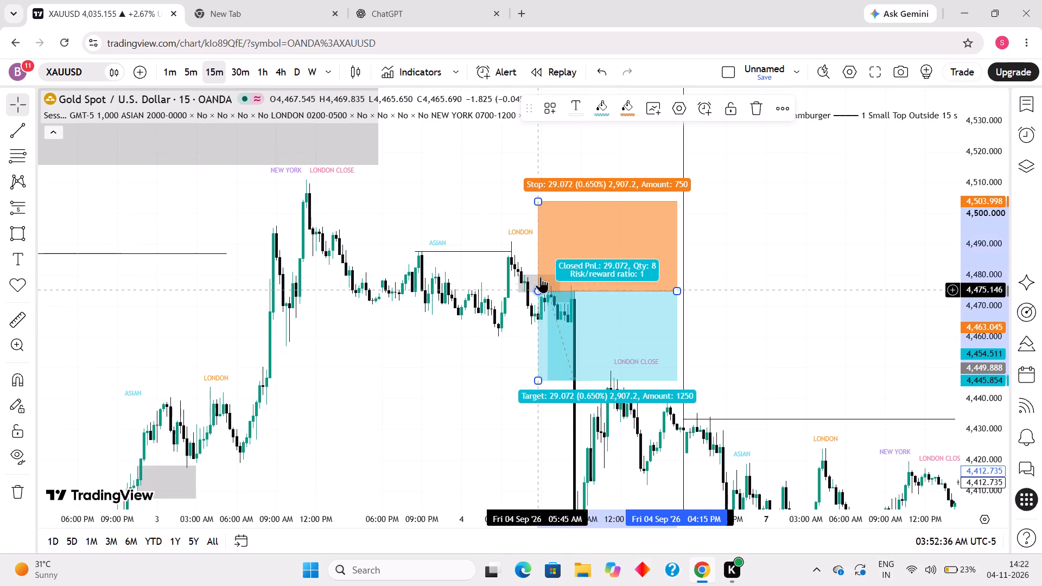
drag(540, 201, 542, 241)
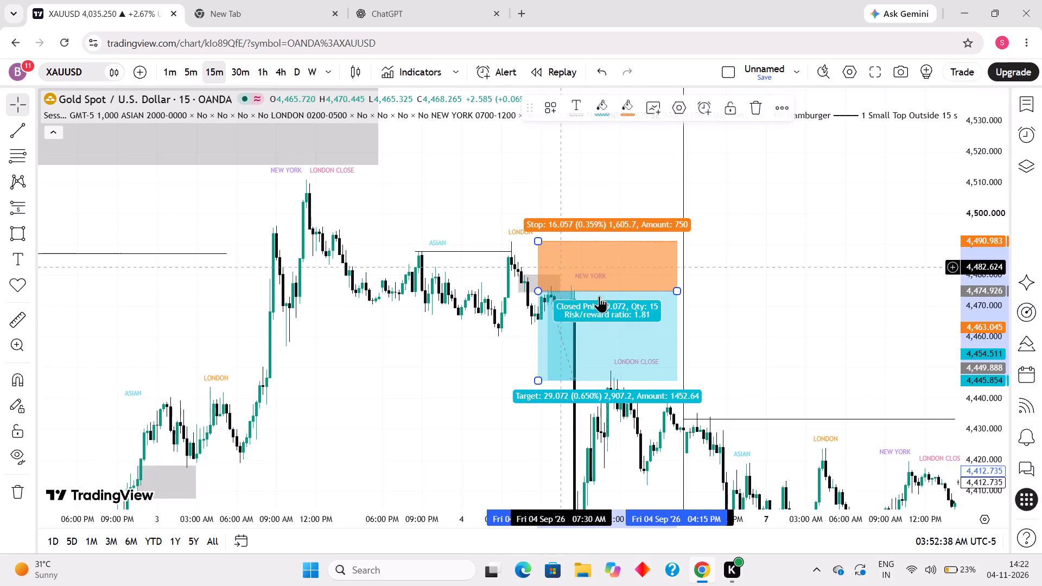
drag(677, 290, 597, 300)
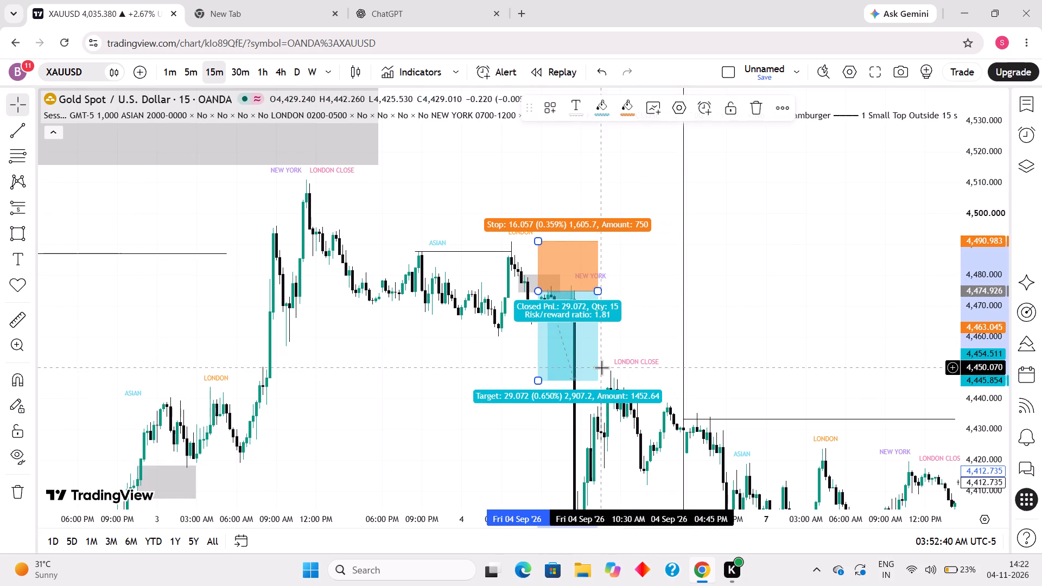
drag(631, 348, 630, 300)
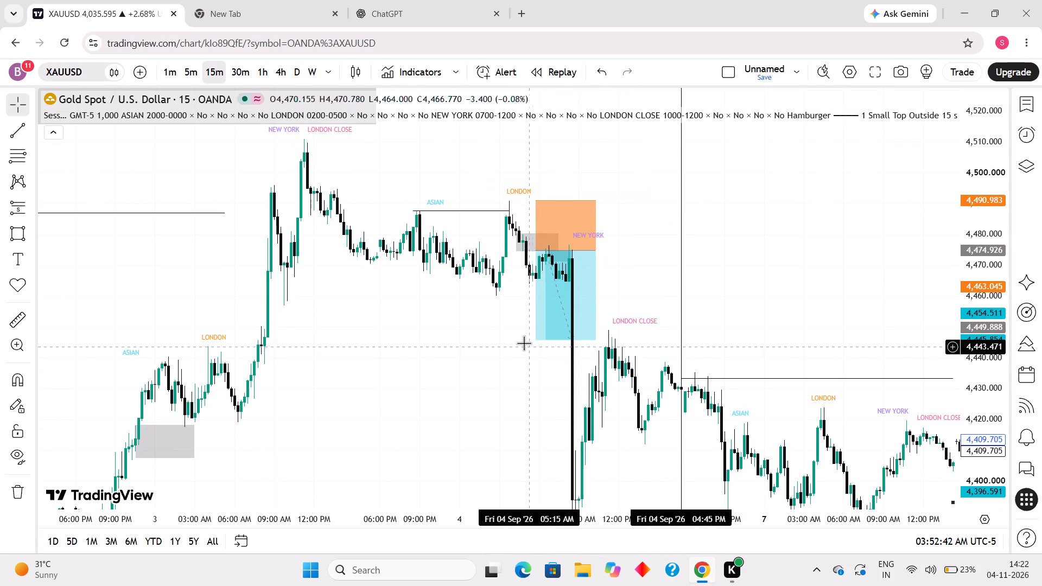
Move the 4 Sep '26 short position's entry to about 4,471.8 at 8:00 AM and tighten its stop to about 4,476.7.
scroll(523, 343, down, 3)
scroll(523, 343, up, 2)
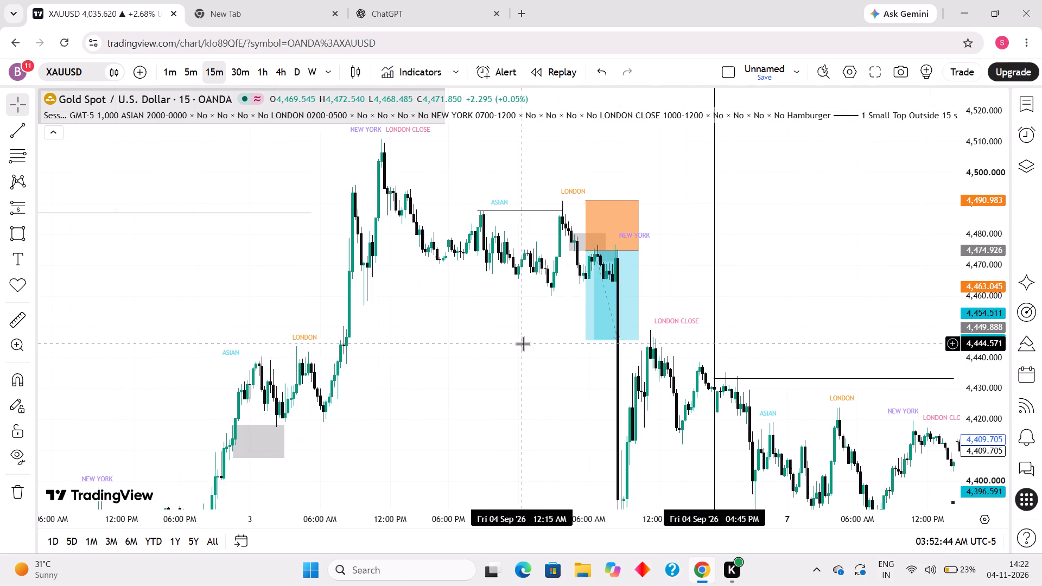
scroll(523, 343, up, 2)
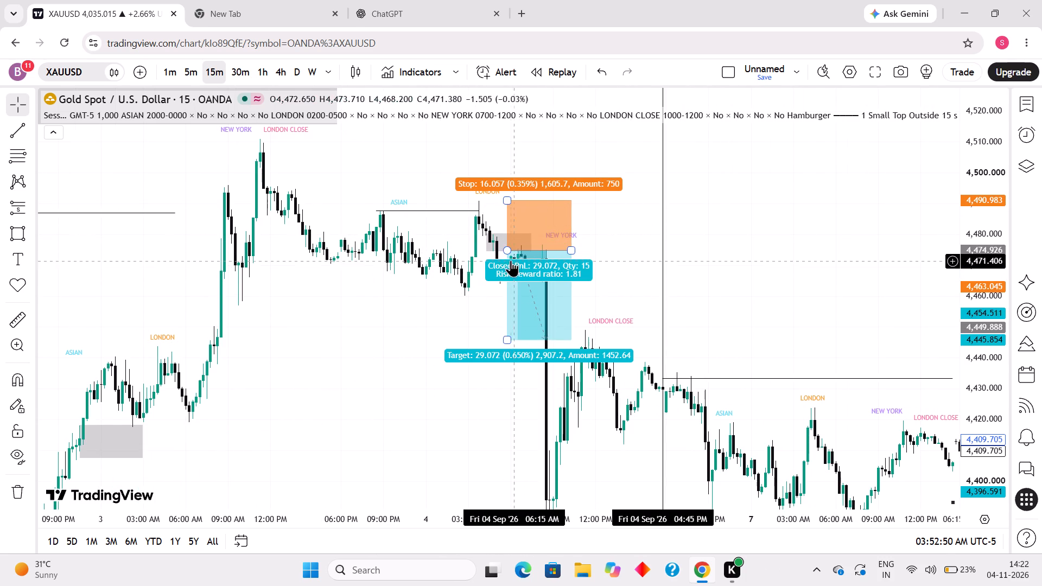
drag(507, 247, 573, 270)
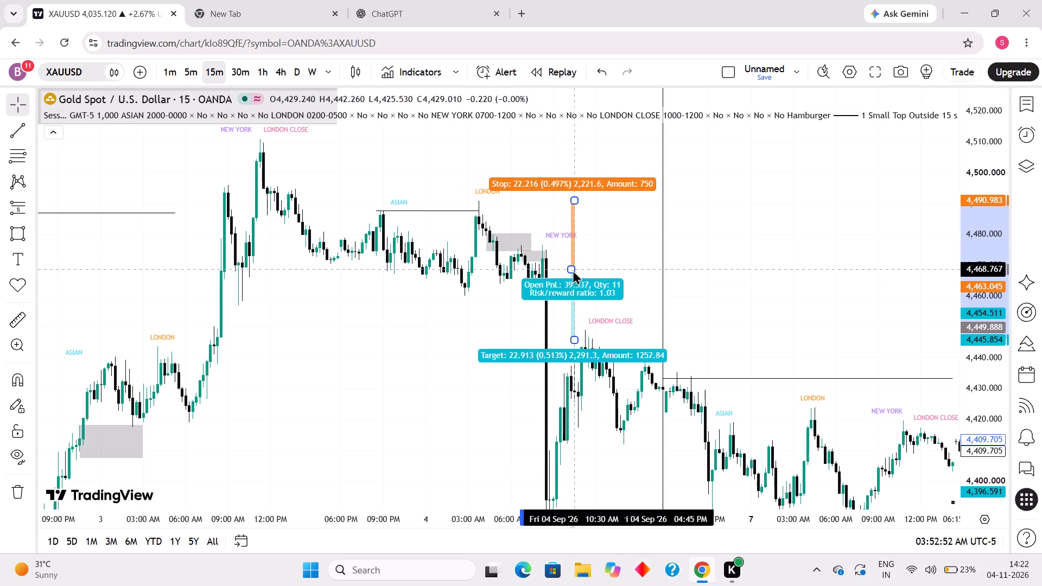
drag(573, 270, 550, 259)
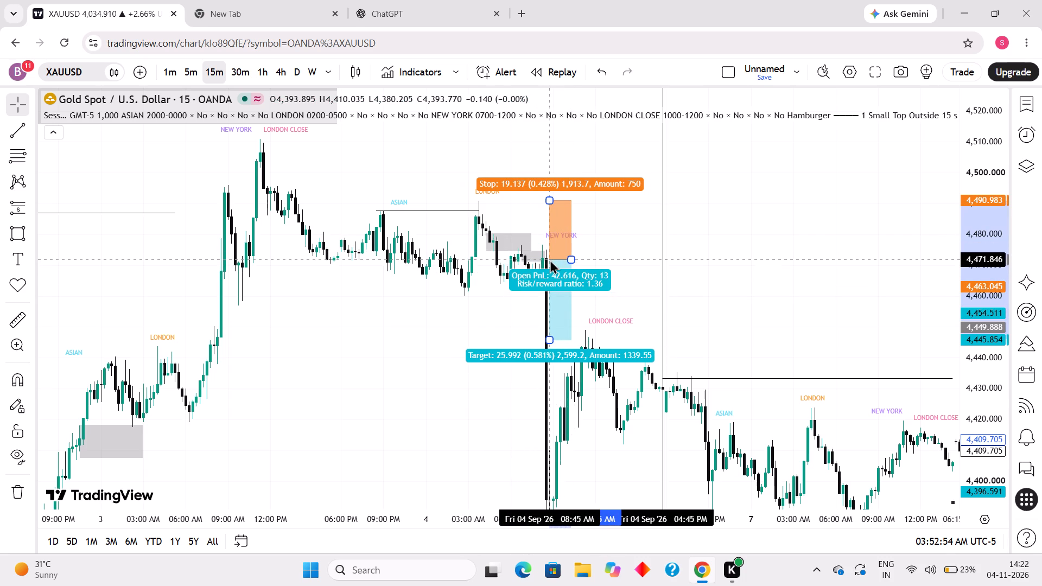
drag(550, 259, 547, 259)
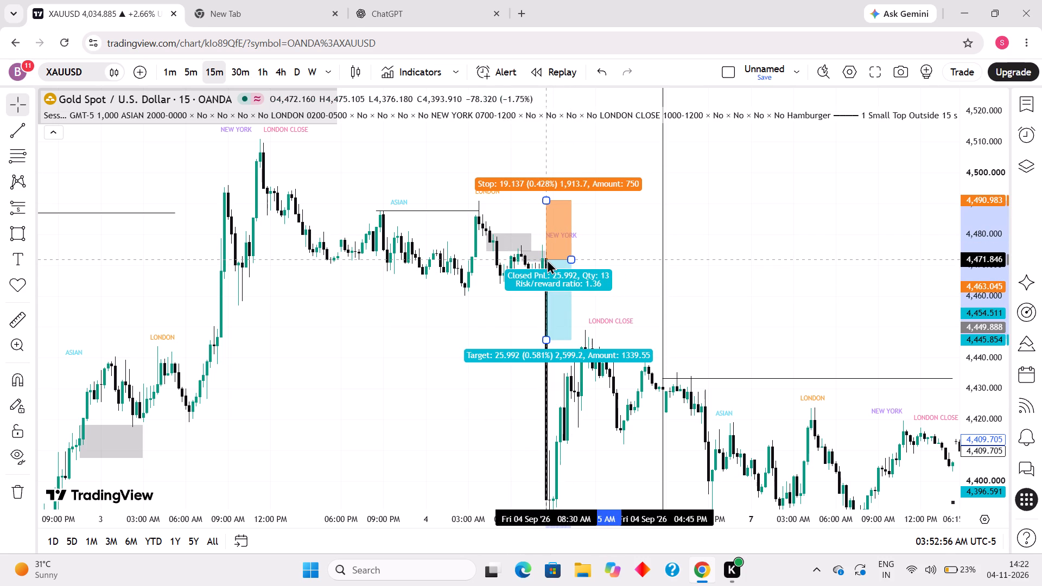
drag(547, 259, 542, 259)
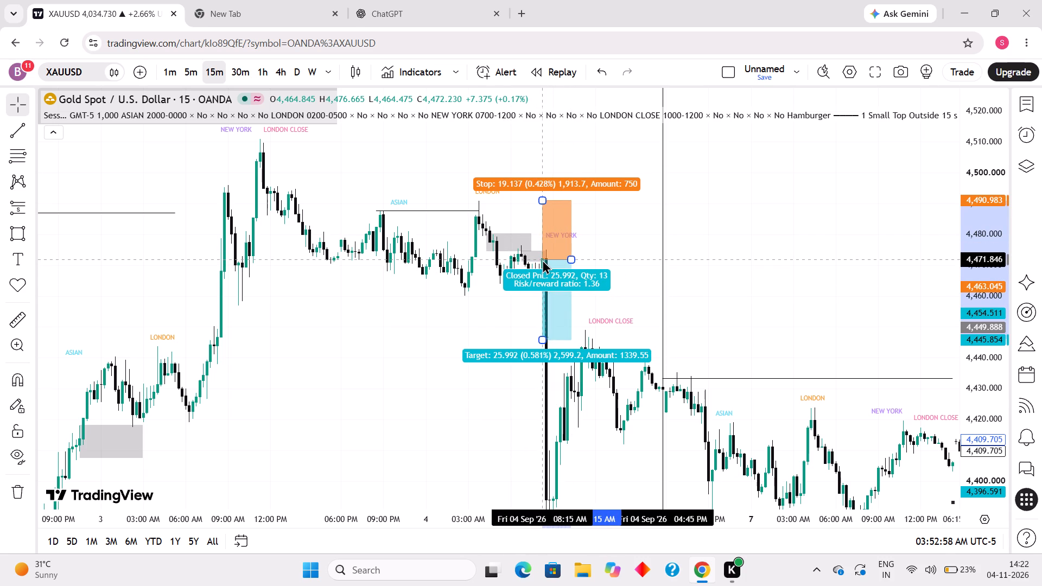
drag(542, 259, 538, 259)
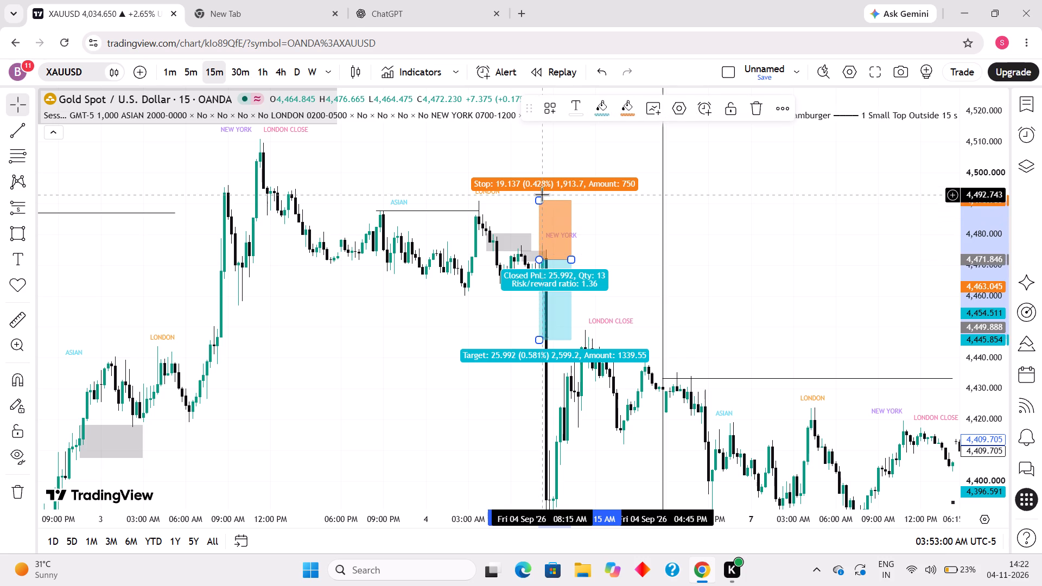
drag(541, 200, 539, 245)
drag(491, 335, 497, 258)
Switch the chart to 1-hour candles for the 28 Aug to 4 Sep '26 price swings.
scroll(499, 300, down, 6)
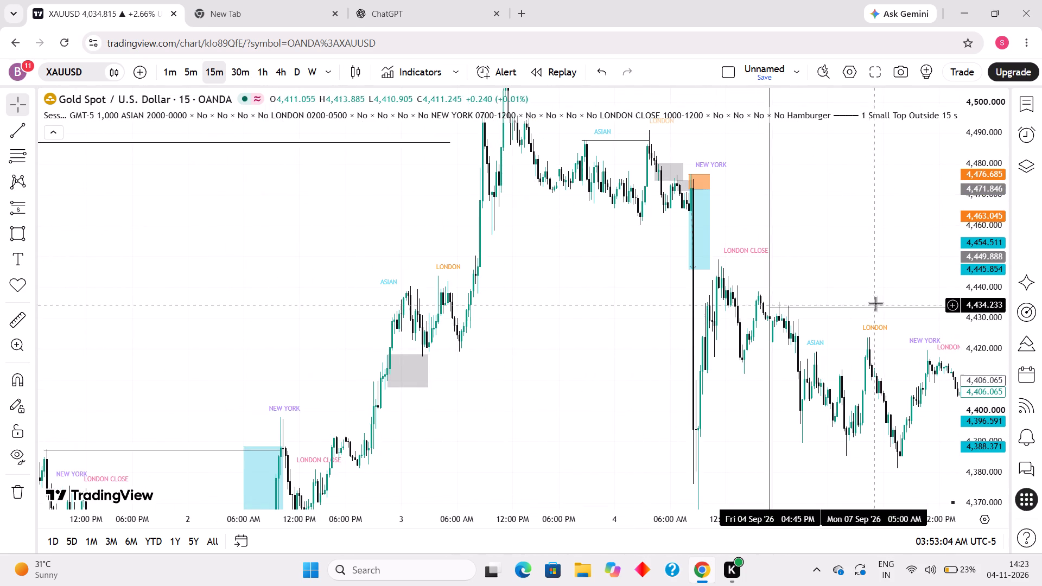
drag(968, 332, 941, 414)
scroll(581, 380, down, 1)
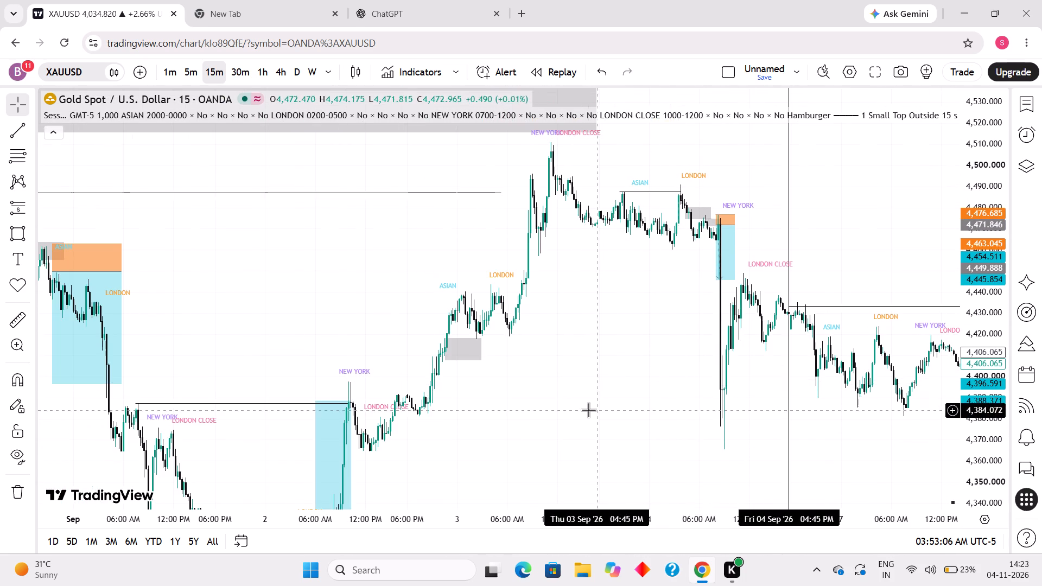
scroll(582, 409, up, 4)
drag(586, 407, 402, 266)
scroll(403, 272, down, 9)
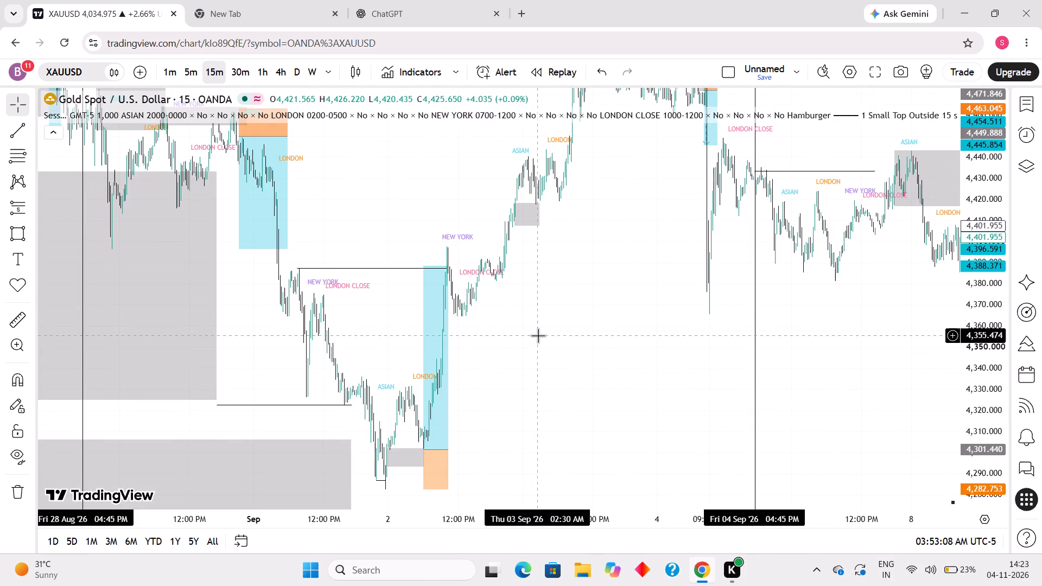
drag(608, 339, 584, 431)
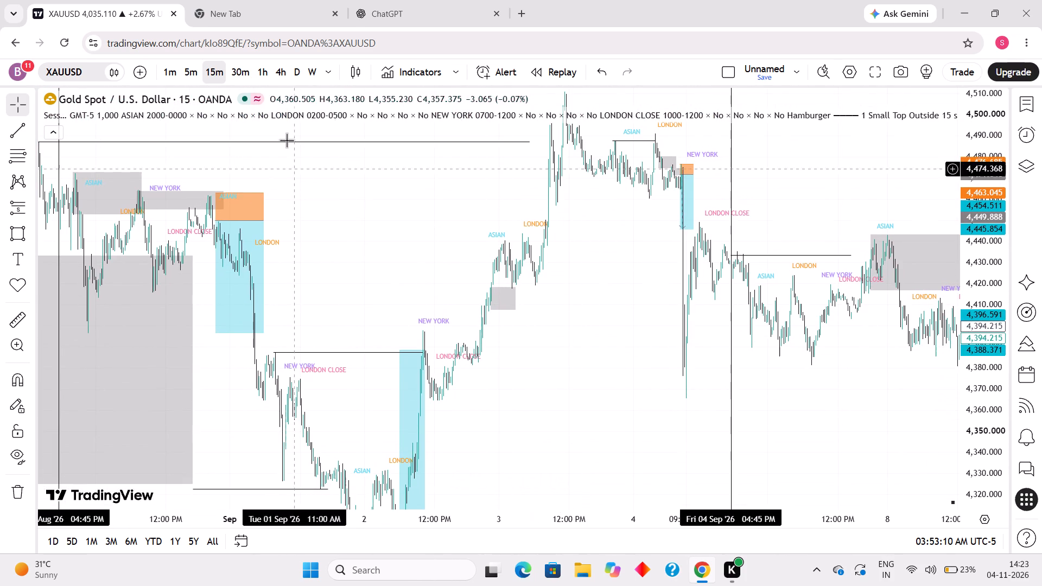
click(263, 63)
drag(744, 296, 748, 292)
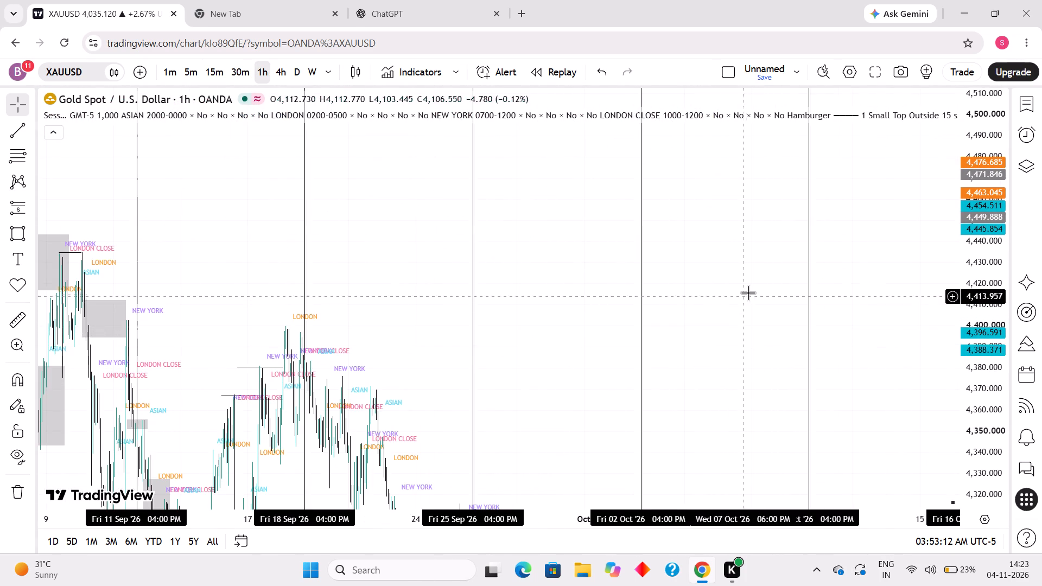
drag(748, 292, 1041, 241)
drag(289, 342, 924, 468)
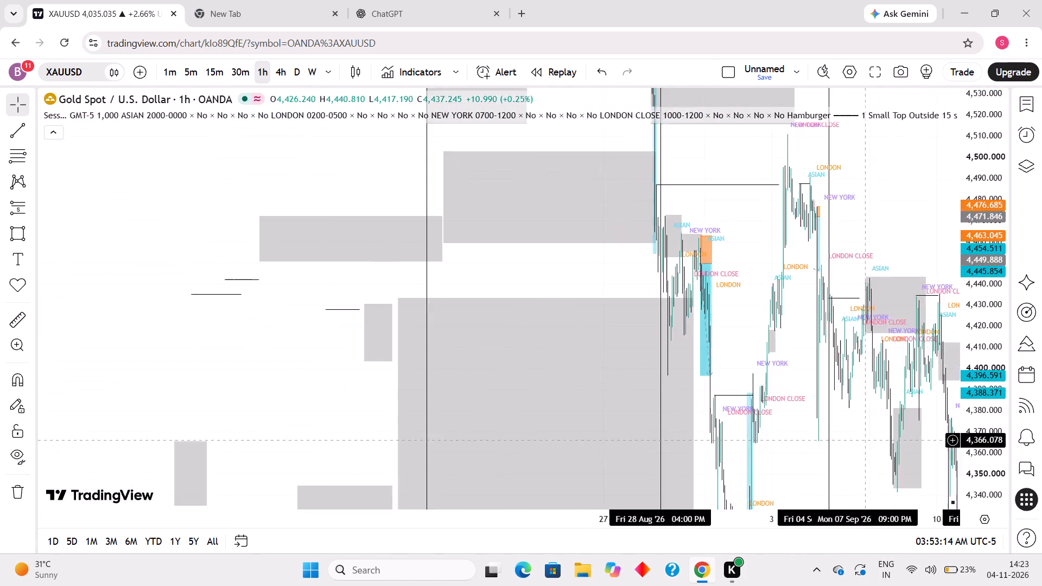
drag(924, 468, 952, 476)
drag(838, 281, 833, 323)
Draw a rectangle zone from about 4,428.7 down to 4,417, spanning 6:00 AM on 3 Sep to 8:00 AM on 4 Sep '26.
scroll(817, 320, up, 9)
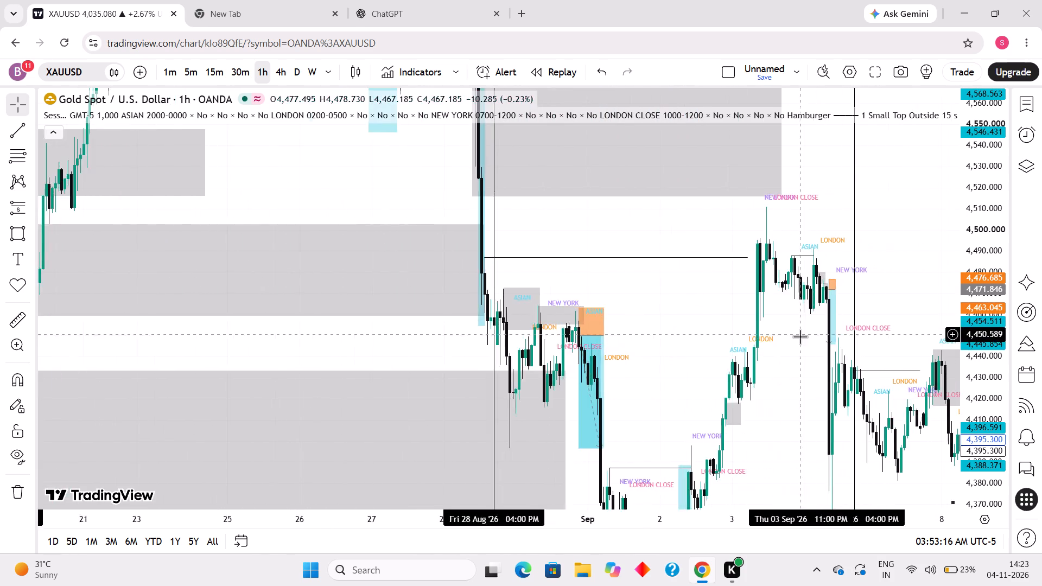
scroll(800, 336, up, 4)
drag(690, 417, 476, 392)
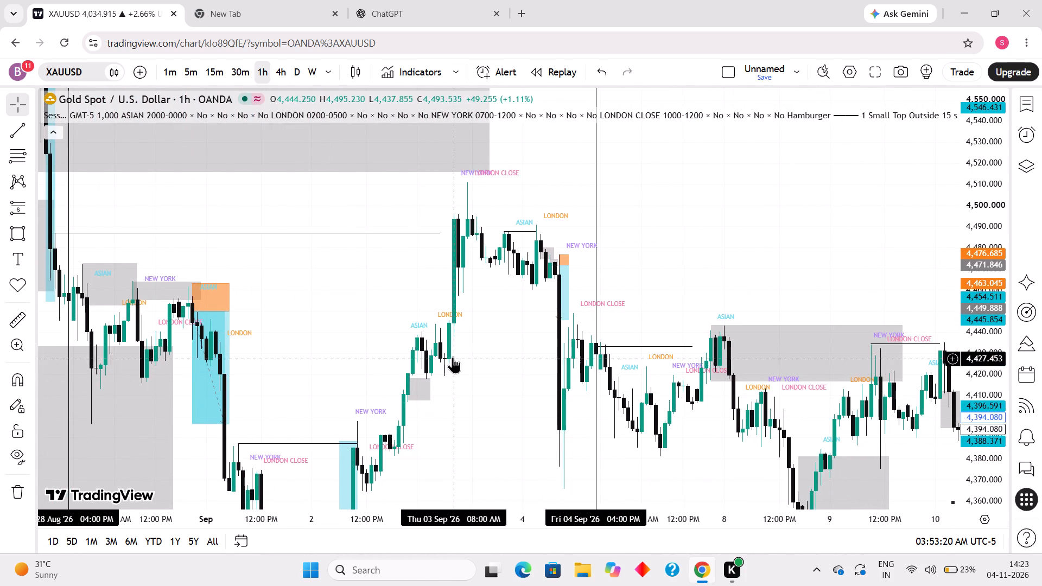
click(9, 225)
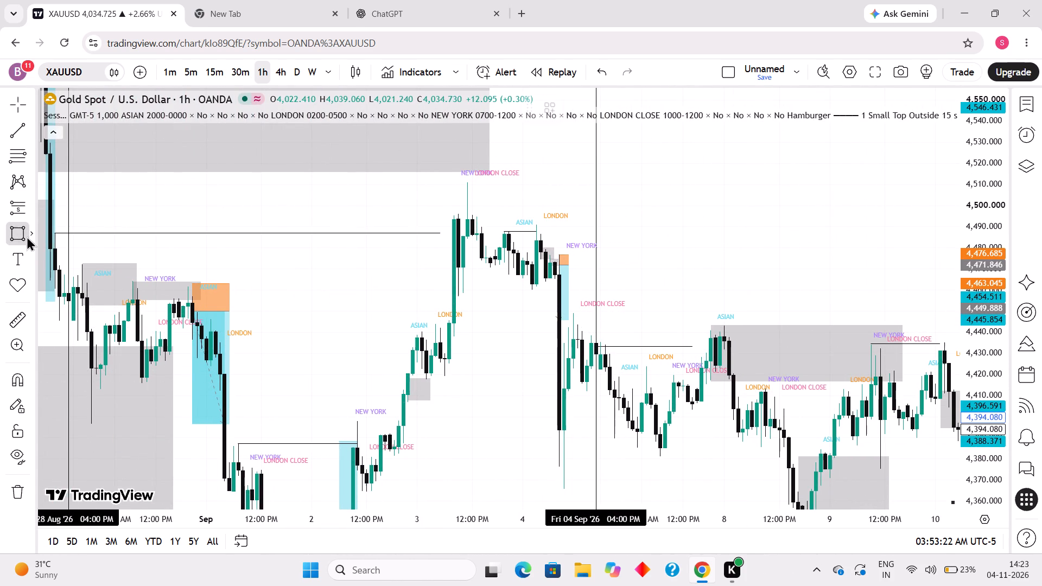
click(444, 355)
click(561, 380)
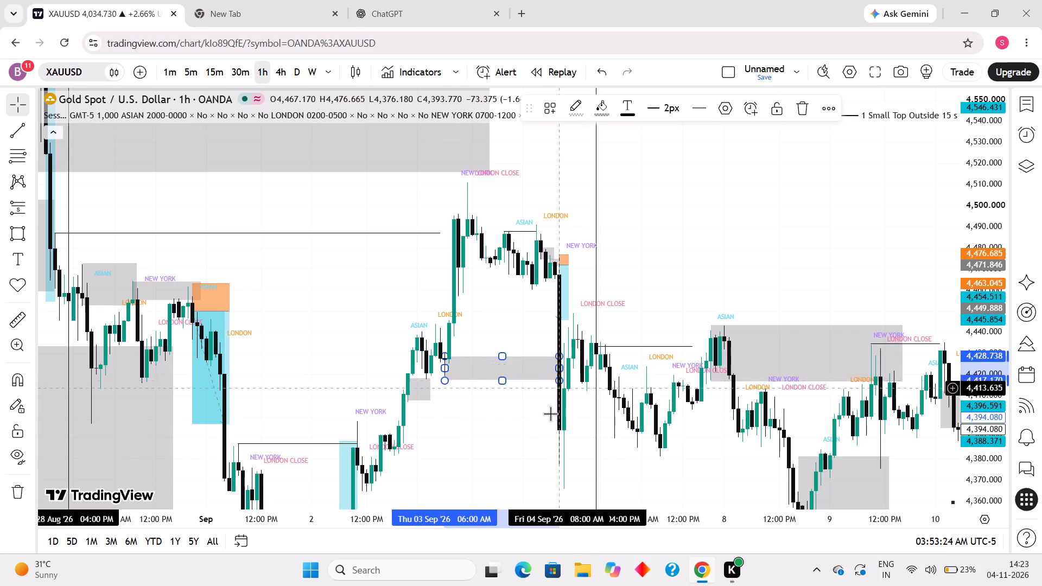
drag(528, 449, 537, 286)
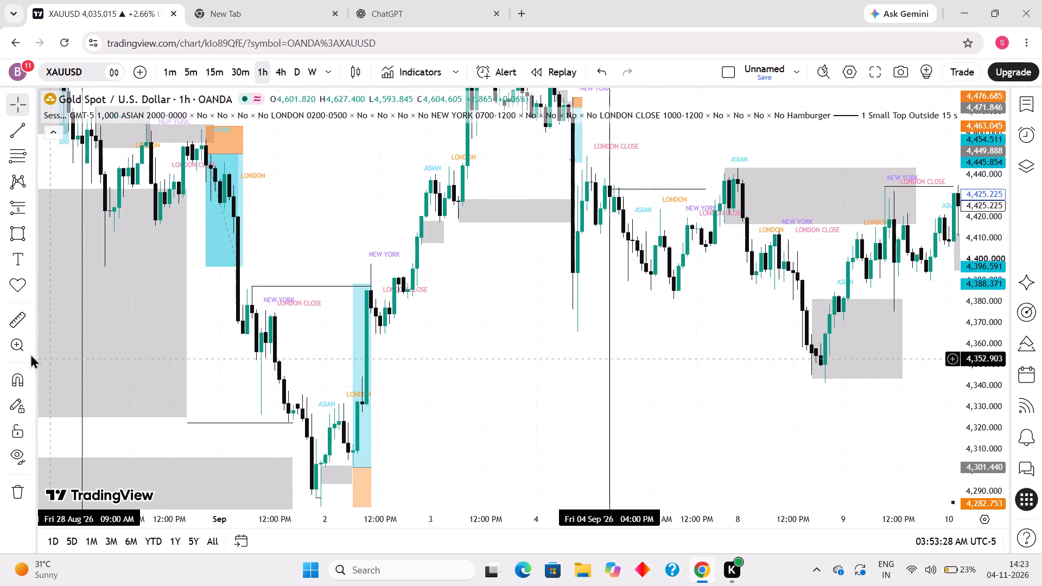
Draw a rectangle zone from about 4,346.5 down to about 4,331, spanning 8:00 AM on 2 Sep to late 8 Sep '26.
click(14, 234)
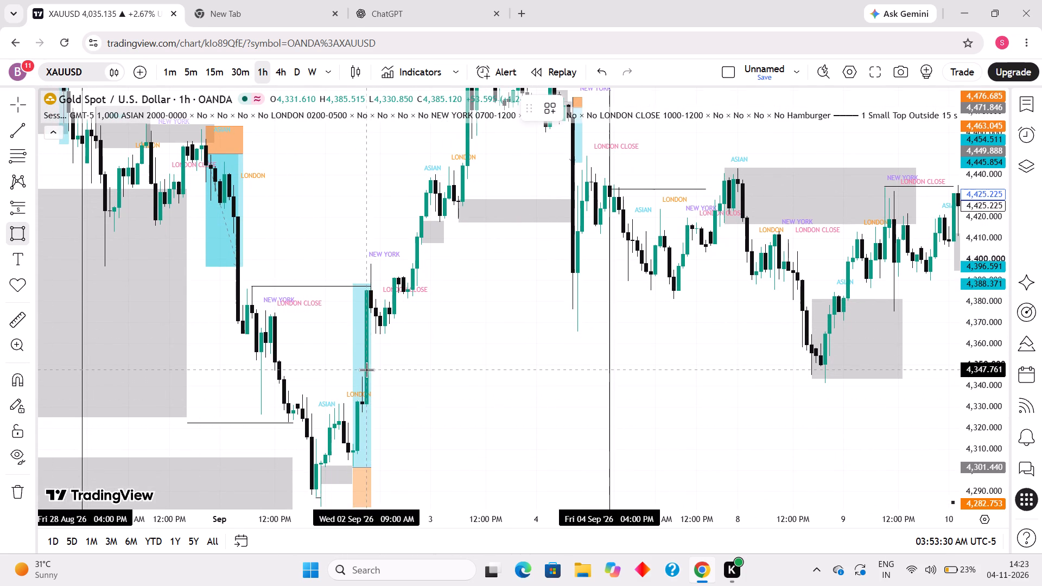
drag(363, 372, 366, 378)
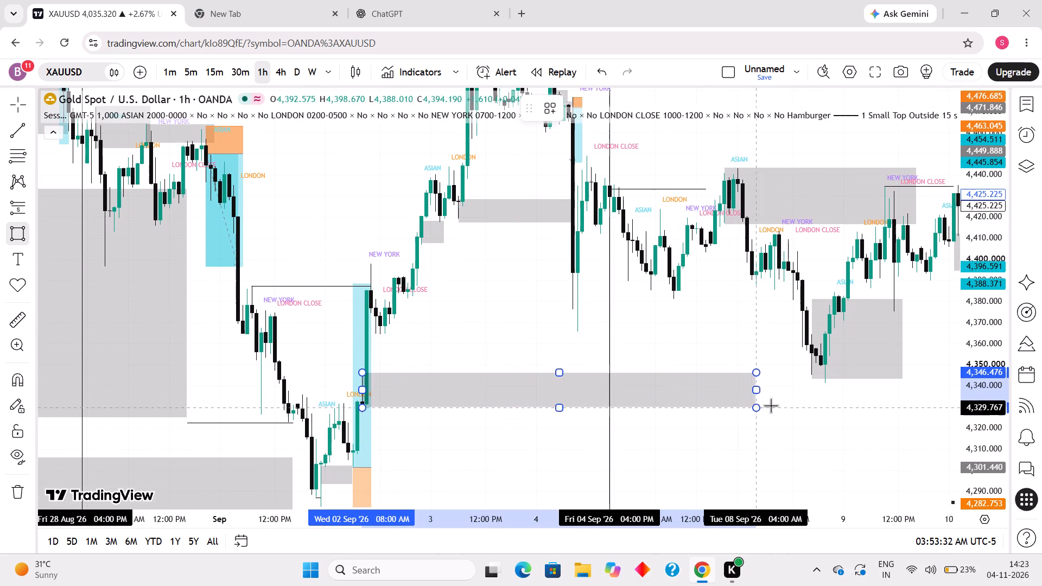
click(832, 405)
click(775, 460)
Extend the line at about 4,434 that starts on 9 Sep '26 so it ends at 3:00 AM on 10 Sep.
drag(512, 484, 505, 474)
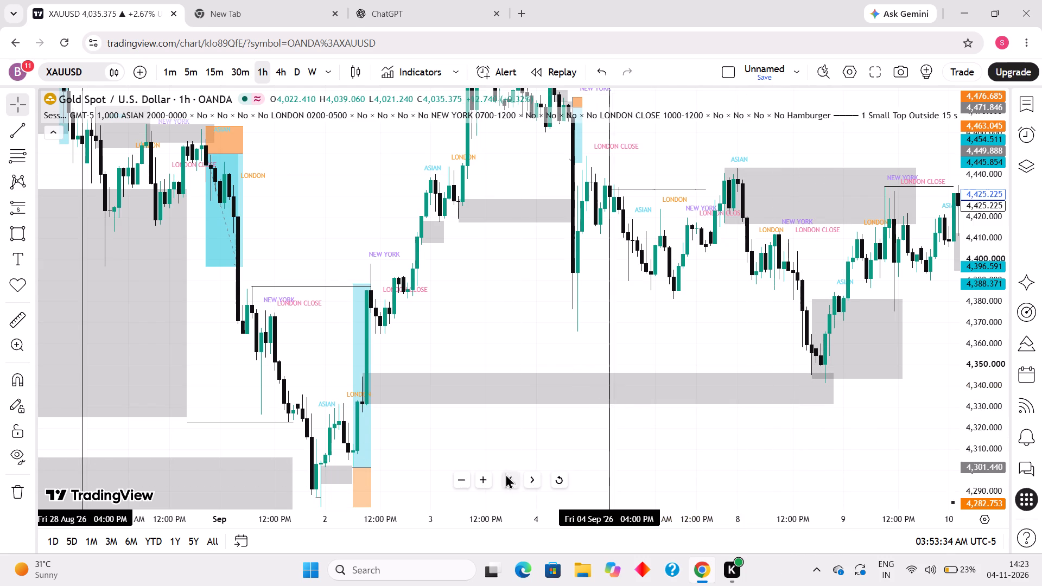
drag(505, 474, 493, 424)
drag(518, 452, 549, 381)
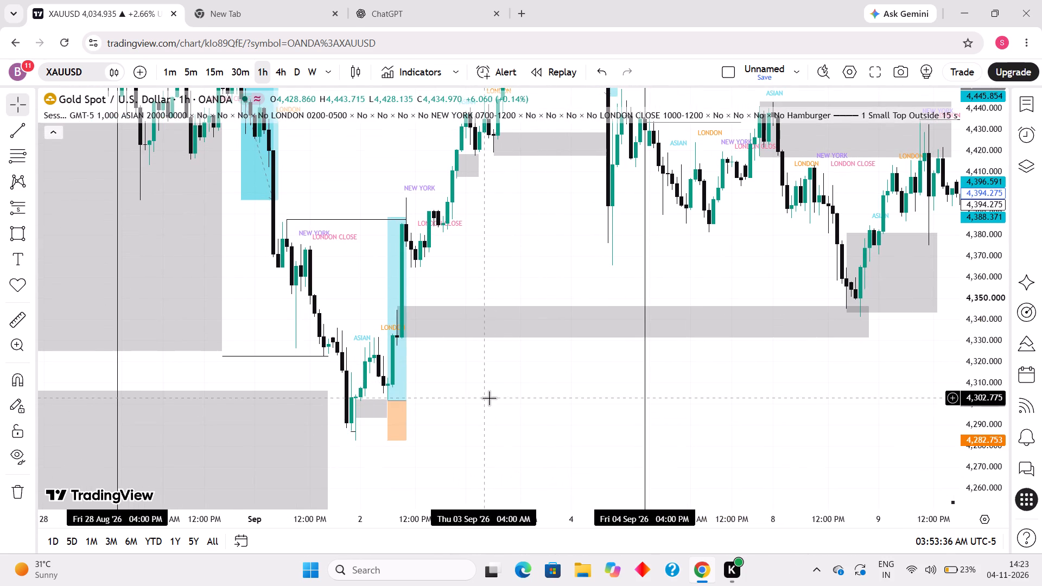
drag(493, 393, 333, 532)
drag(590, 403, 554, 405)
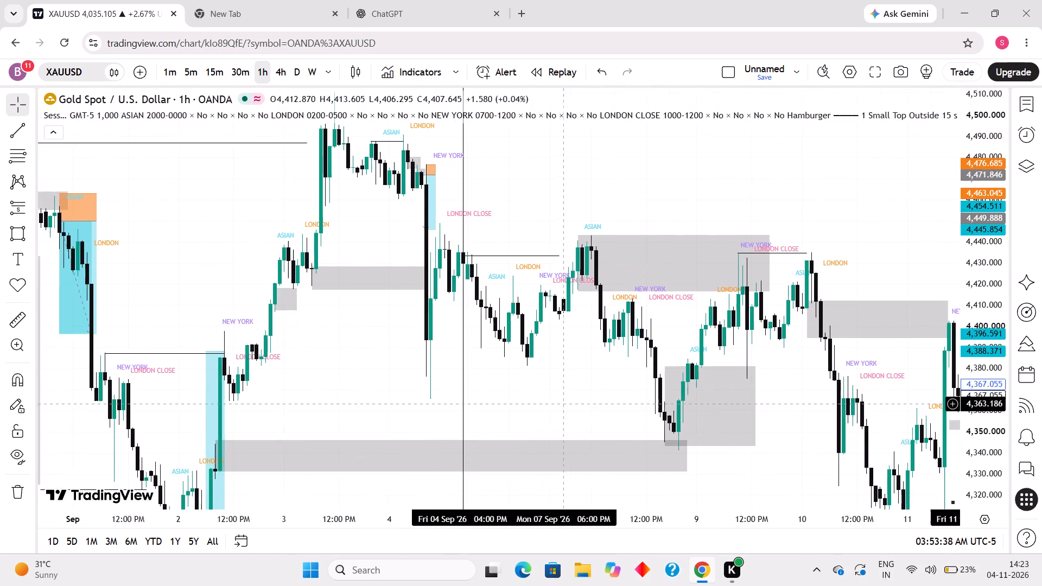
drag(554, 405, 487, 437)
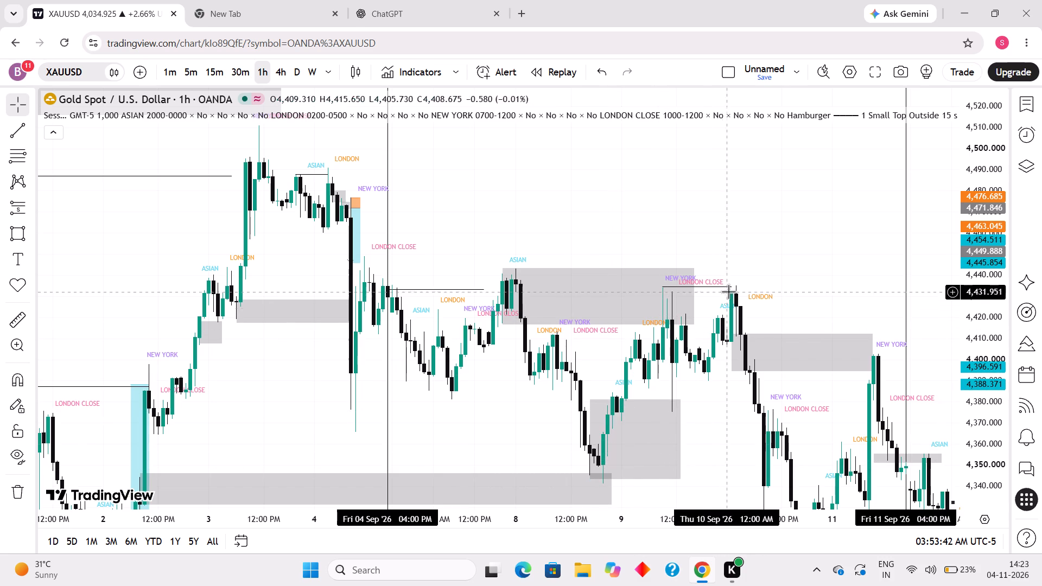
drag(739, 288, 744, 288)
drag(733, 289, 745, 289)
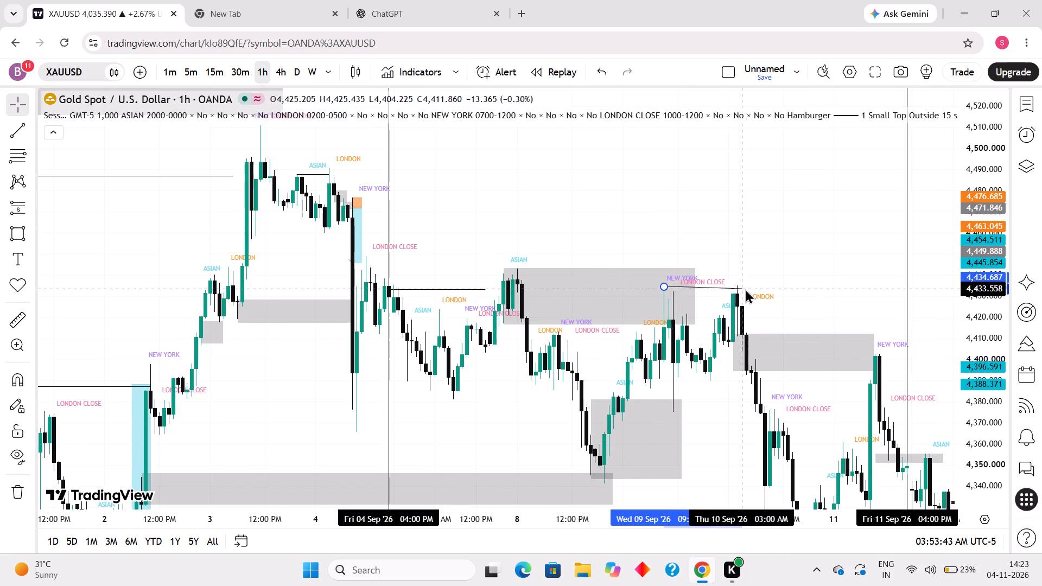
drag(745, 289, 744, 289)
click(790, 295)
Examine the price swings and zones from 25 Sep to 30 Oct '26 on 15-minute candles and return to 1-hour candles.
drag(781, 302, 711, 286)
scroll(581, 343, up, 2)
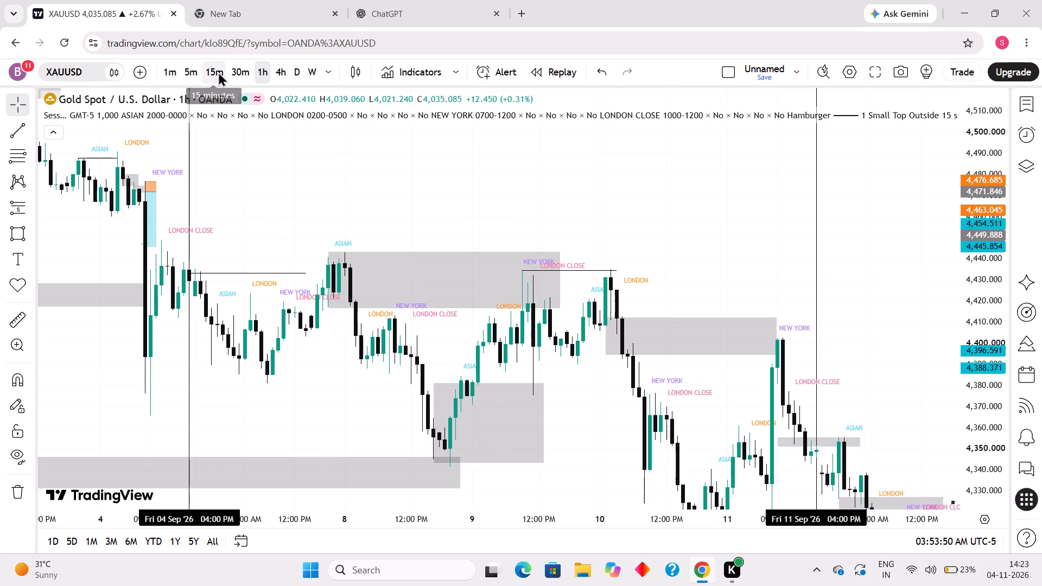
click(218, 72)
scroll(384, 233, down, 8)
scroll(404, 286, down, 9)
scroll(405, 307, down, 15)
drag(452, 319, 1034, 419)
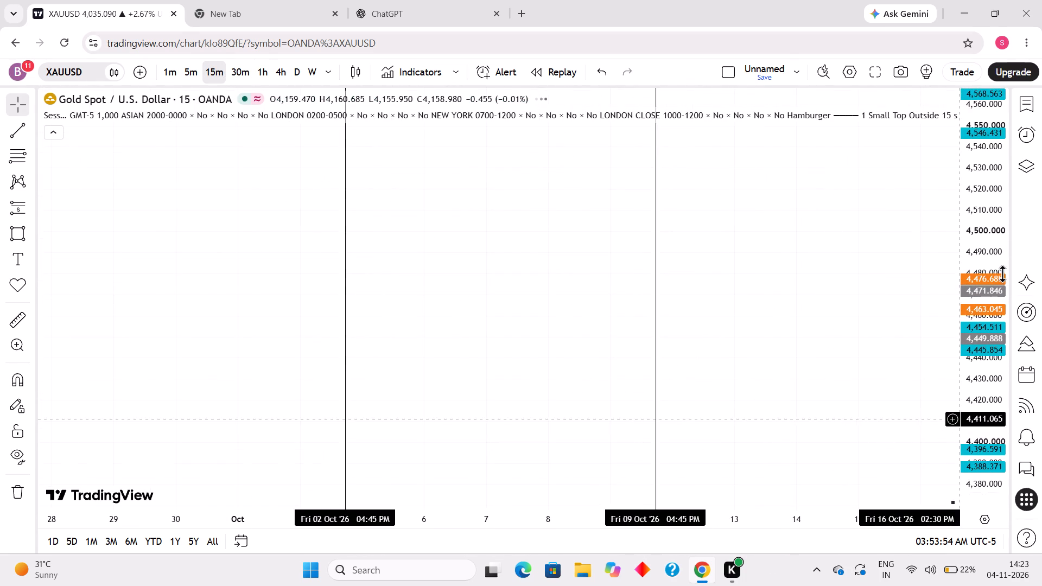
drag(996, 282, 953, 533)
drag(594, 374, 695, 260)
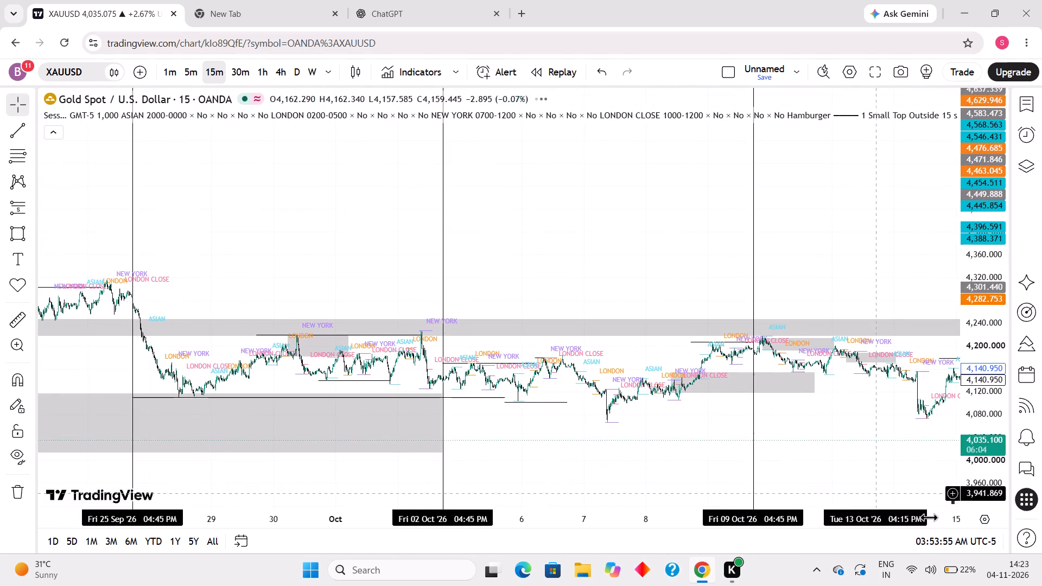
drag(978, 438, 839, 165)
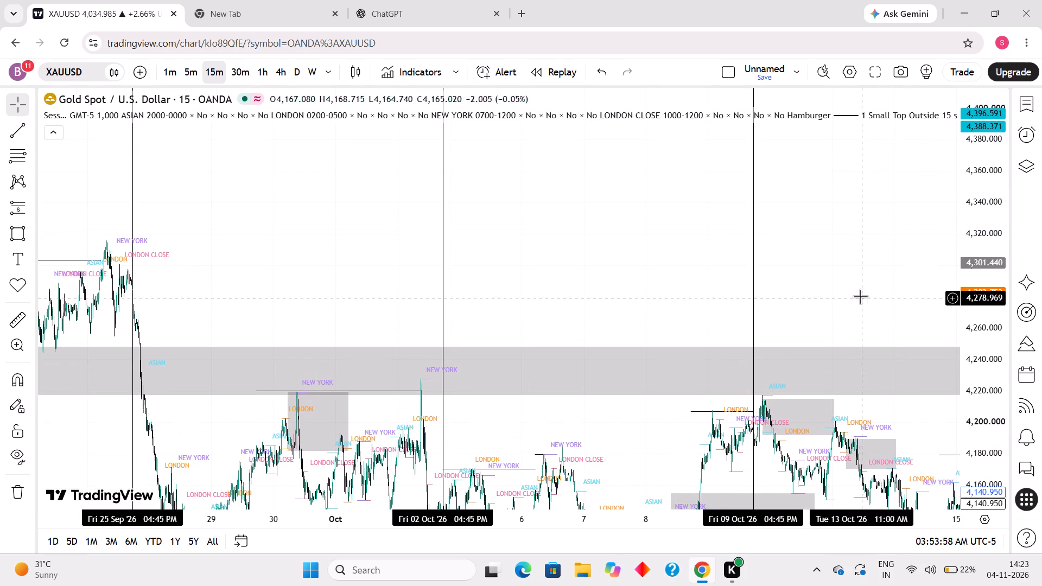
drag(855, 285, 986, 141)
scroll(936, 183, down, 7)
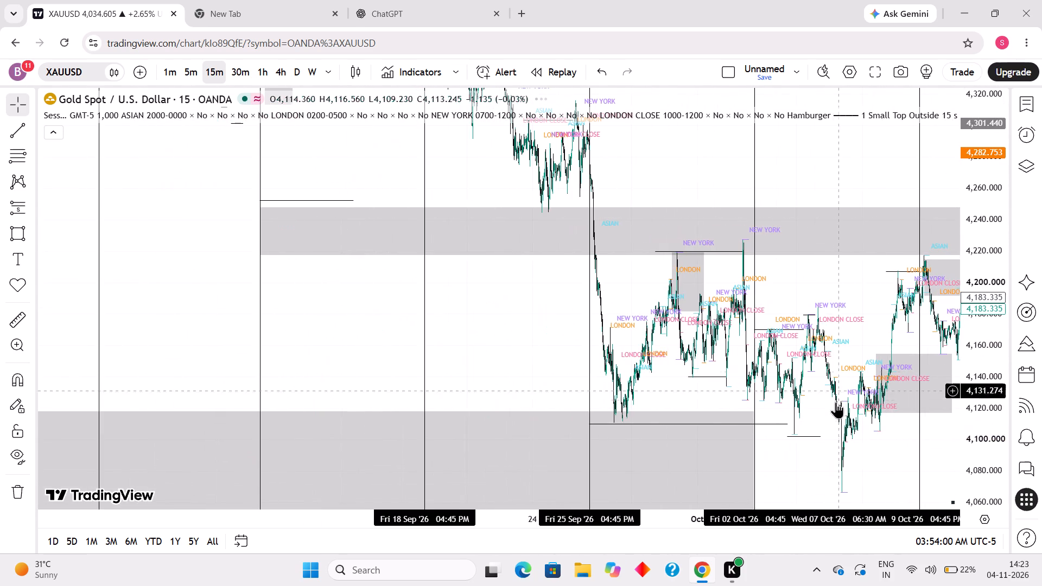
scroll(811, 416, up, 5)
drag(831, 469, 148, 393)
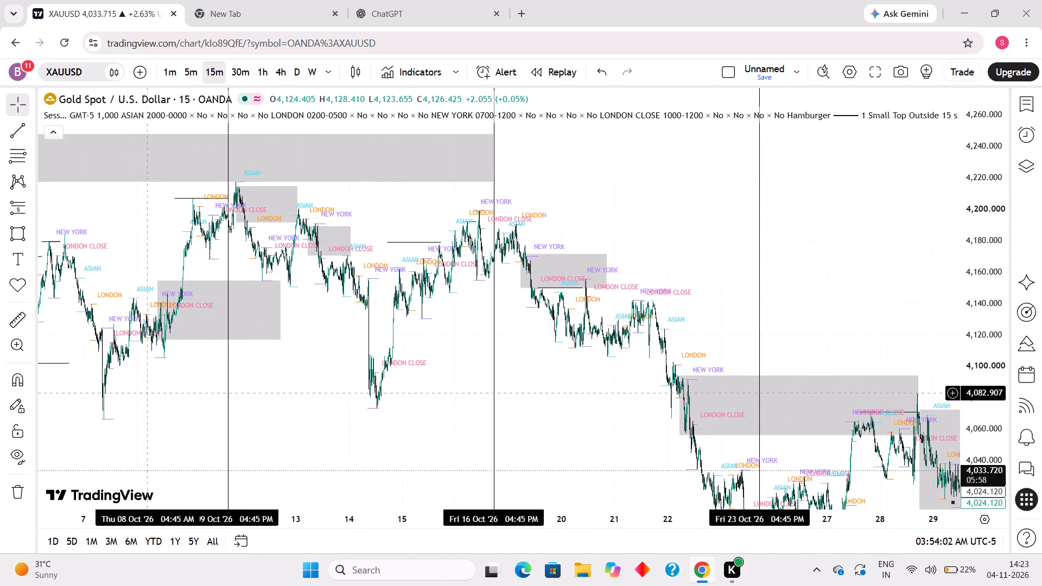
drag(148, 393, 209, 394)
drag(624, 425, 615, 421)
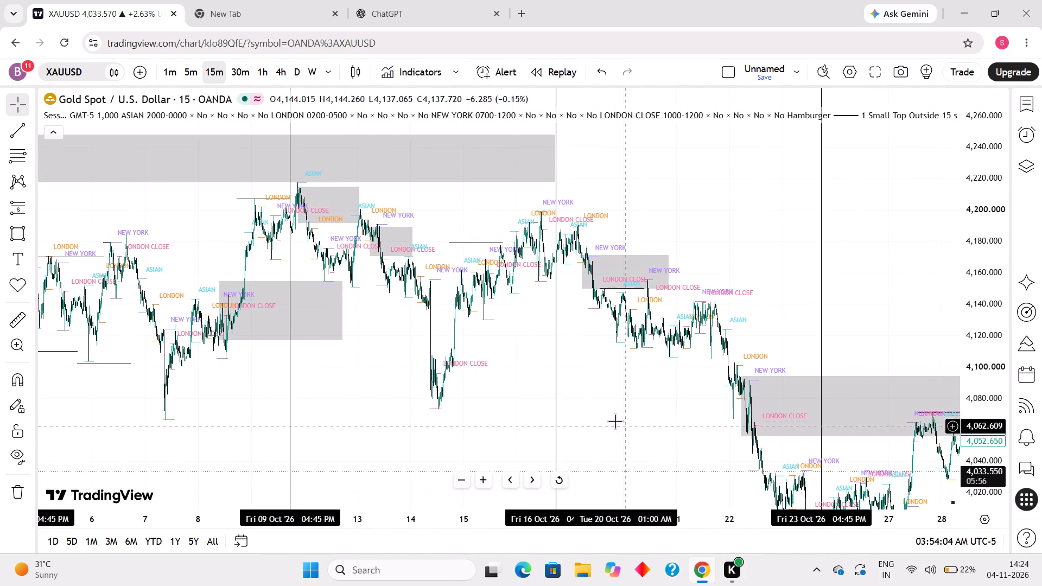
drag(615, 421, 543, 388)
drag(636, 448, 557, 379)
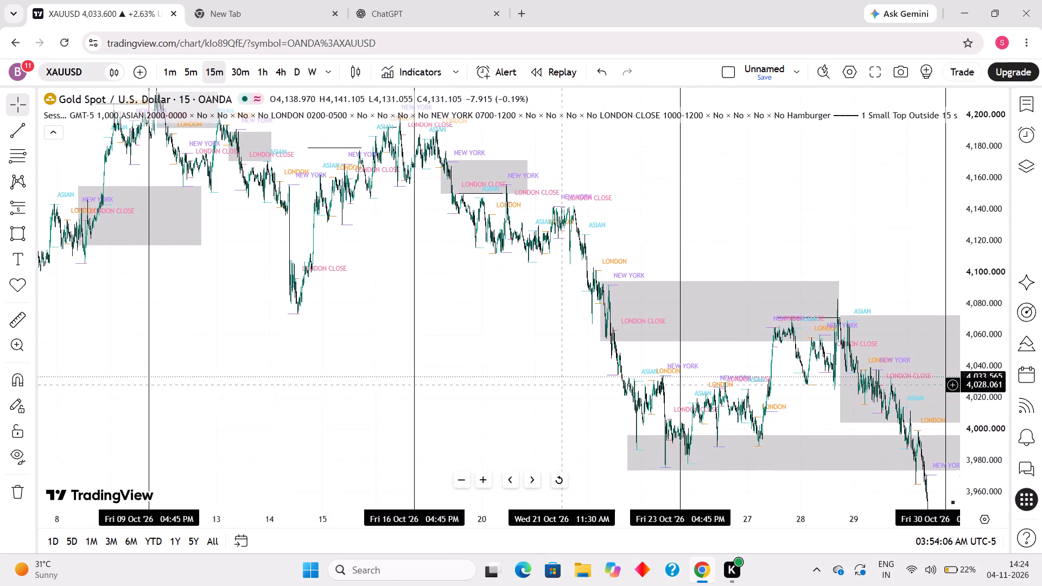
drag(557, 379, 549, 368)
scroll(549, 368, up, 10)
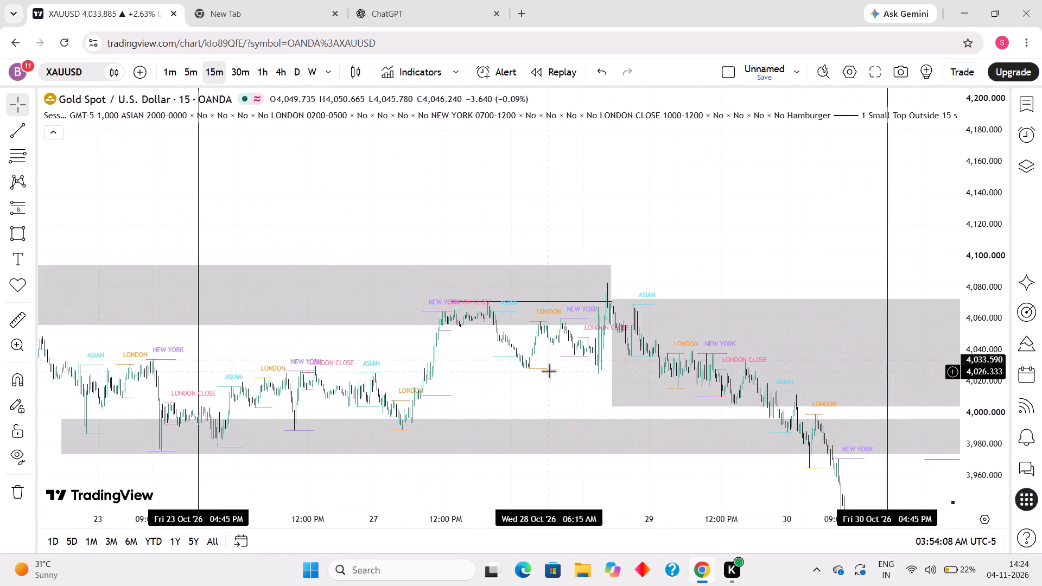
scroll(549, 371, up, 5)
scroll(549, 371, down, 8)
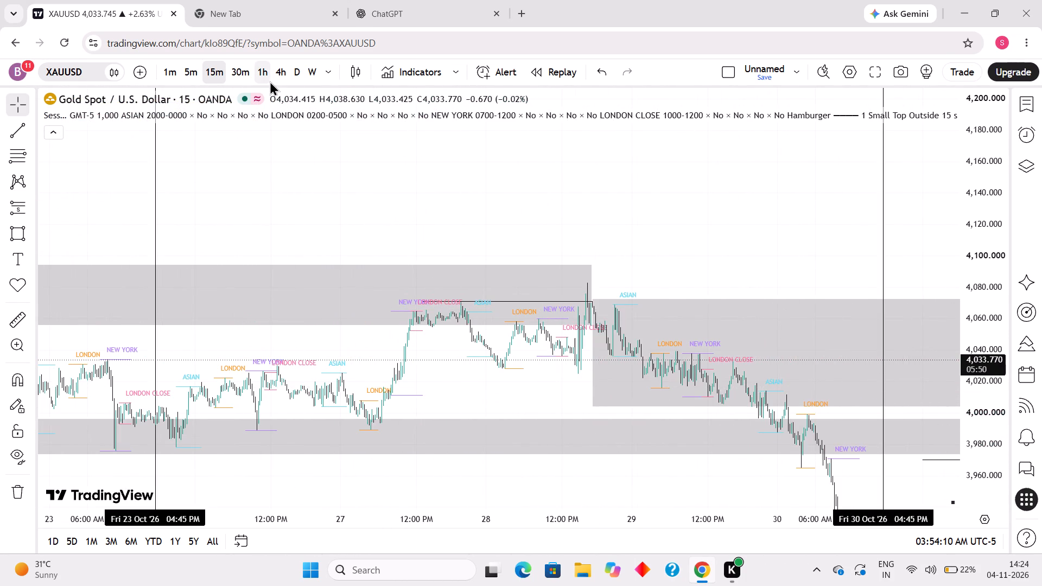
click(269, 72)
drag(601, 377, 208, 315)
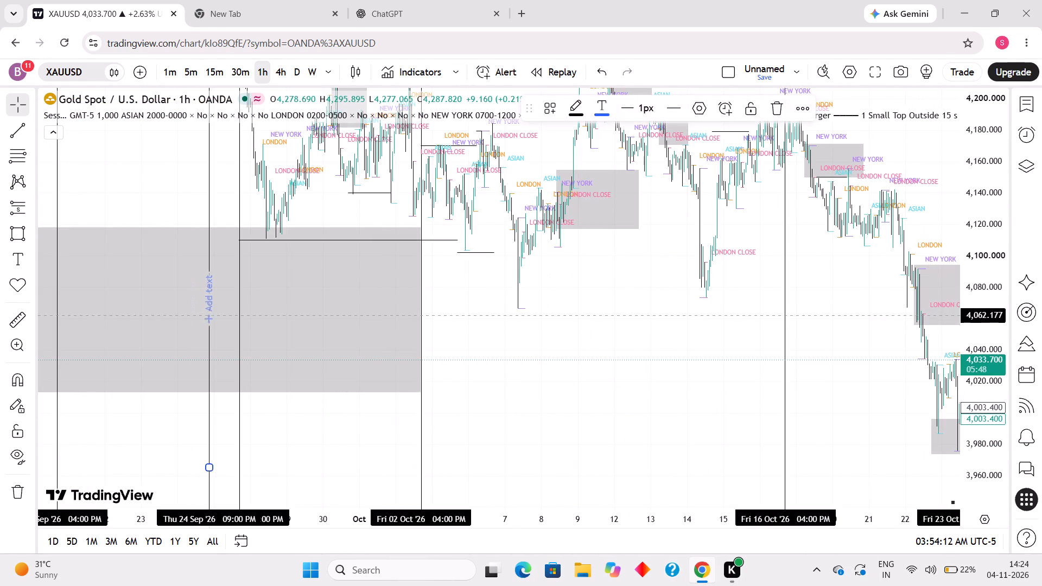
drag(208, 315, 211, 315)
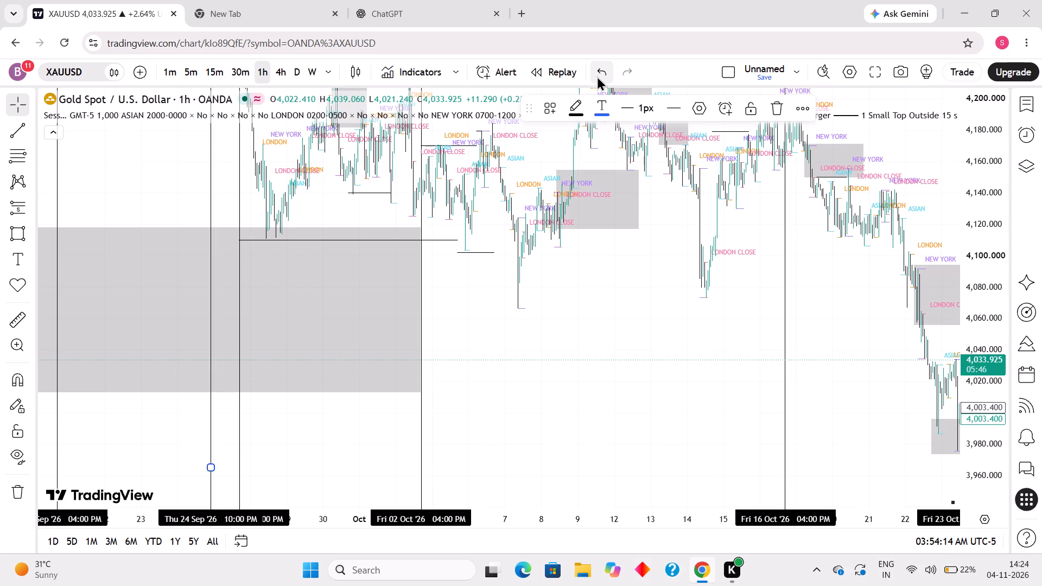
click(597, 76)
Examine the 1-hour swings, zones and session marks from early November '26 back to late September '26.
drag(696, 332, 221, 274)
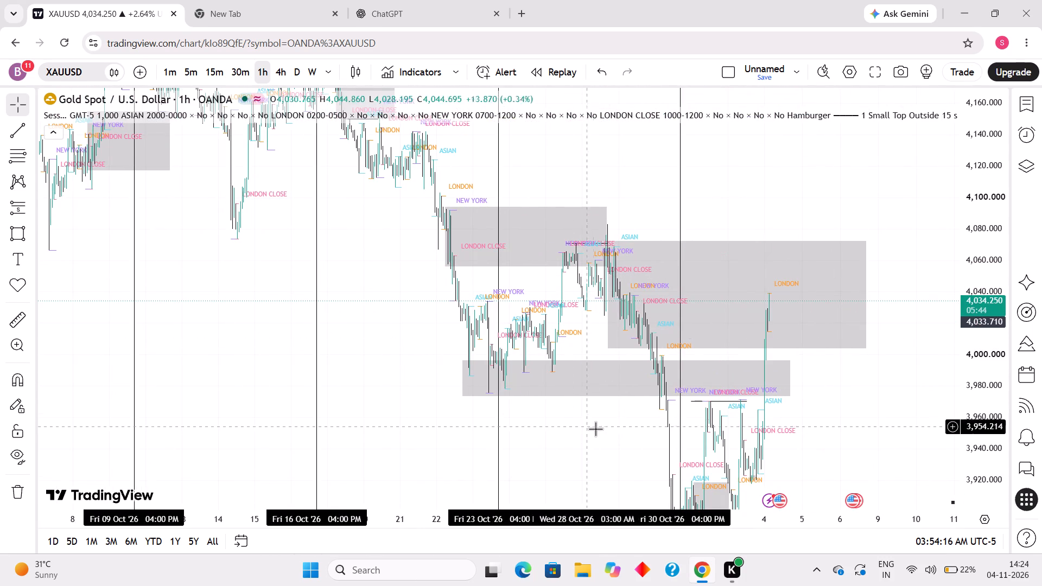
click(619, 432)
scroll(564, 440, up, 5)
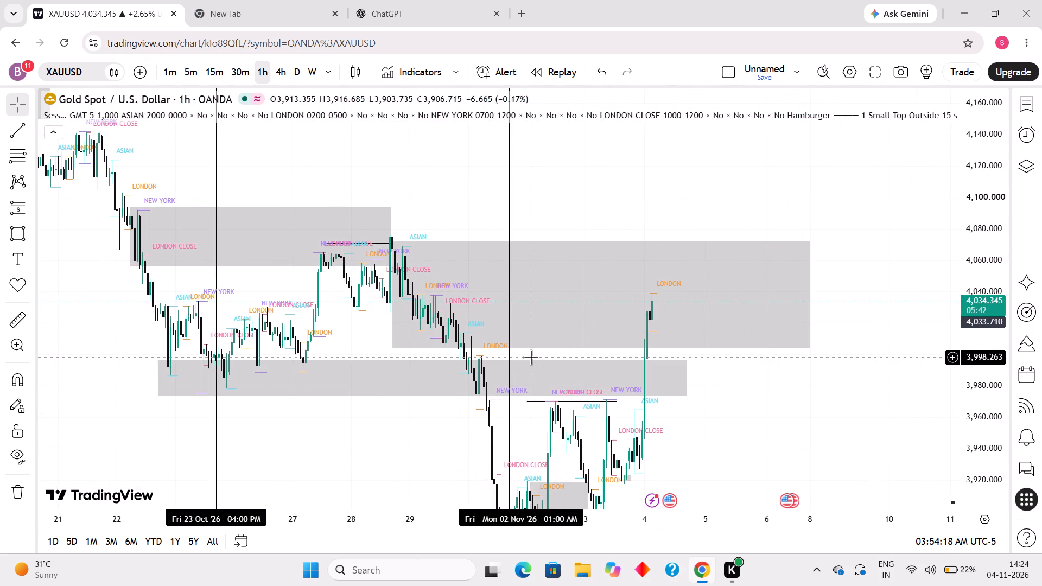
drag(431, 208, 484, 215)
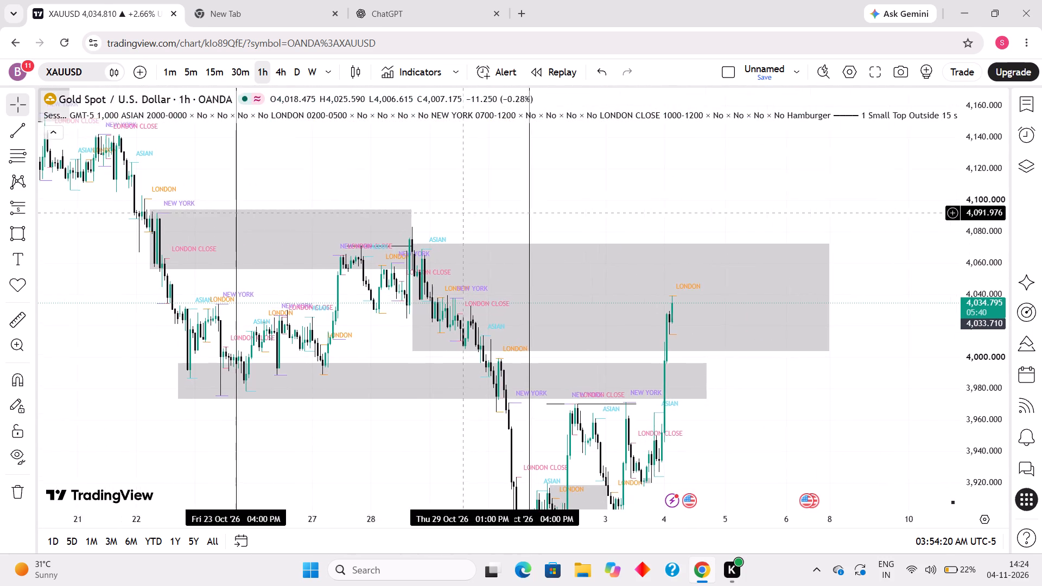
drag(484, 215, 651, 226)
scroll(601, 288, down, 2)
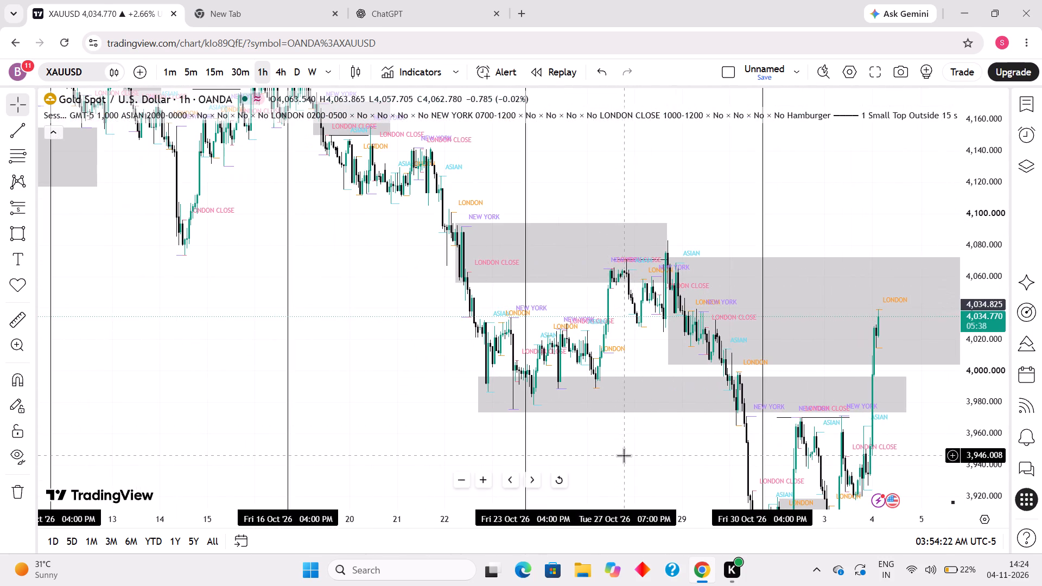
drag(624, 455, 1041, 502)
drag(408, 426, 1018, 528)
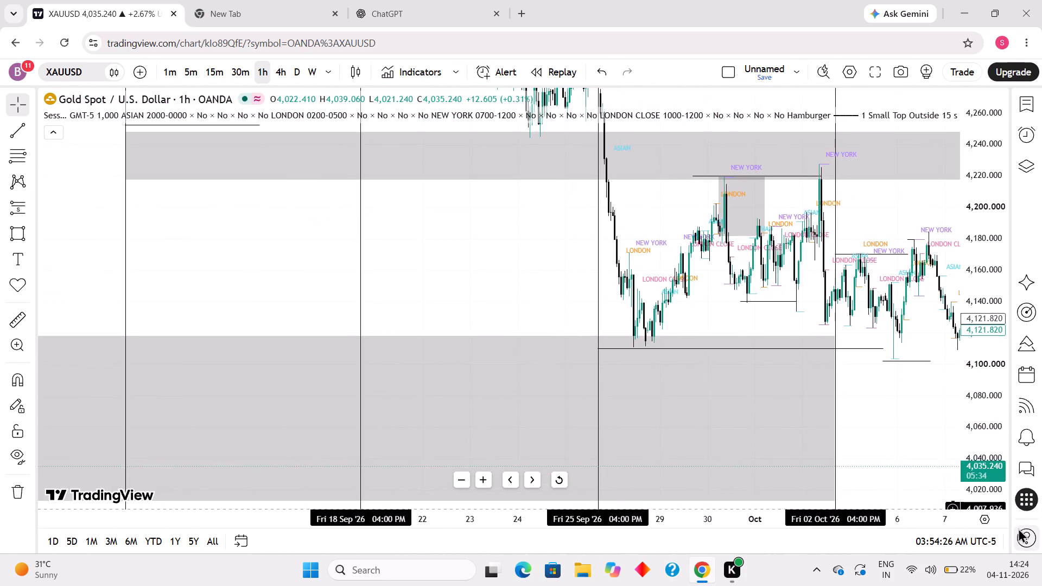
drag(1018, 528, 969, 555)
scroll(859, 551, up, 4)
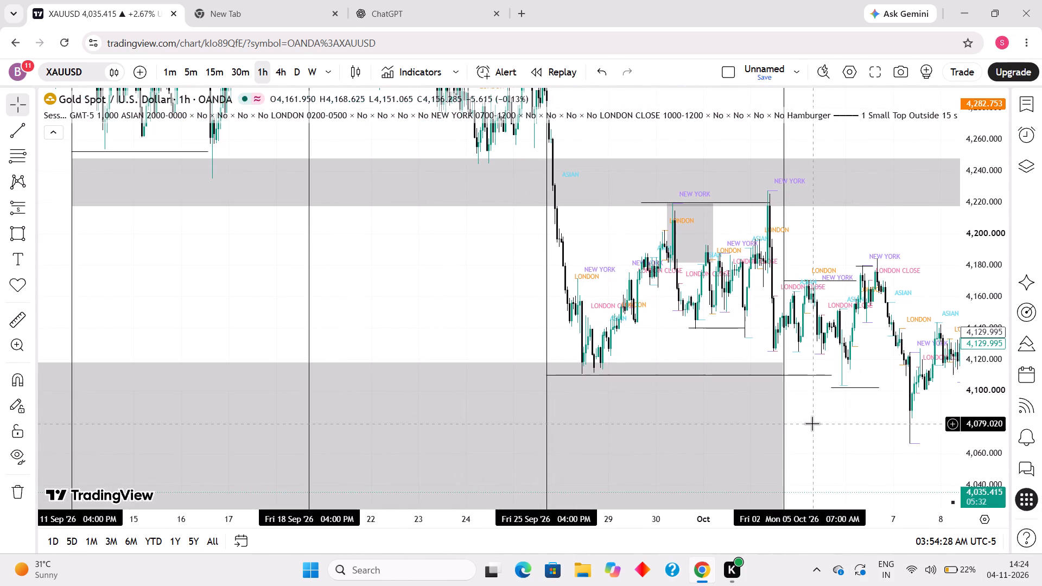
scroll(806, 423, up, 5)
drag(755, 435, 752, 434)
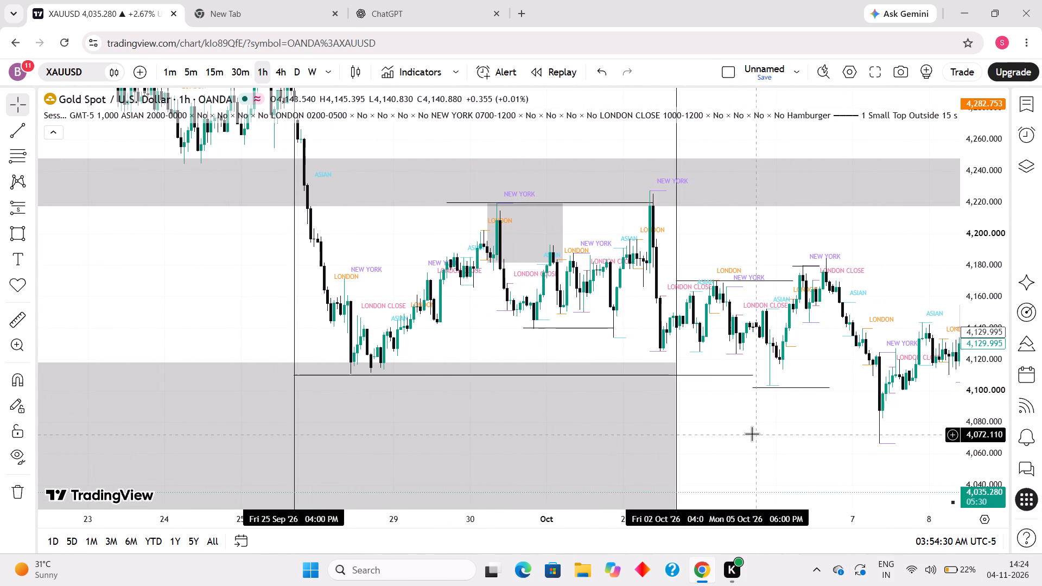
drag(752, 434, 508, 424)
scroll(507, 424, down, 8)
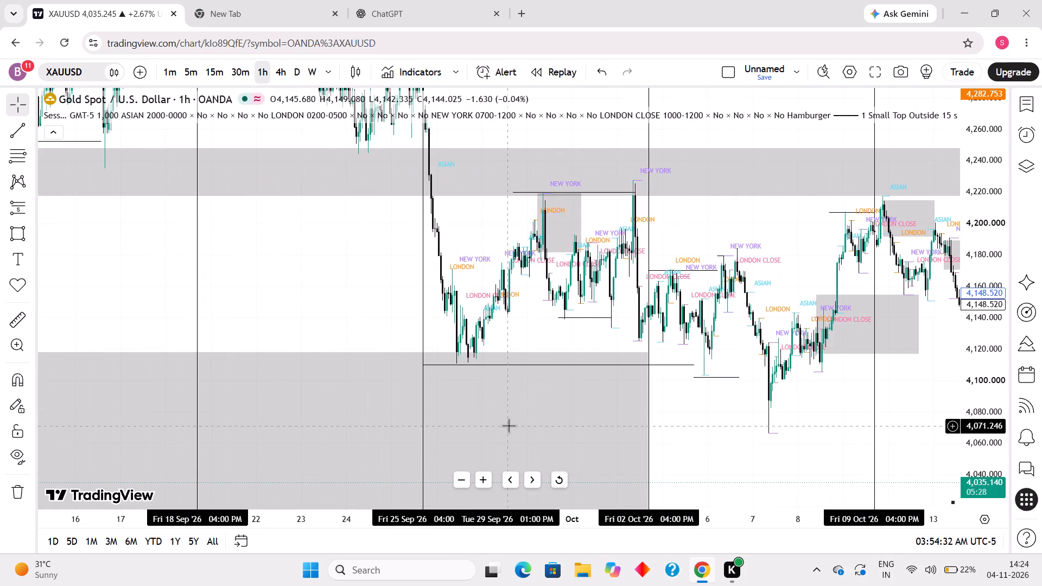
Trace the 1-hour markup back through August and September '26 and examine the 4–11 Sep week up close.
drag(971, 302, 910, 488)
scroll(803, 454, down, 7)
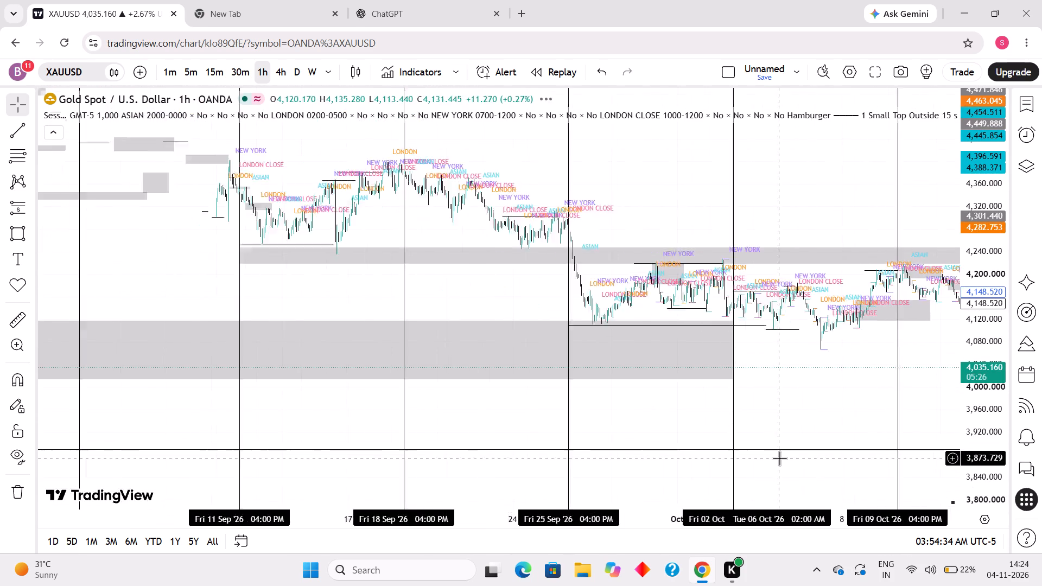
scroll(768, 456, down, 12)
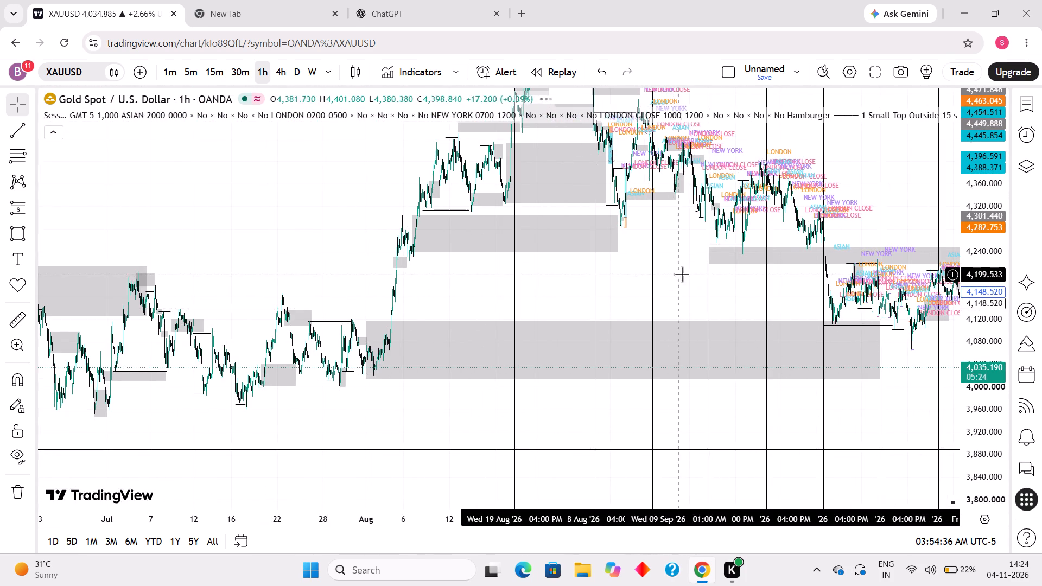
drag(684, 274, 743, 467)
scroll(707, 465, up, 11)
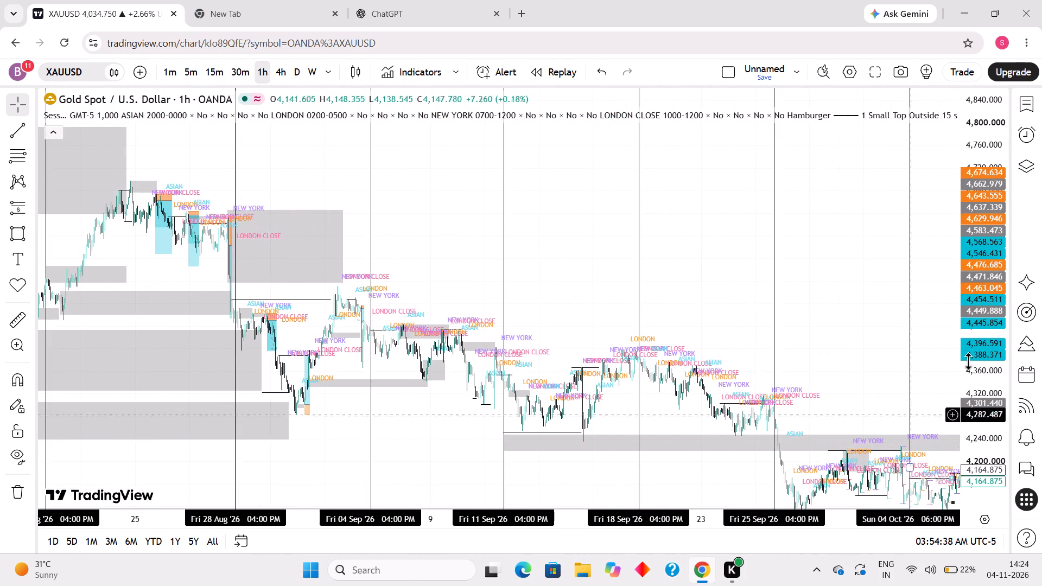
drag(981, 440, 910, 305)
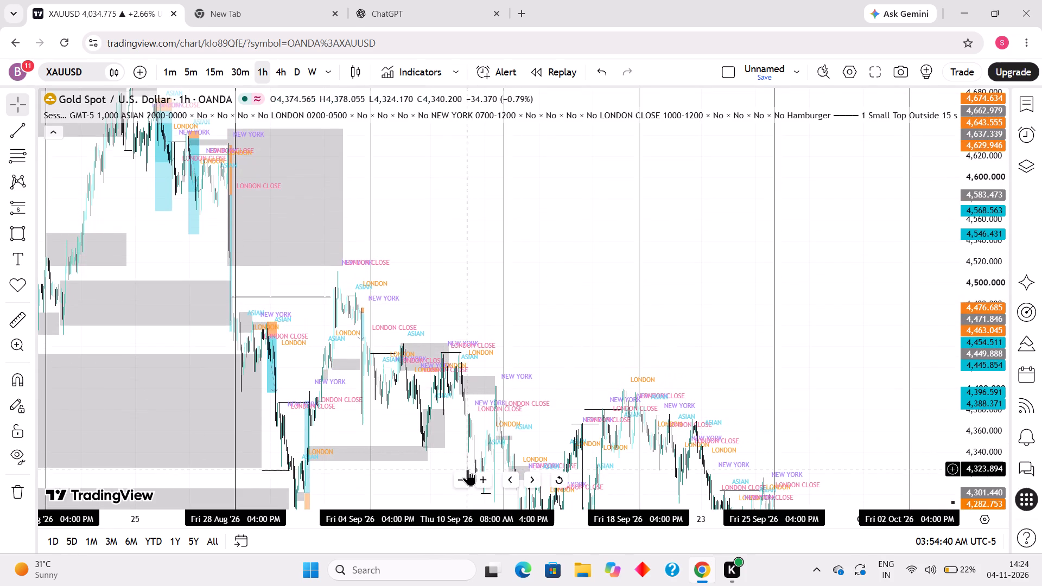
drag(454, 467, 907, 417)
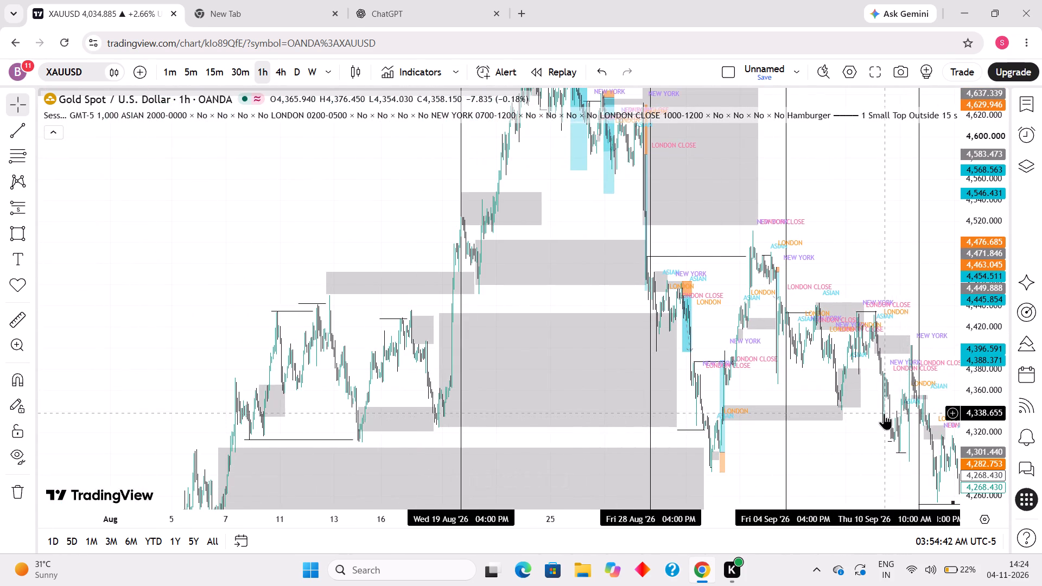
scroll(884, 413, up, 5)
scroll(817, 405, up, 6)
scroll(738, 402, up, 6)
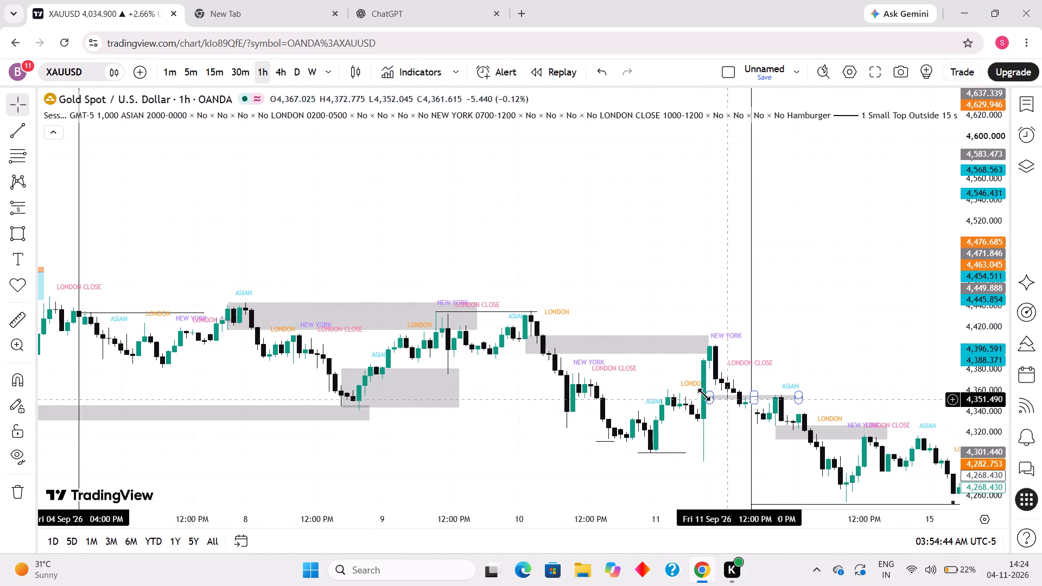
scroll(552, 393, up, 1)
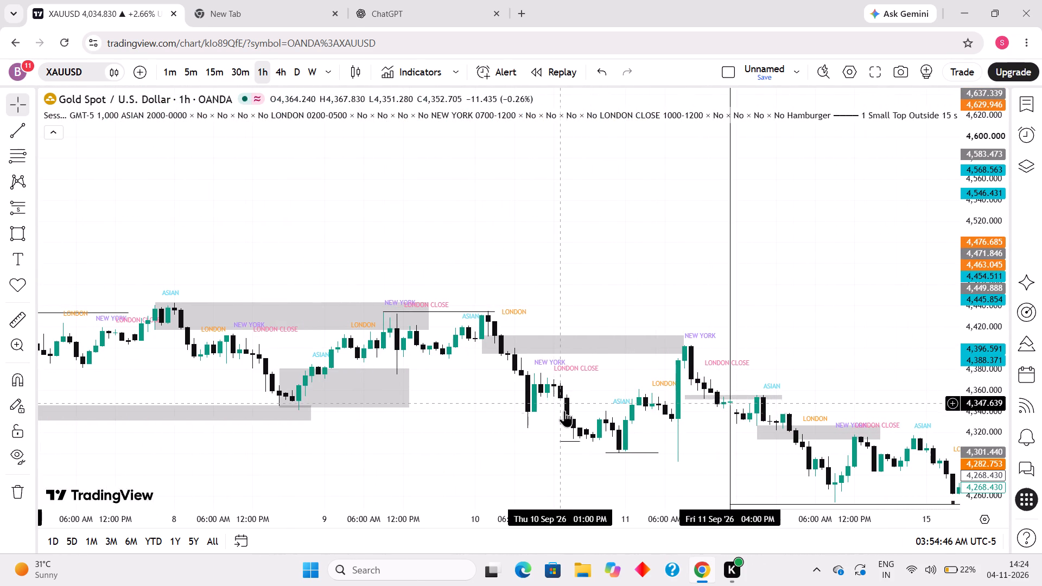
drag(987, 412, 989, 257)
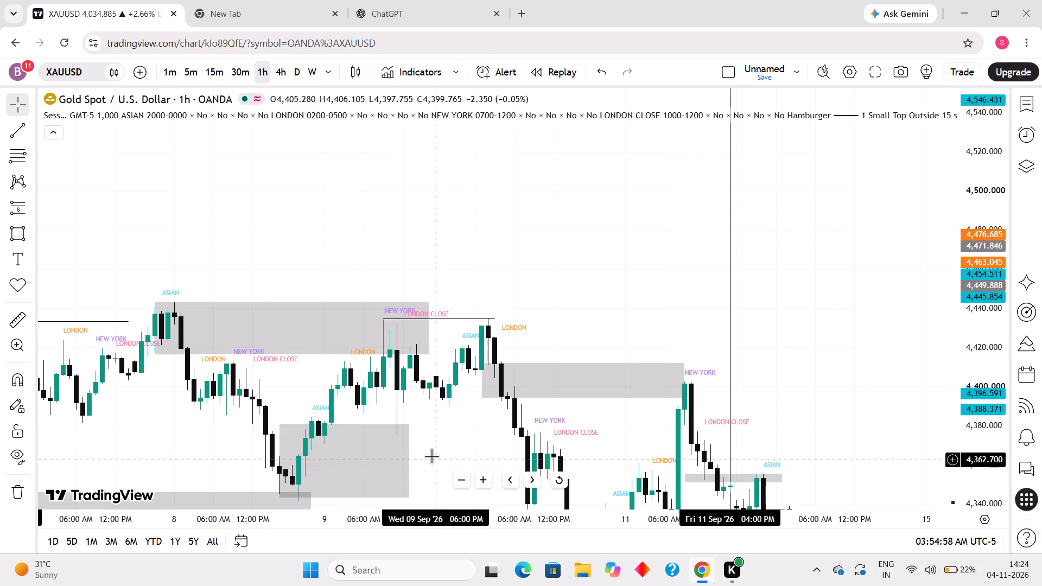
Switch to 15-minute candles and trace the markup back from late October to early September '26.
drag(518, 298, 570, 276)
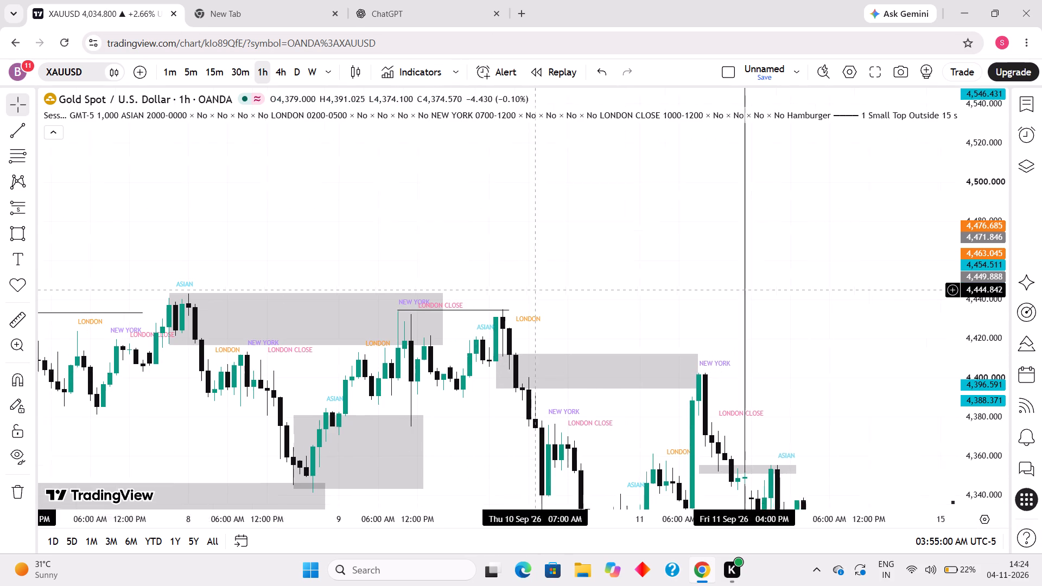
drag(570, 276, 592, 261)
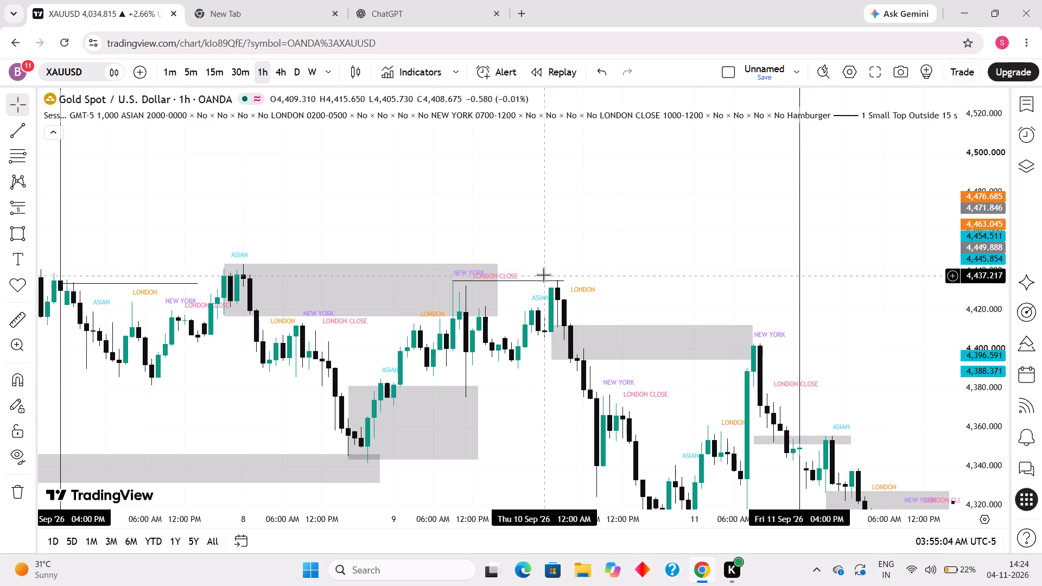
click(208, 69)
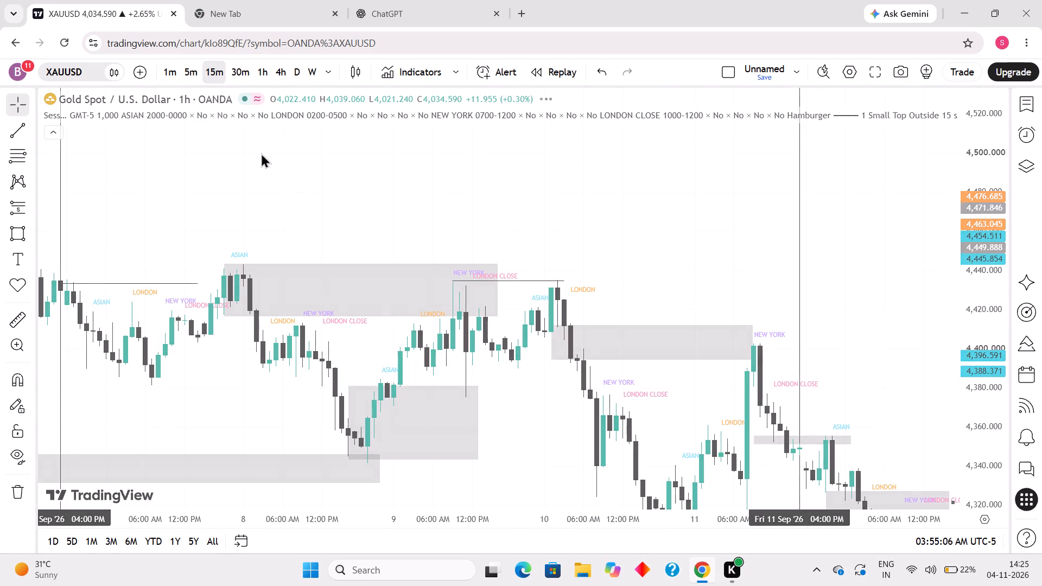
scroll(336, 585, down, 6)
scroll(567, 134, down, 7)
scroll(542, 361, down, 17)
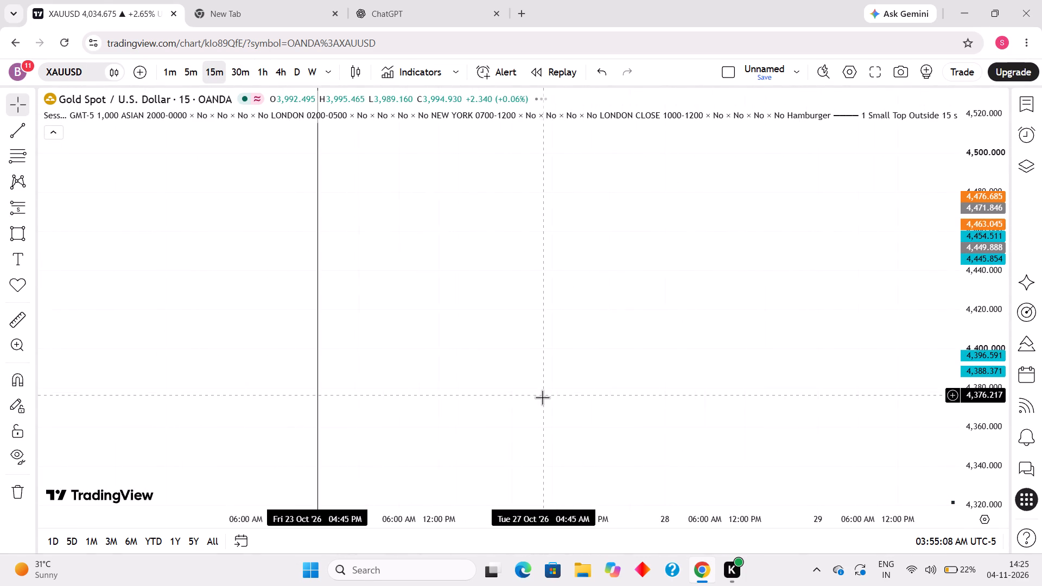
scroll(542, 397, down, 16)
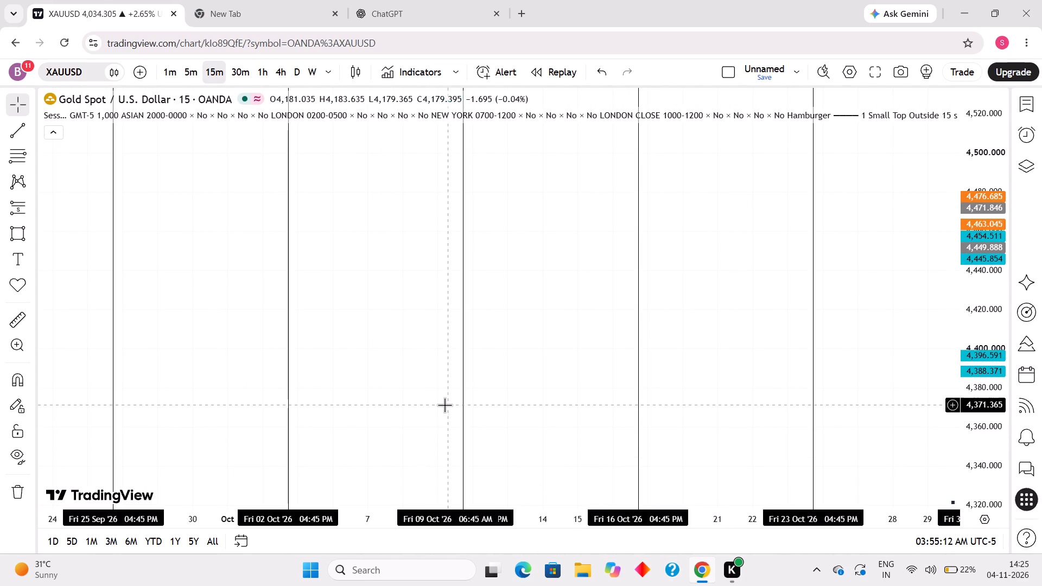
drag(444, 405, 484, 552)
drag(457, 288, 449, 585)
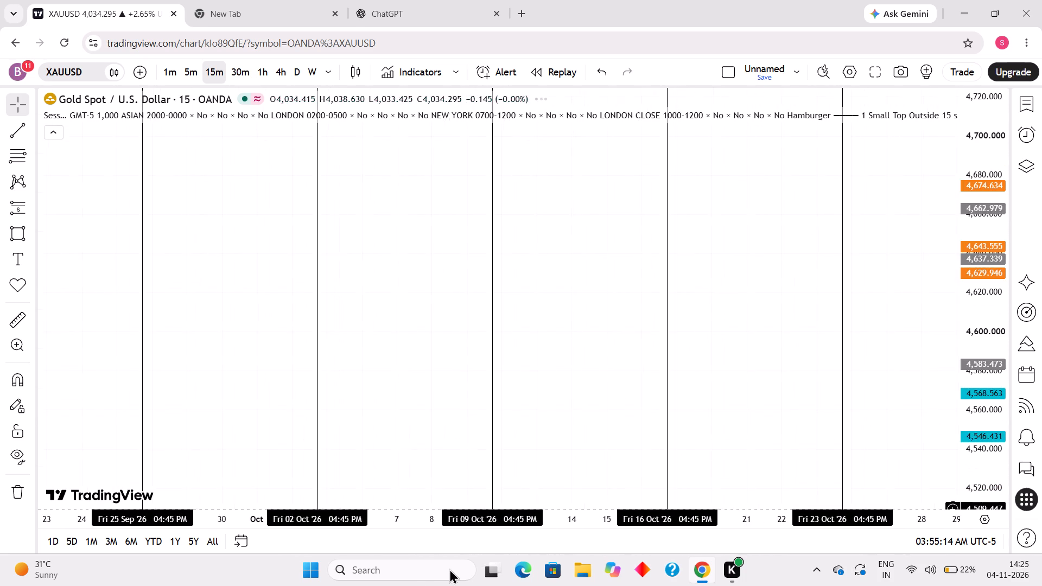
drag(446, 320, 424, 585)
drag(973, 224, 888, 519)
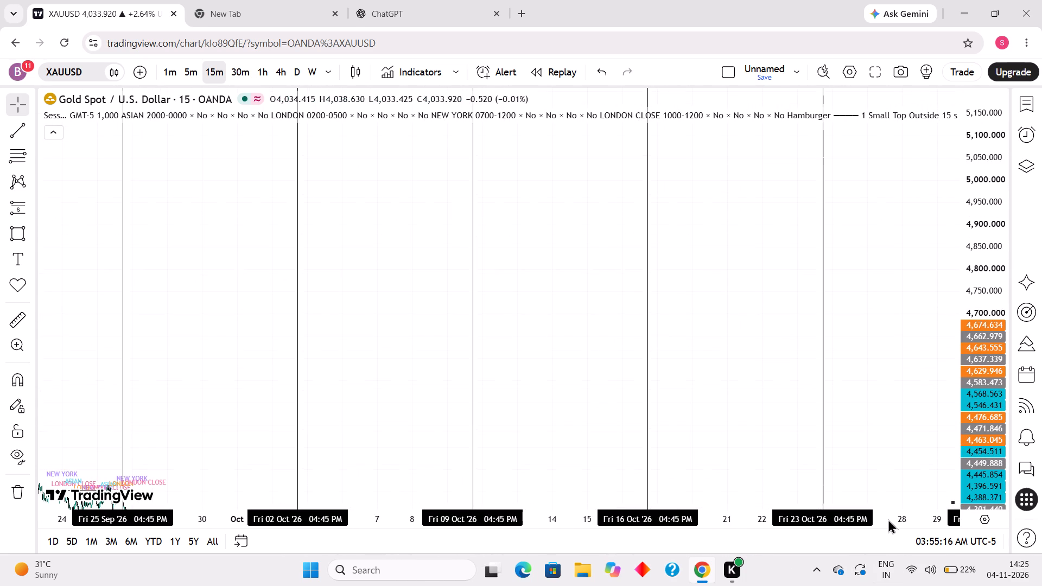
drag(888, 519, 878, 571)
drag(977, 249, 821, 239)
drag(551, 405, 793, 104)
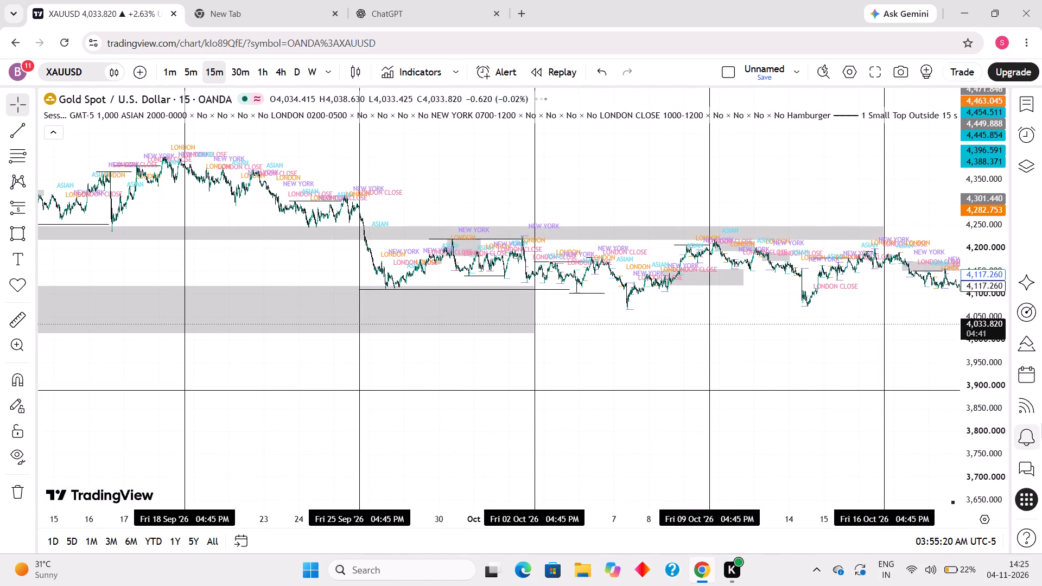
drag(974, 485, 963, 282)
scroll(625, 283, up, 4)
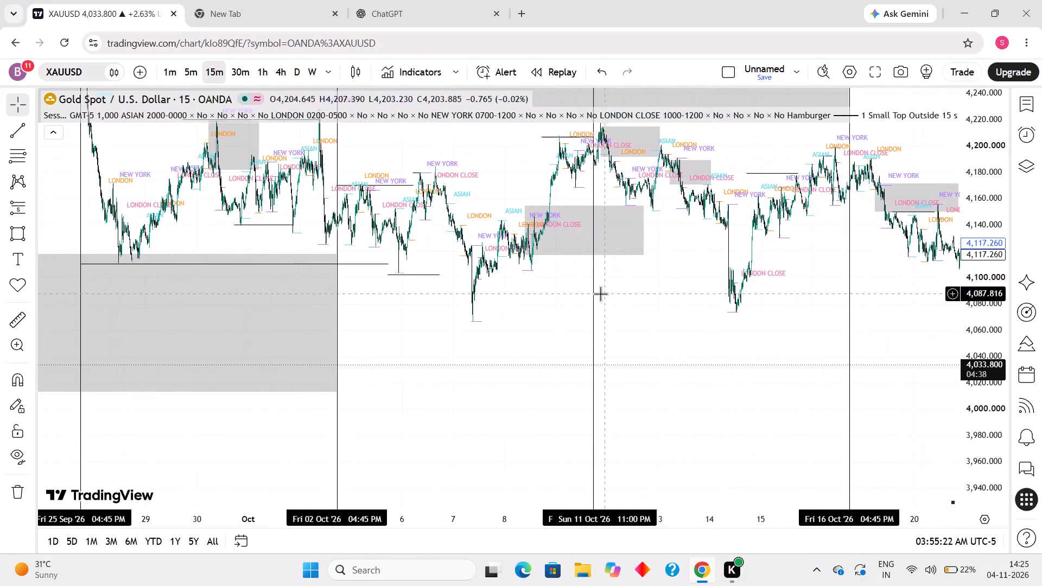
scroll(560, 301, up, 3)
drag(577, 295, 687, 342)
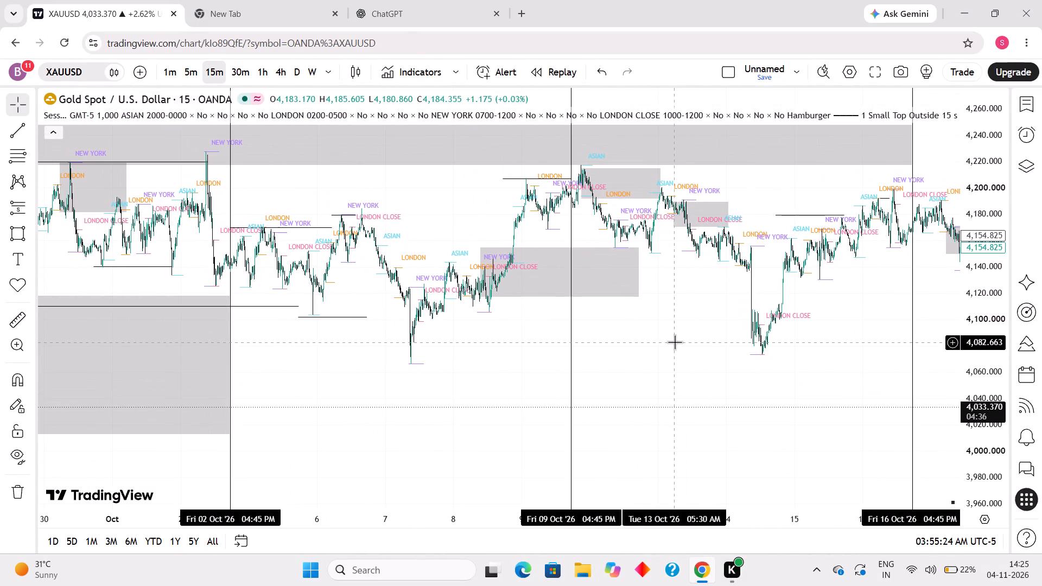
drag(338, 392, 1041, 493)
drag(354, 278, 1008, 532)
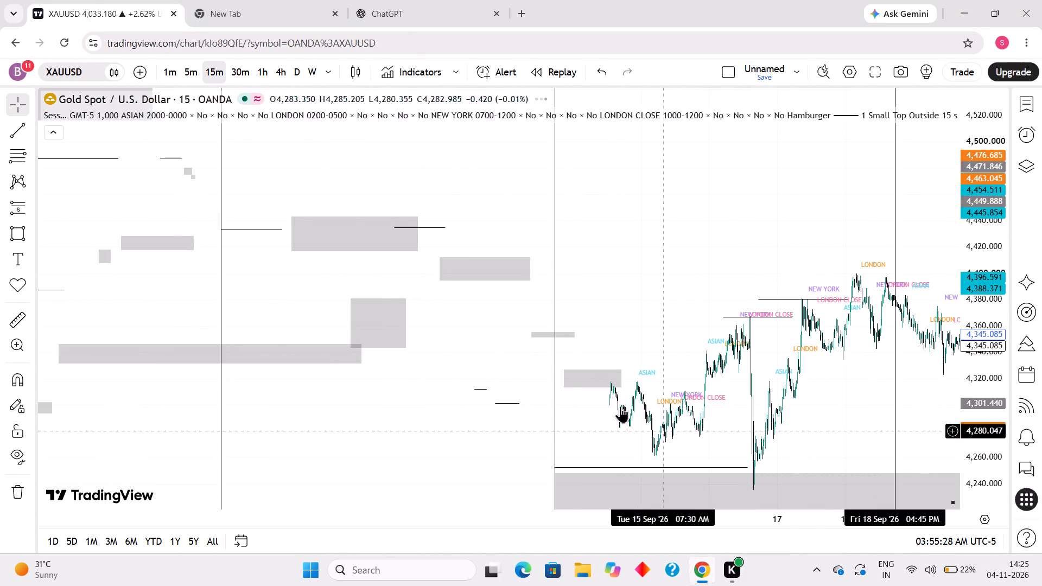
drag(592, 412, 757, 429)
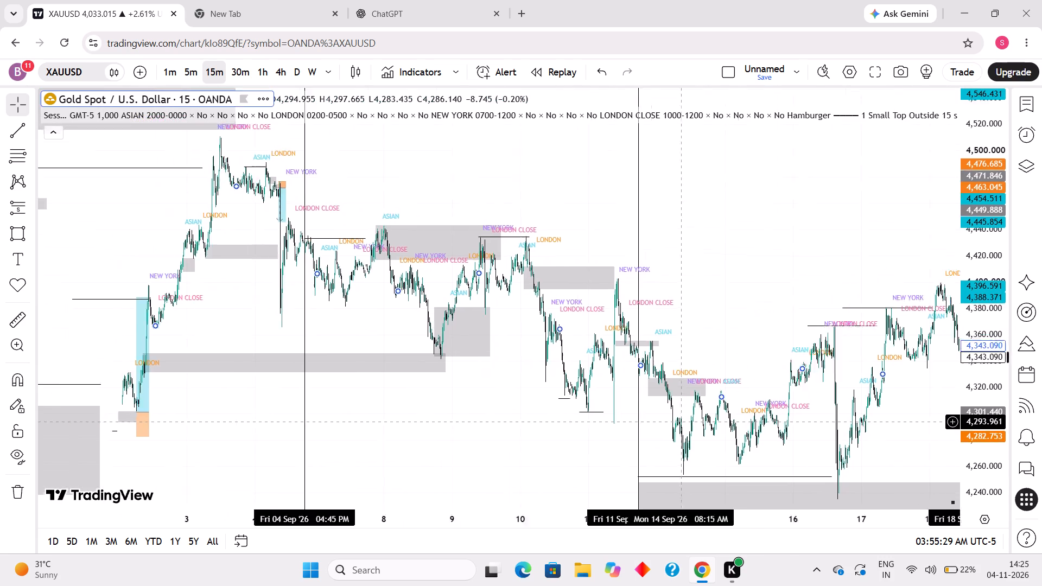
drag(757, 429, 932, 457)
Examine the 9–11 Sep '26 swings up close on 15-minute candles, around the line at about 4,434 and the zone below it.
scroll(721, 422, up, 1)
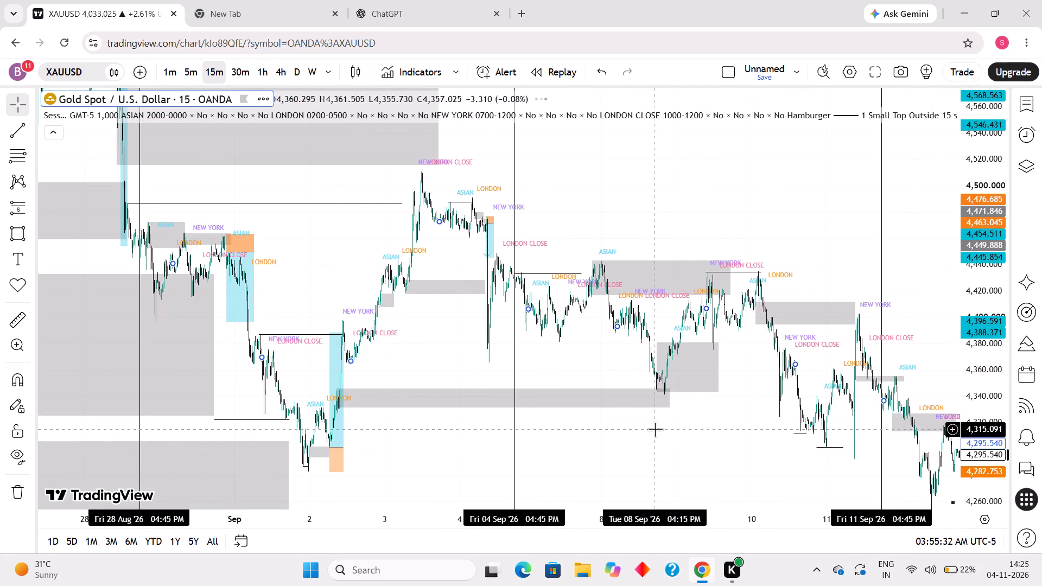
scroll(734, 443, up, 1)
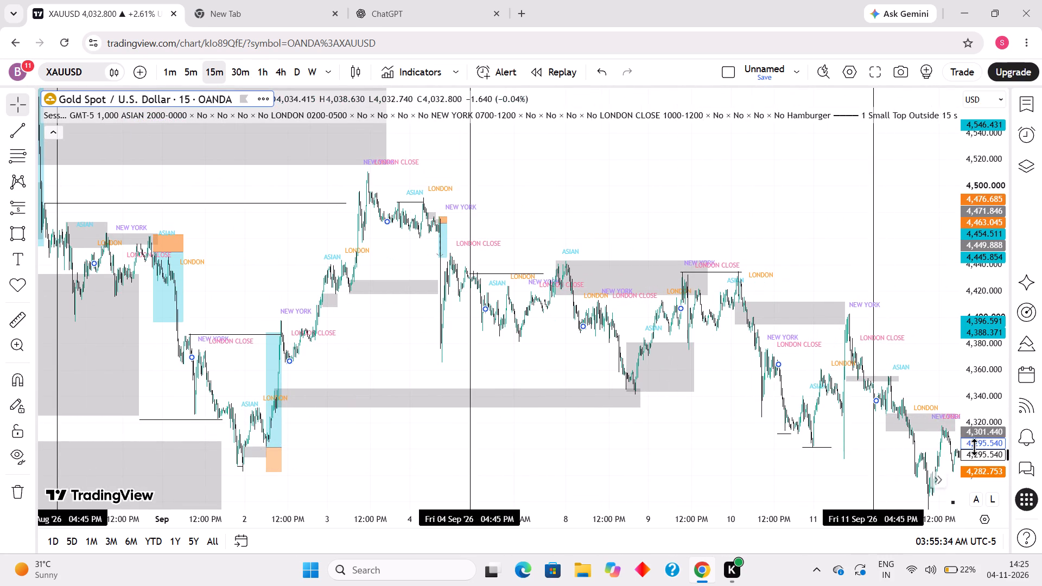
drag(974, 447, 885, 307)
scroll(552, 268, up, 6)
scroll(511, 328, up, 4)
drag(525, 250, 684, 330)
scroll(500, 330, up, 4)
drag(489, 345, 513, 353)
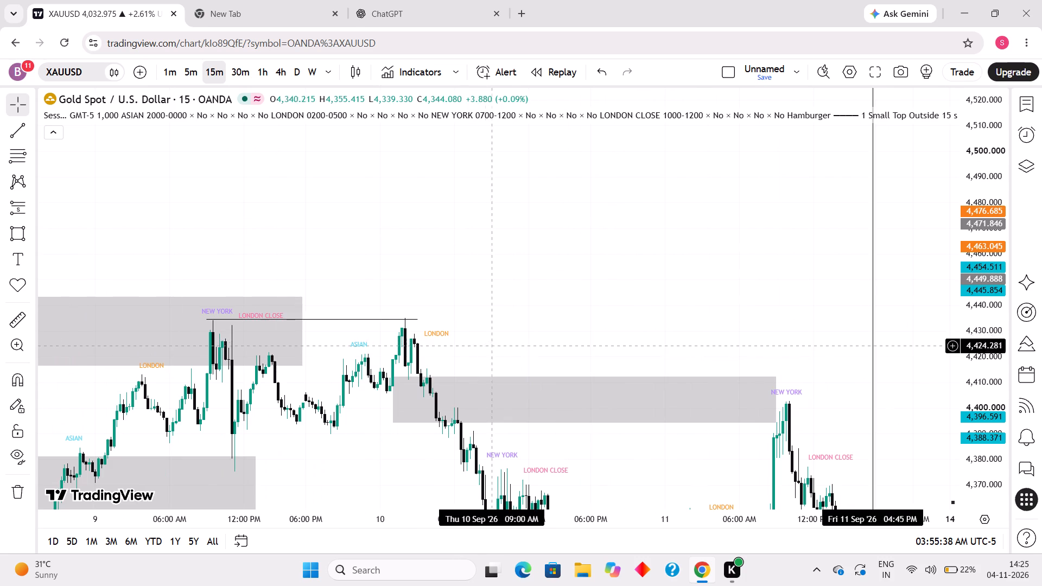
drag(513, 353, 589, 374)
scroll(514, 375, up, 2)
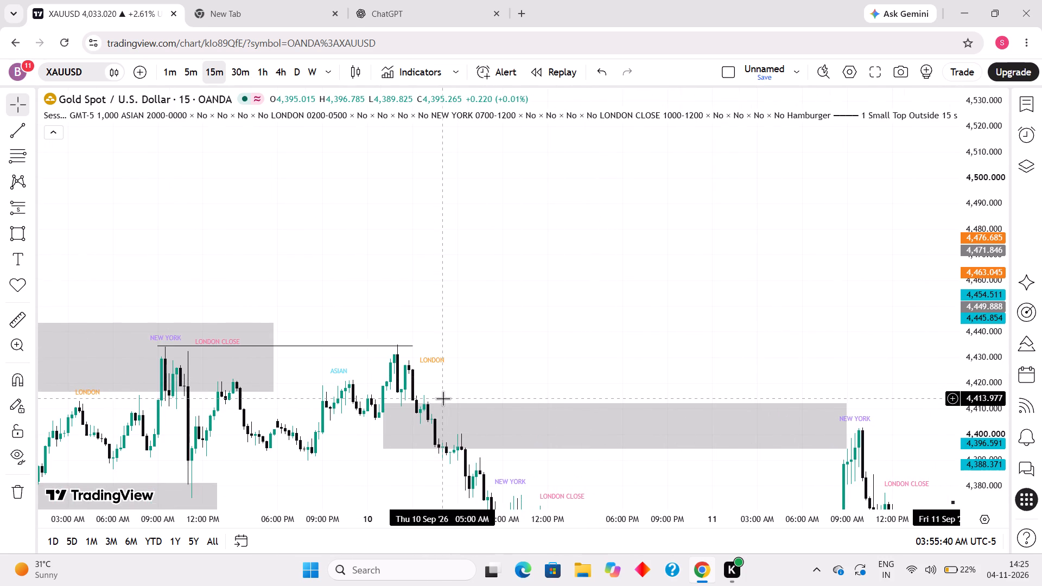
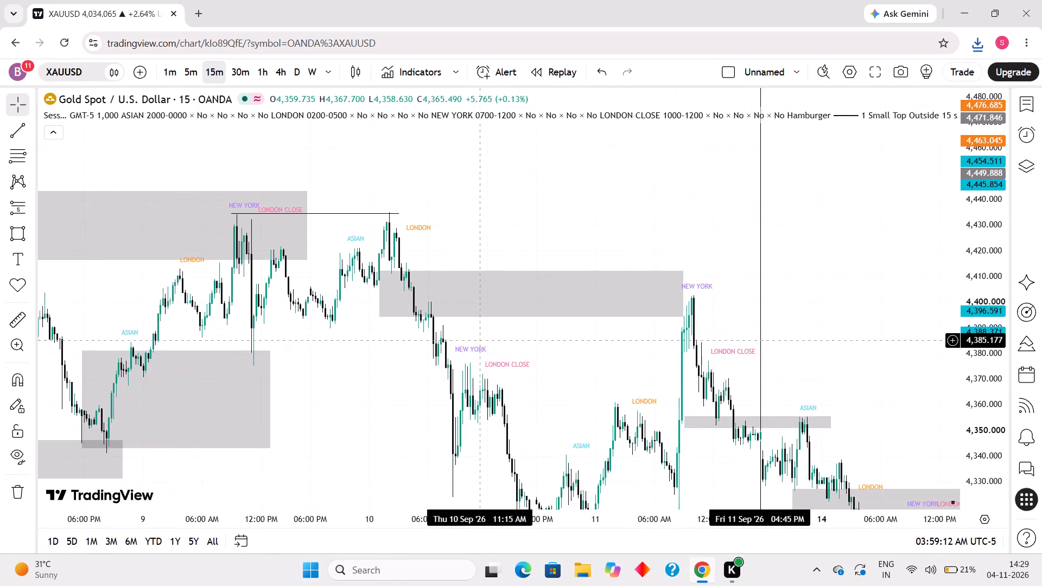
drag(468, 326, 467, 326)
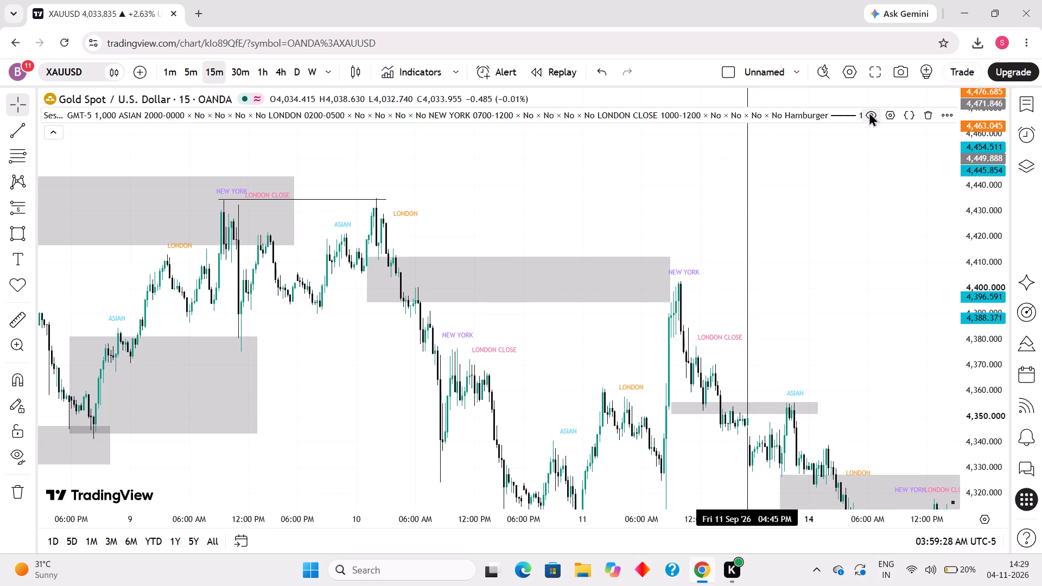
Review the timezone and session time settings of the Sessions indicator.
click(888, 113)
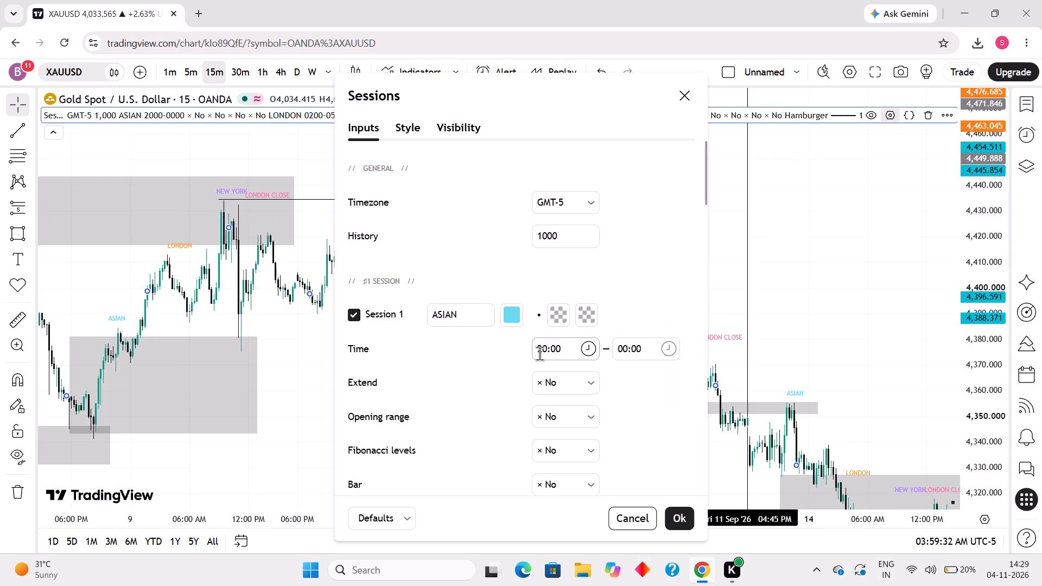
click(677, 93)
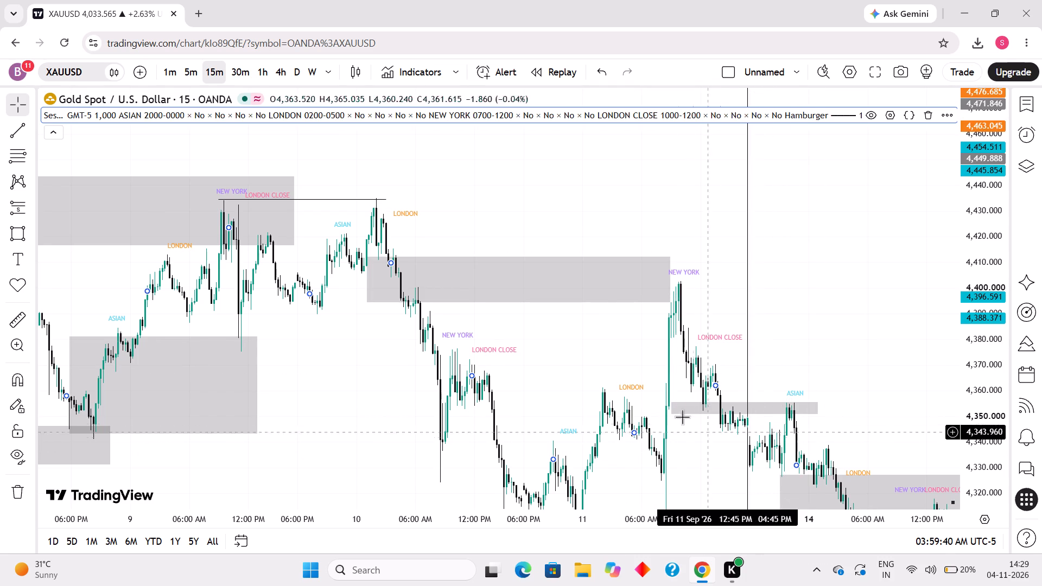
Examine the 4–11 Sep '26 swings, zones and session marks on 15-minute candles, comparing wider and closer views.
scroll(566, 385, up, 5)
drag(442, 403, 447, 394)
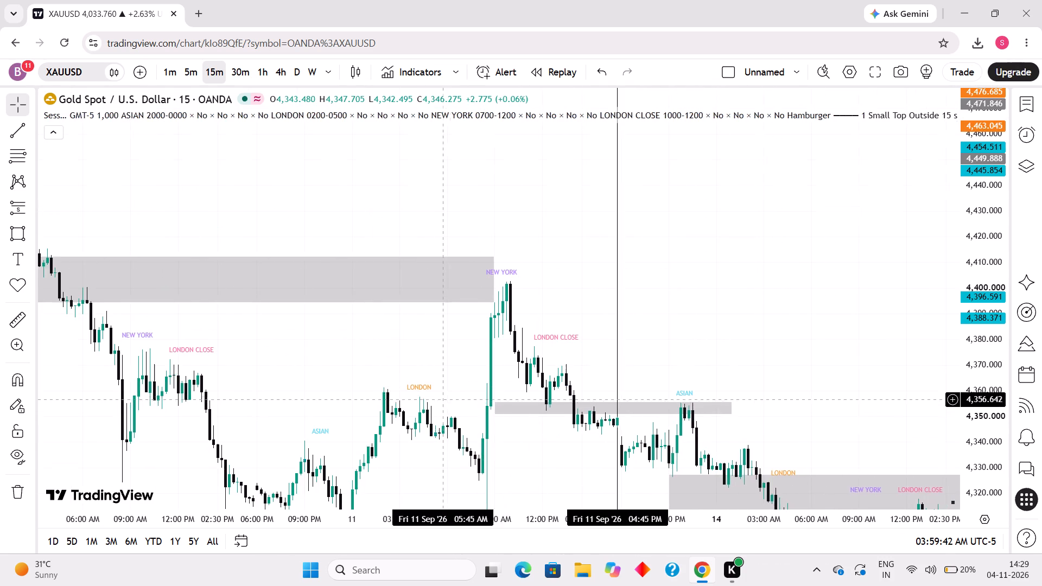
drag(447, 394, 517, 282)
click(868, 118)
click(868, 118)
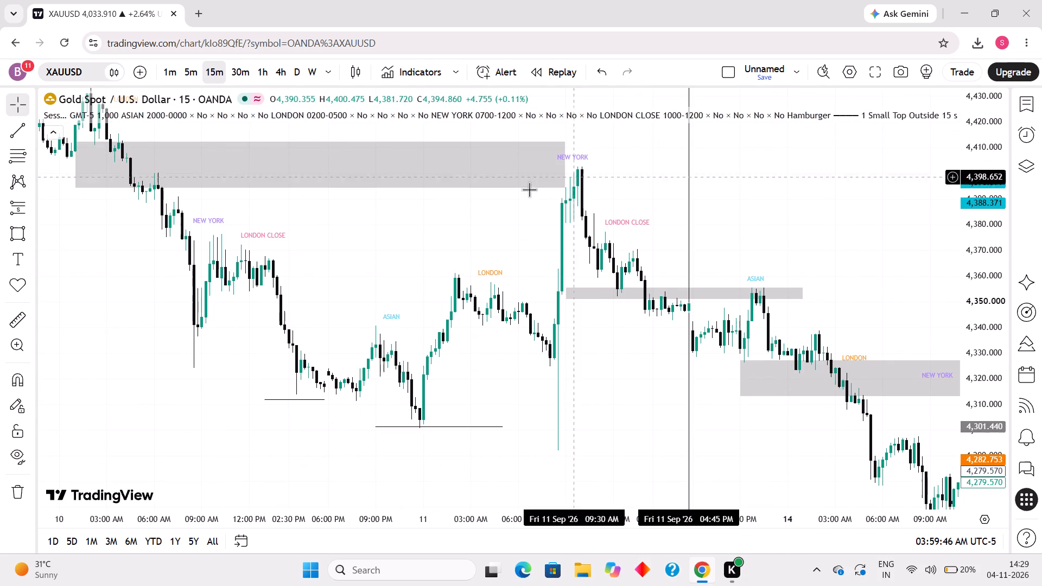
scroll(454, 225, down, 3)
drag(458, 252, 642, 361)
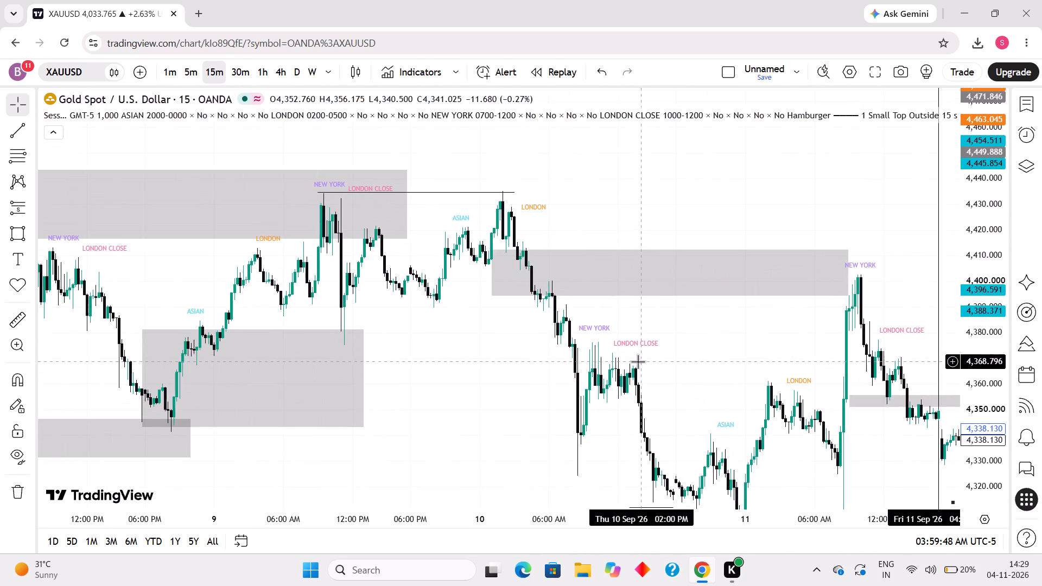
scroll(404, 281, up, 1)
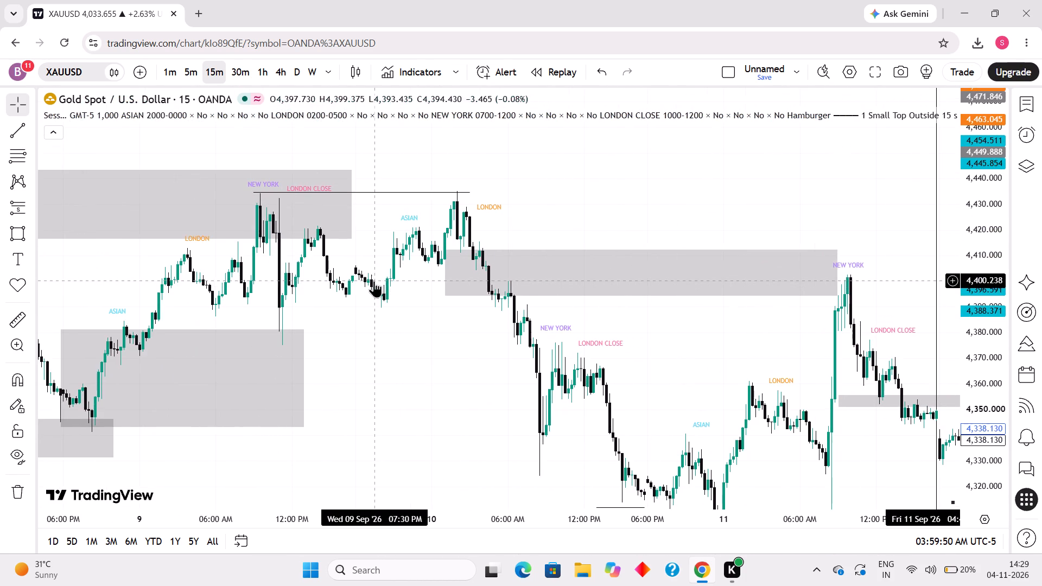
scroll(374, 281, up, 5)
scroll(516, 289, down, 3)
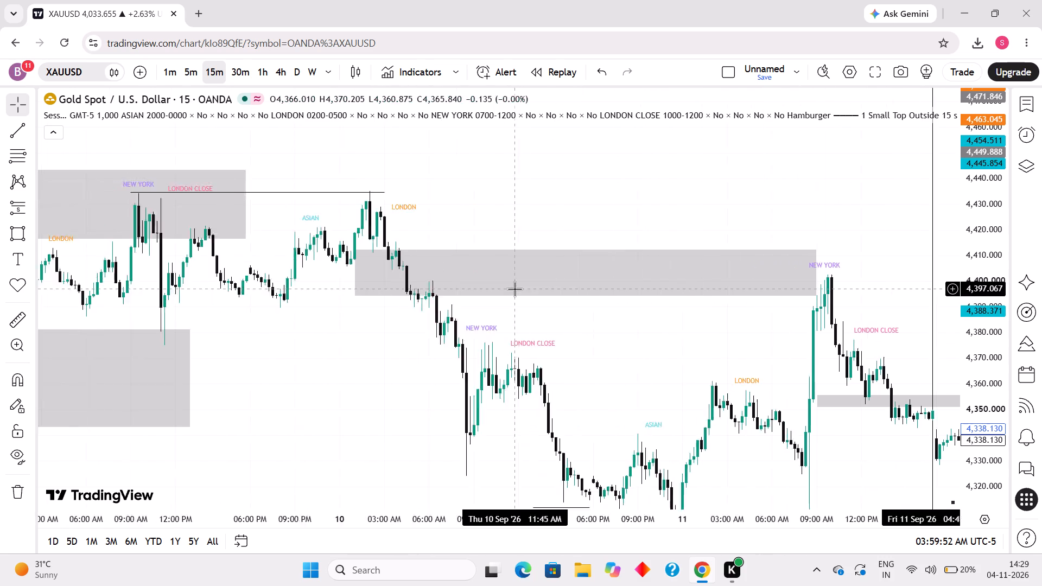
scroll(514, 289, down, 3)
drag(986, 202, 961, 336)
scroll(705, 284, down, 7)
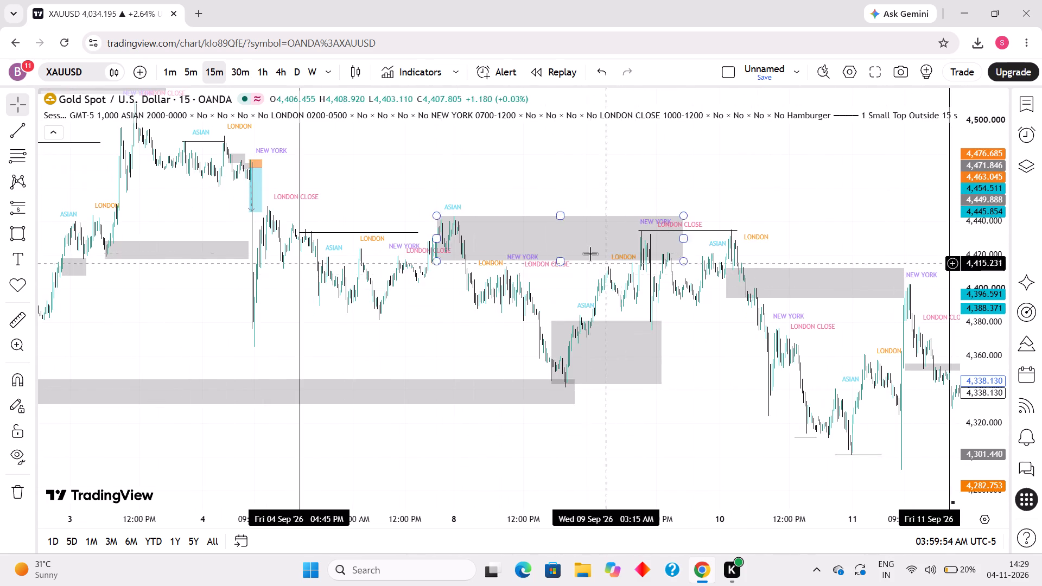
drag(557, 283, 502, 284)
scroll(500, 283, up, 2)
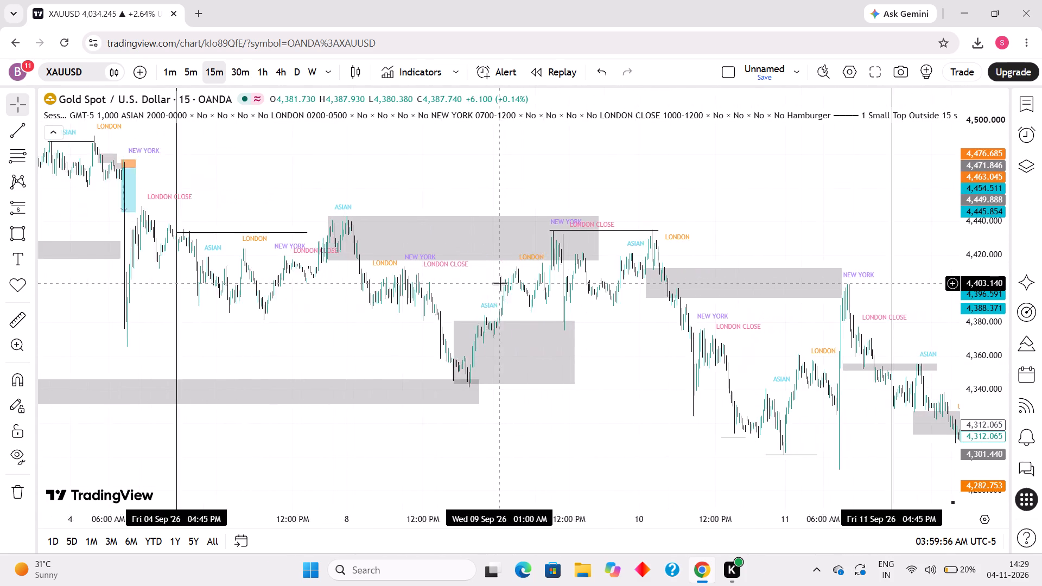
scroll(500, 283, up, 3)
drag(992, 342, 939, 295)
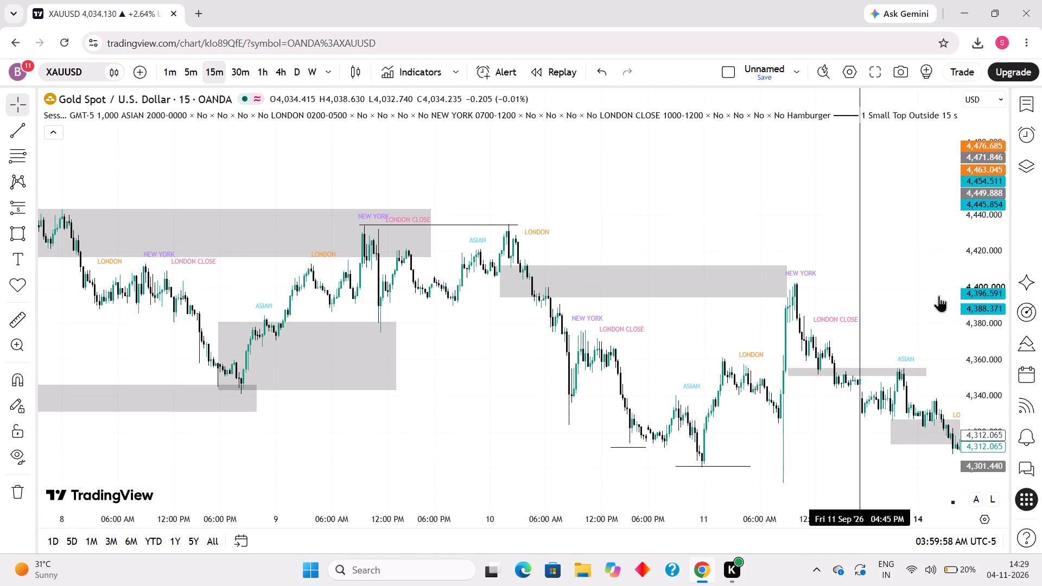
drag(939, 295, 855, 202)
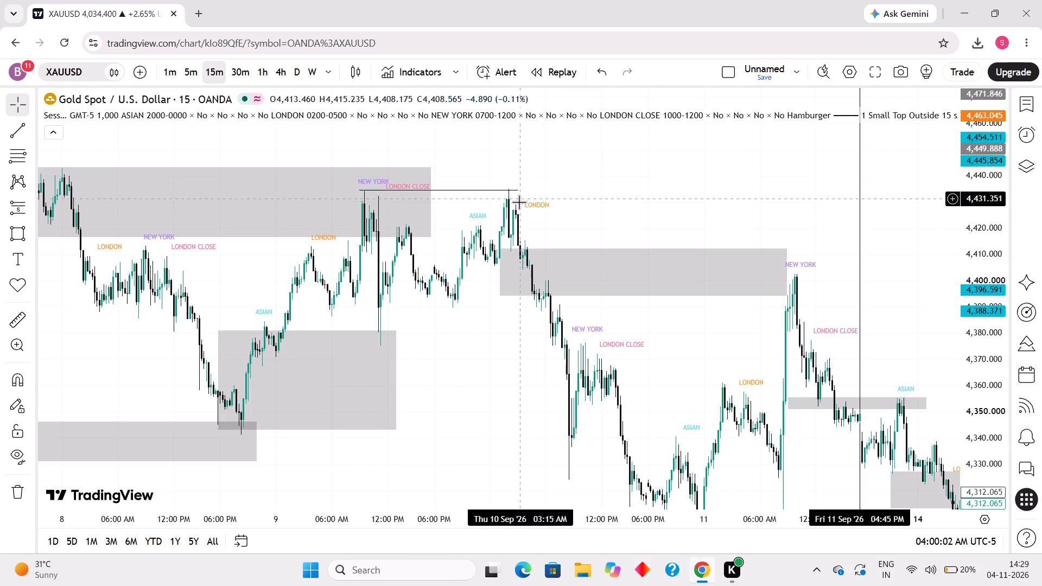
scroll(437, 238, up, 4)
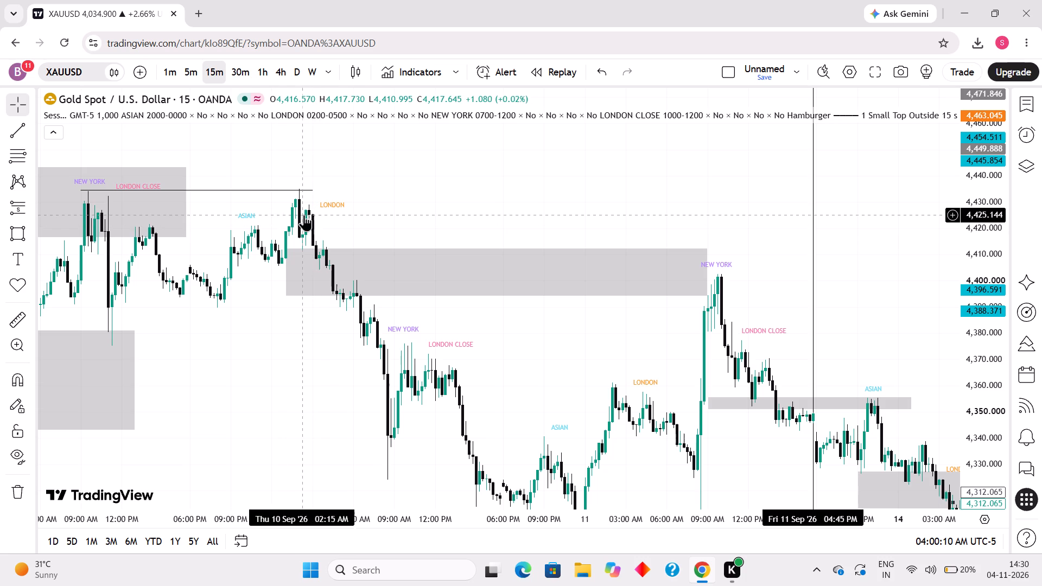
Check which timezone the chart uses.
click(962, 537)
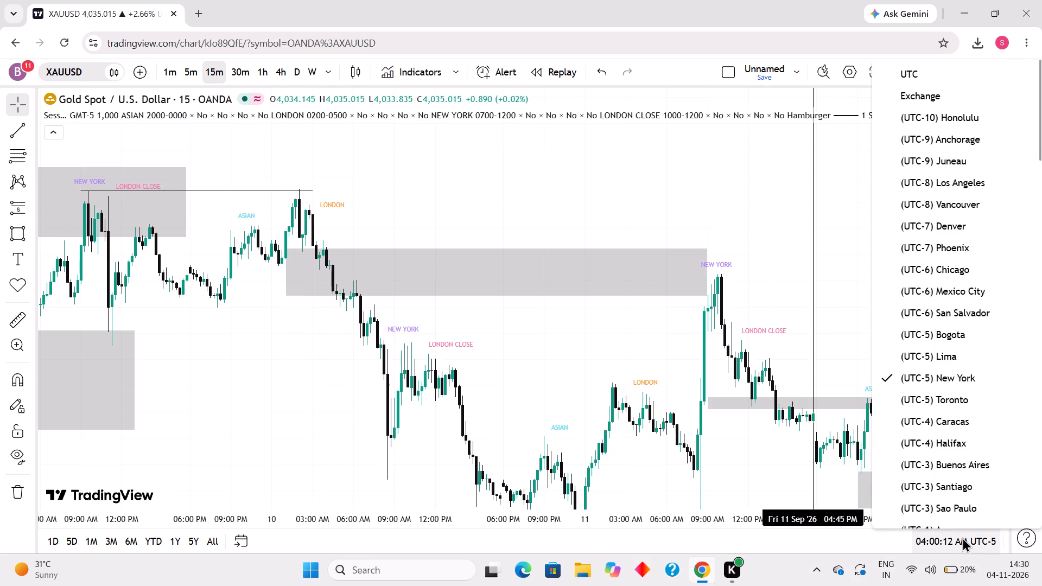
click(838, 292)
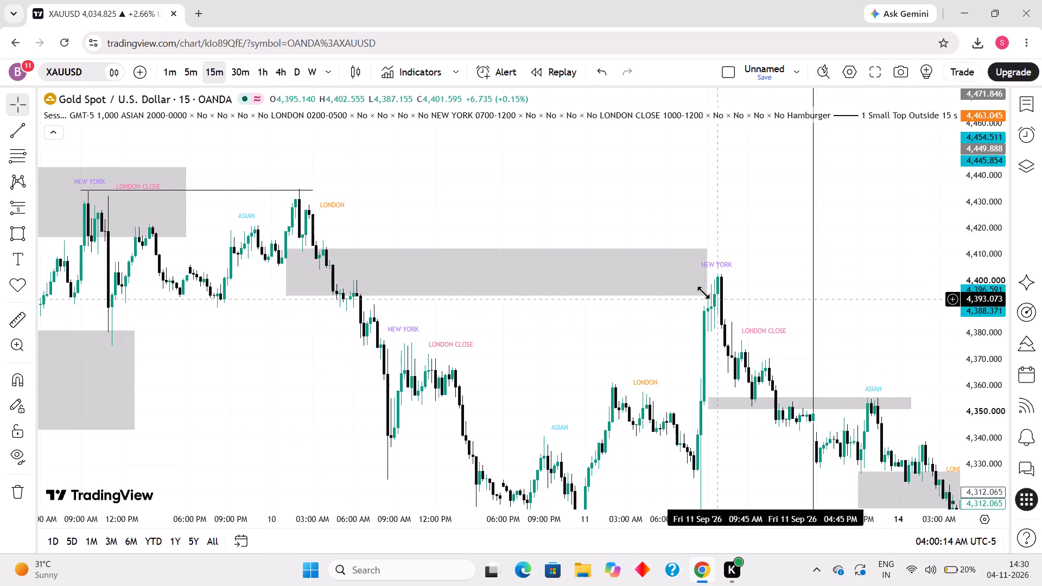
Examine the 9–10 Sep '26 highs along the line at about 4,434 and the London-session drop through the zone below.
scroll(696, 291, down, 2)
drag(568, 201, 779, 224)
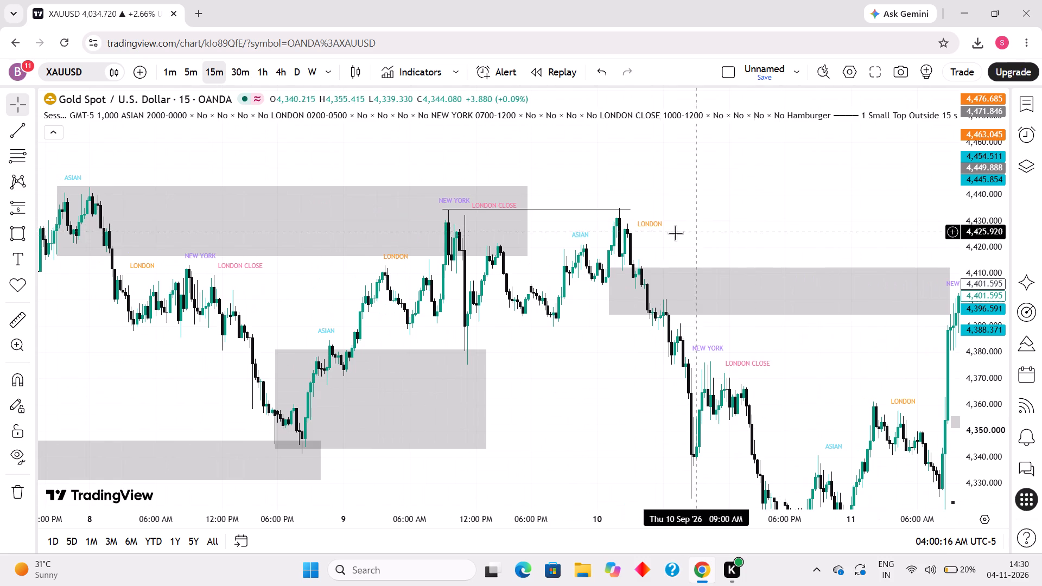
scroll(593, 241, up, 1)
drag(710, 212, 702, 213)
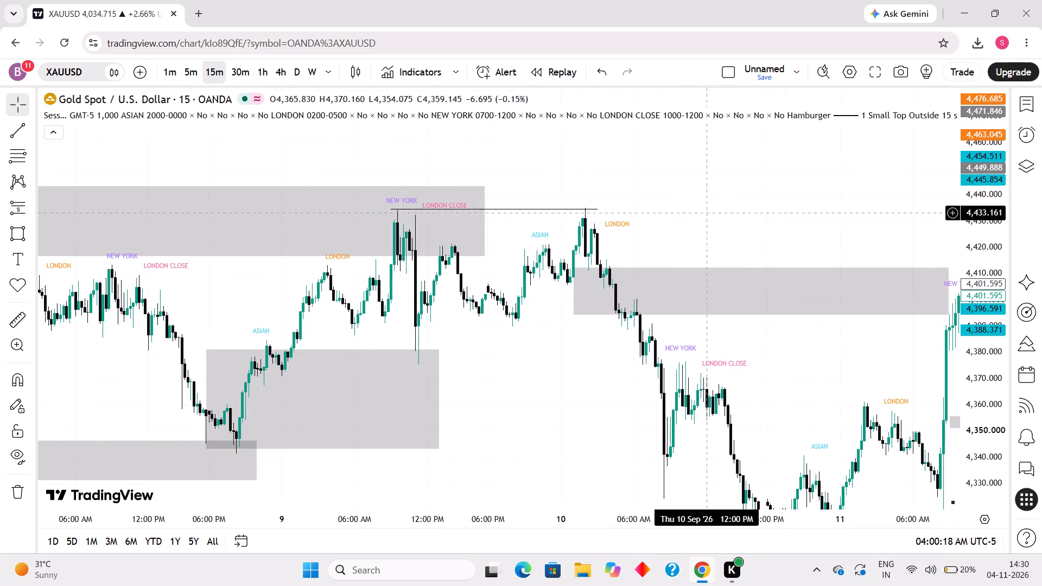
drag(702, 213, 550, 150)
scroll(517, 164, down, 1)
drag(517, 164, 490, 263)
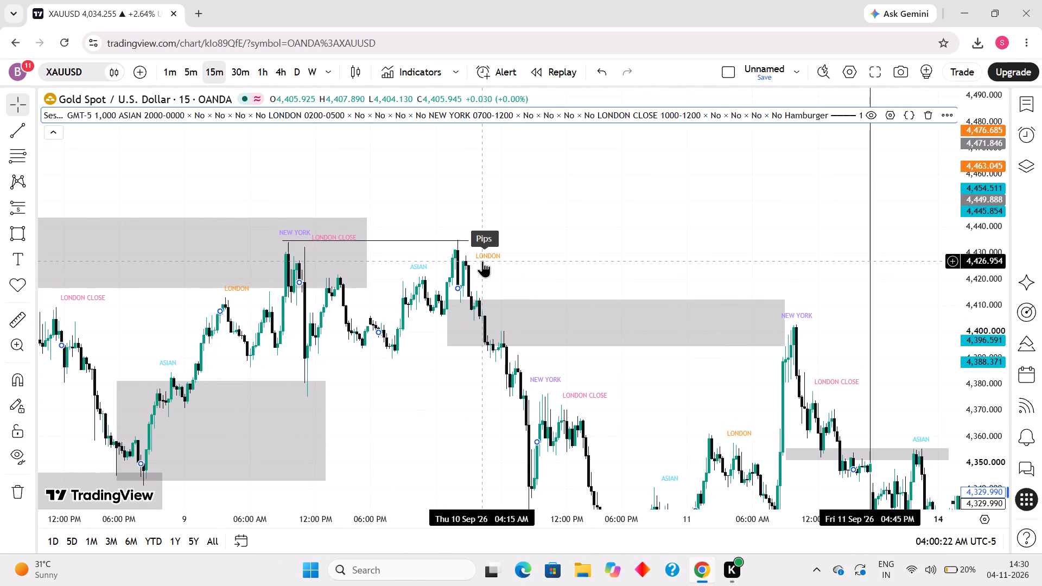
click(482, 260)
click(485, 235)
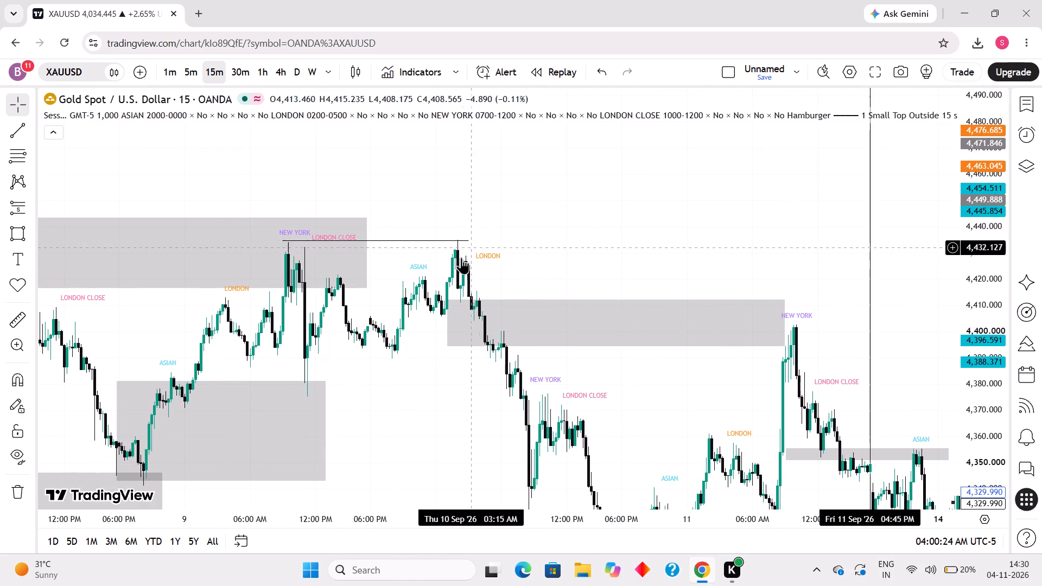
scroll(435, 270, up, 3)
scroll(92, 275, down, 1)
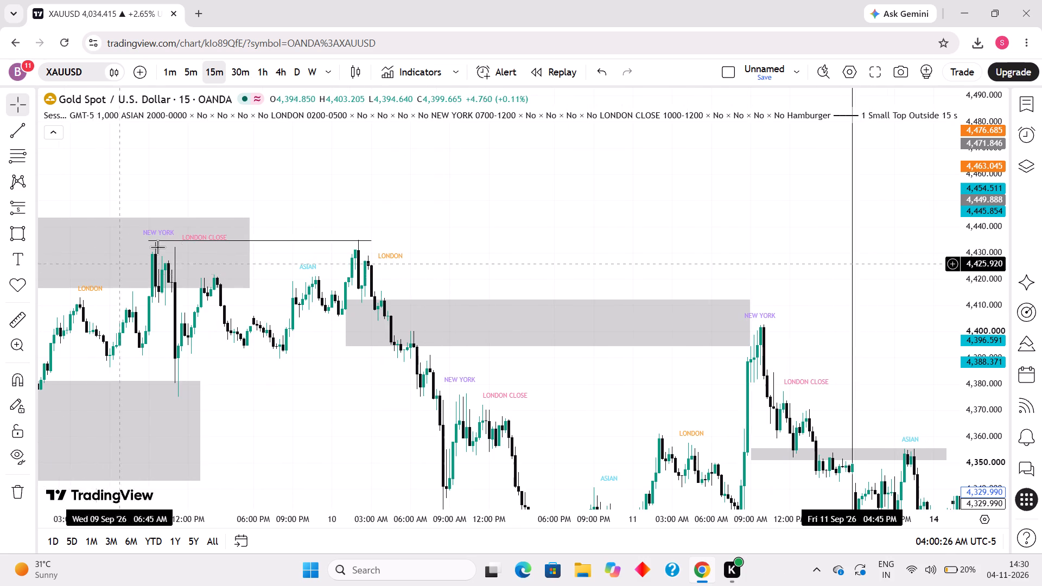
drag(411, 273, 406, 256)
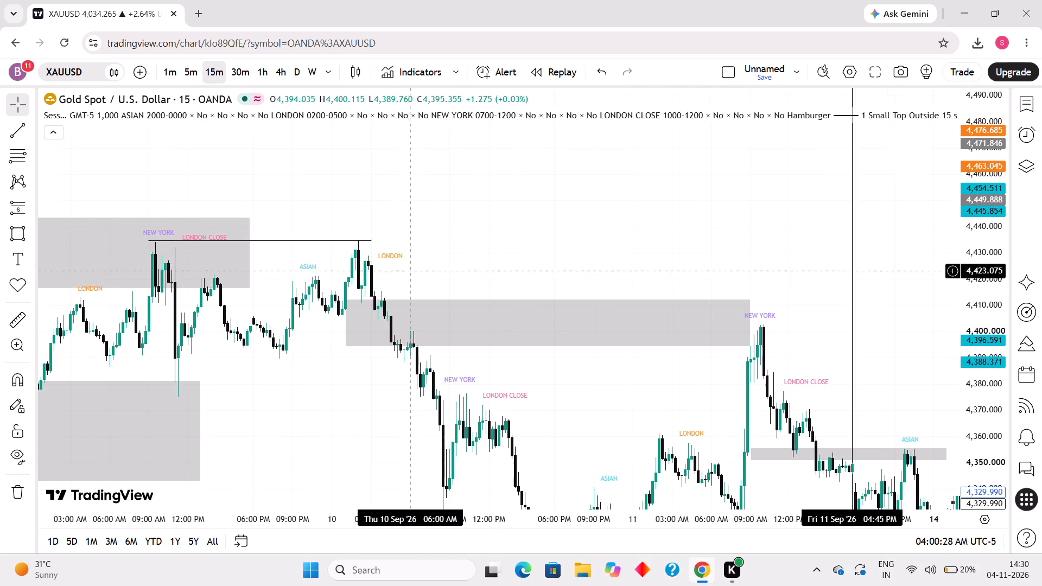
drag(406, 256, 404, 238)
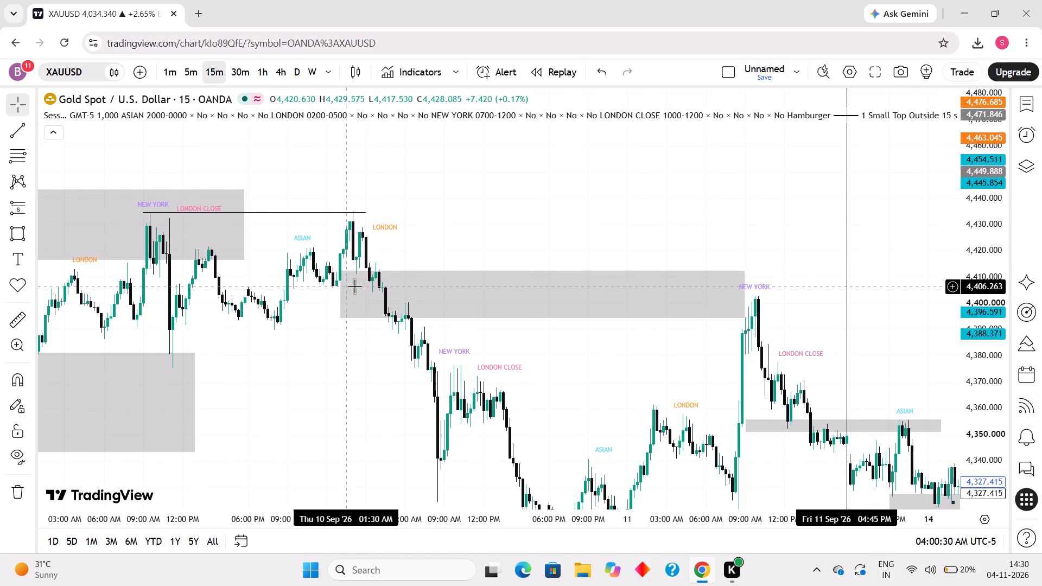
drag(420, 347, 402, 320)
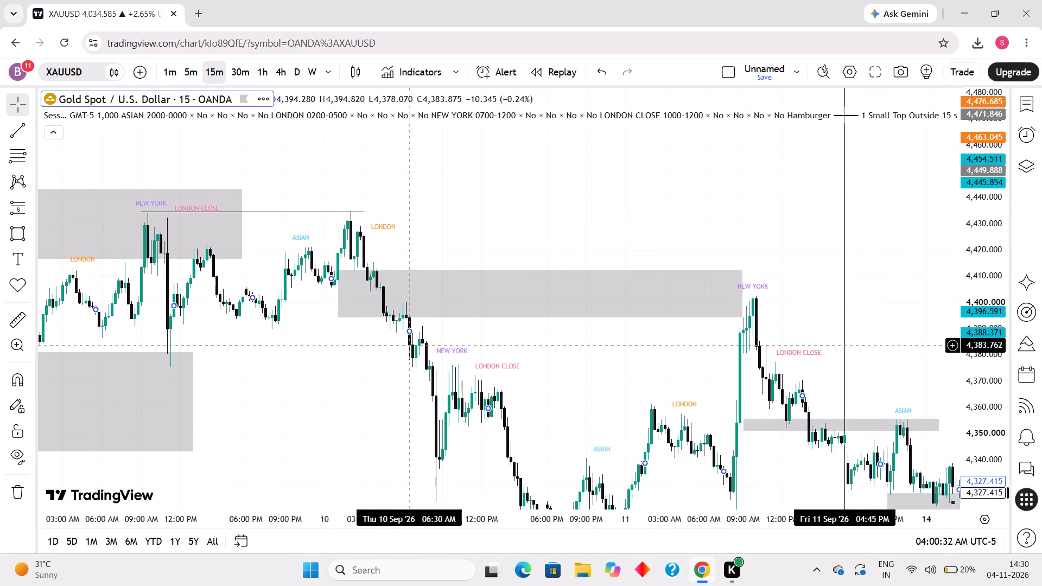
drag(402, 320, 414, 261)
scroll(414, 260, down, 6)
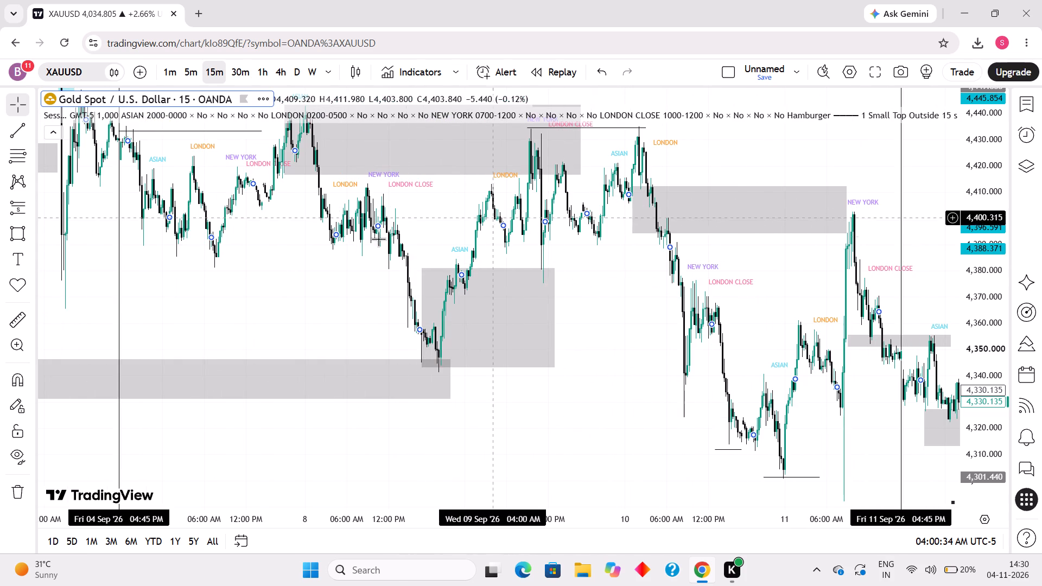
Place a short position in the 10 Sep '26 London-session zone with entry at about 4,404.453 and stop at about 4,415.316.
click(22, 206)
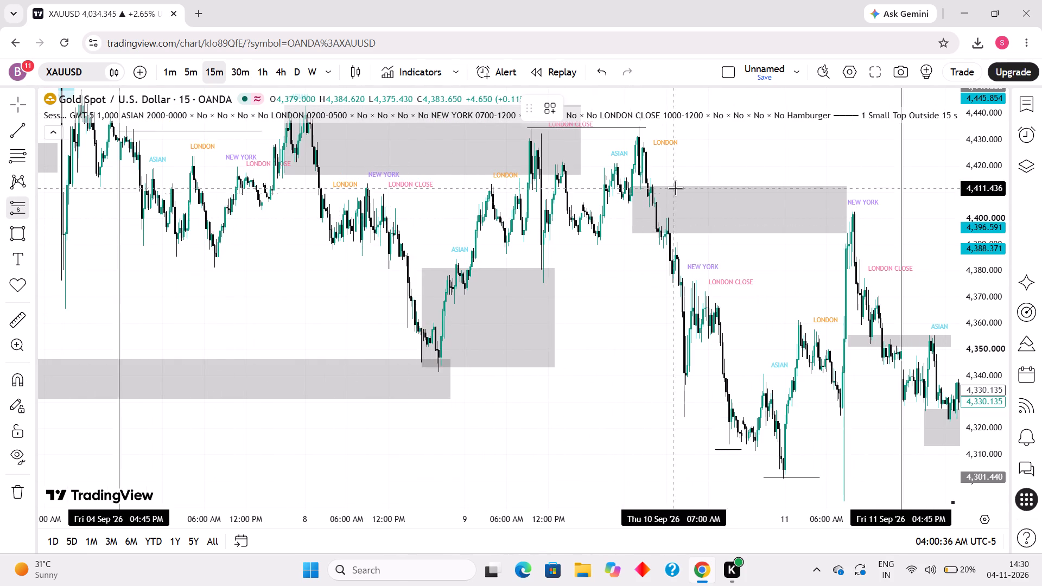
click(656, 206)
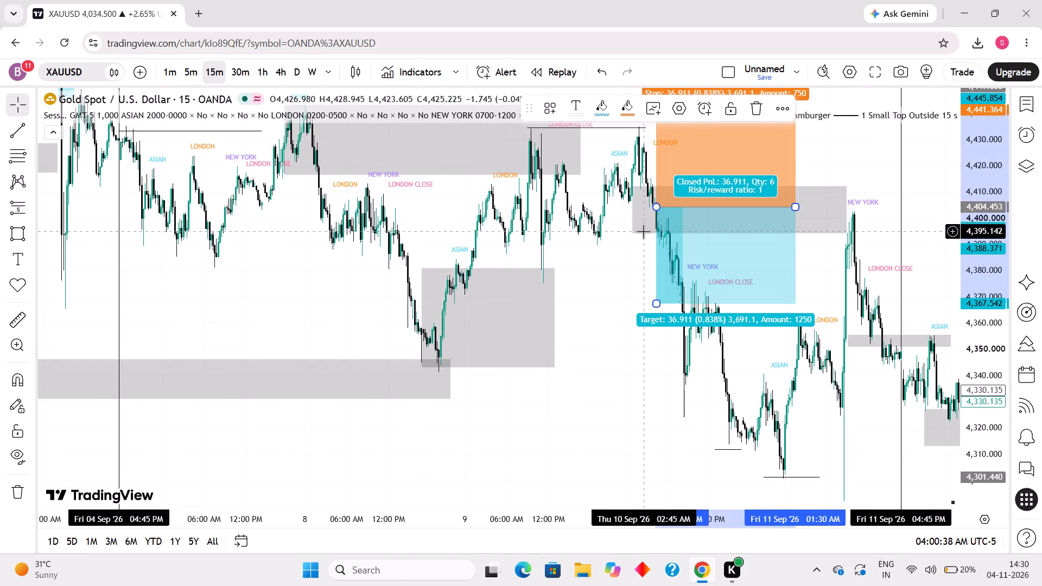
drag(639, 241, 611, 311)
drag(636, 156, 637, 221)
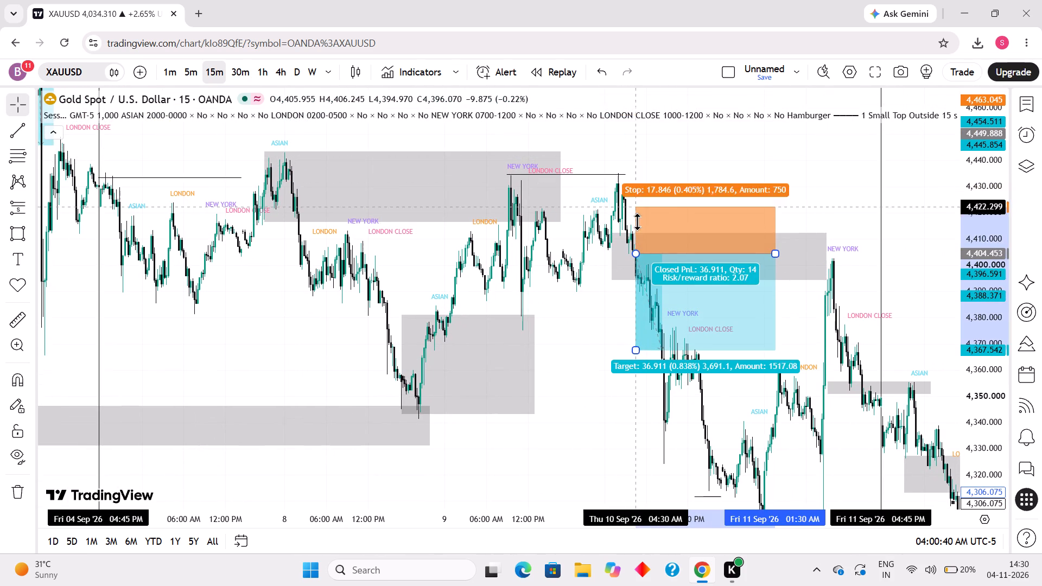
drag(637, 221, 640, 225)
Extend the short position's target to about 4,341.346 and end the position at the sharp 10 Sep New York drop.
drag(582, 298, 495, 213)
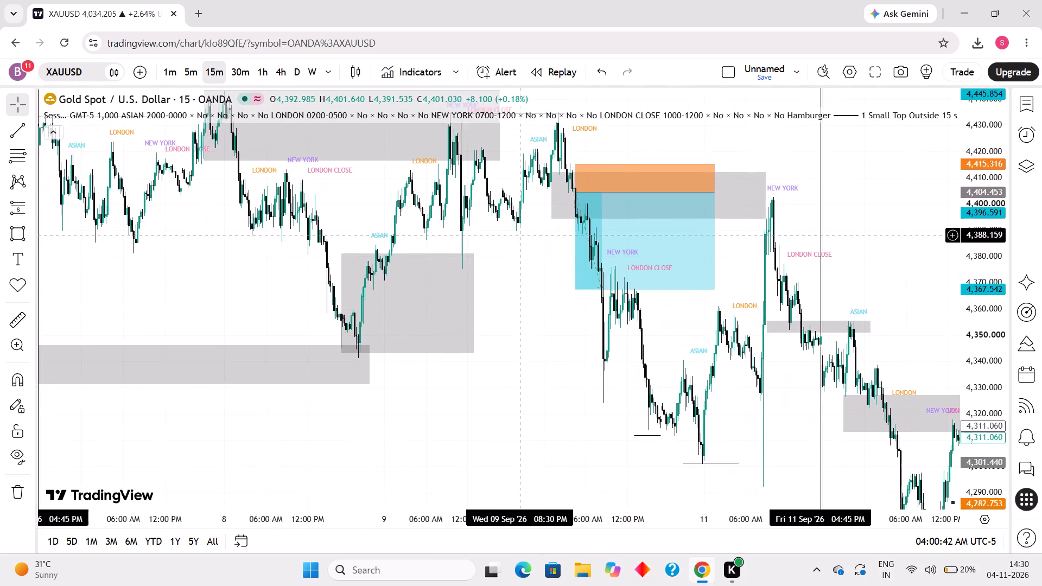
drag(495, 213, 493, 212)
scroll(493, 240, down, 1)
drag(595, 265, 590, 279)
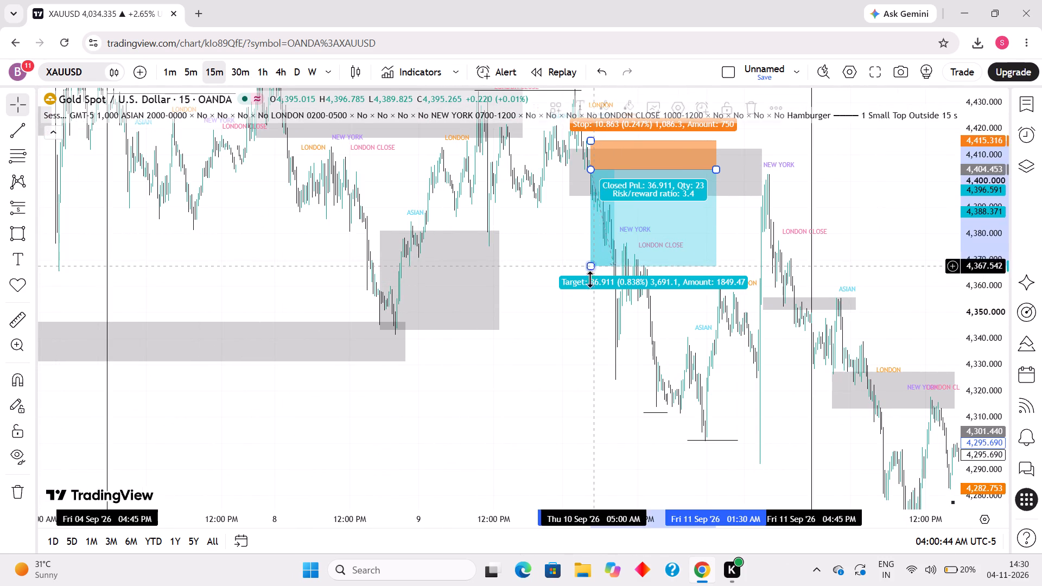
drag(590, 279, 575, 335)
scroll(556, 354, up, 2)
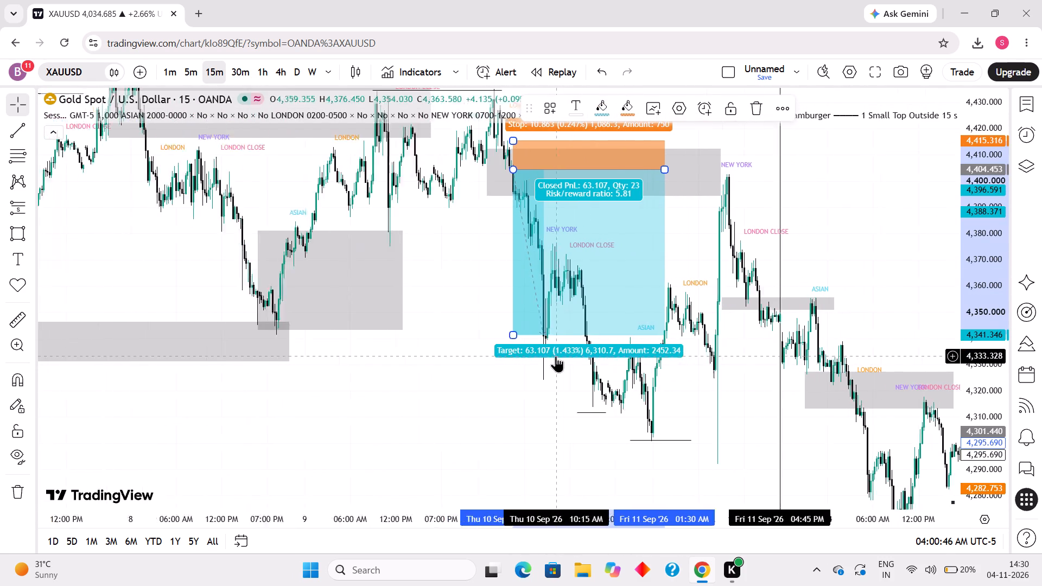
scroll(556, 355, up, 3)
drag(568, 172, 405, 199)
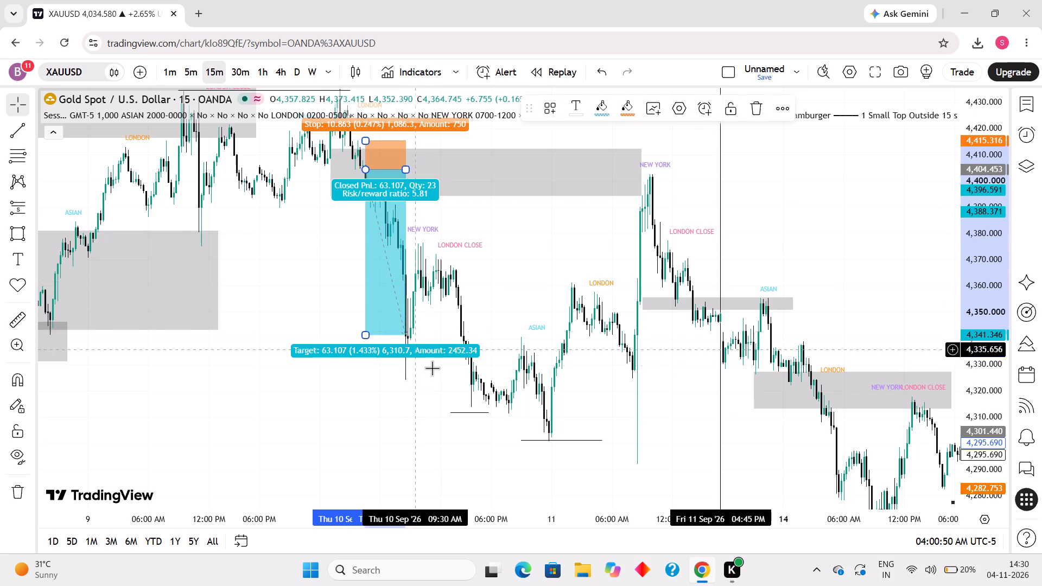
click(434, 371)
Extend the low line at about 4,301 to the long lower wick of the 11 Sep '26 New York candle.
scroll(396, 376, up, 3)
drag(397, 366, 403, 336)
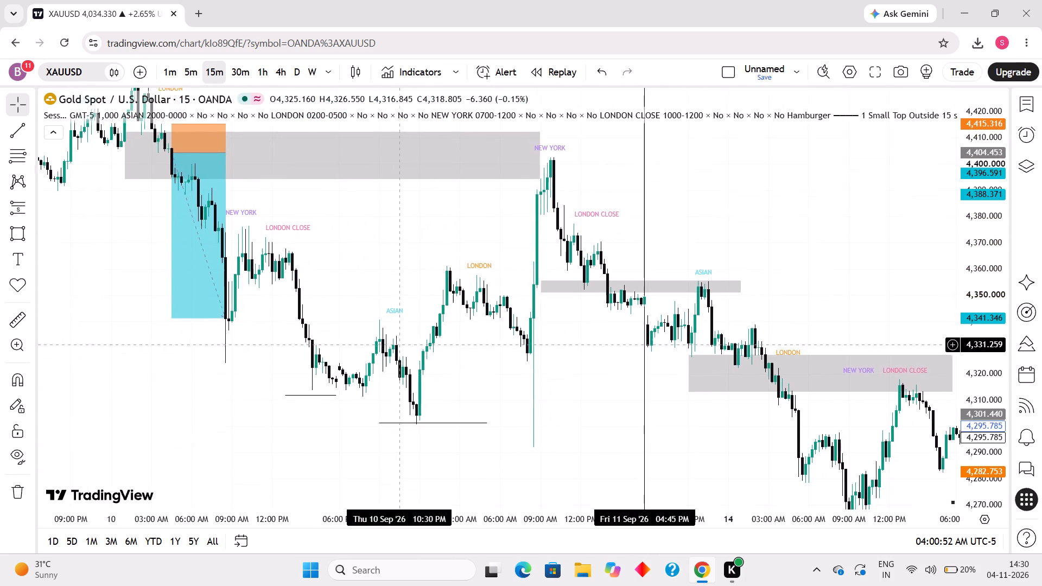
drag(403, 336, 408, 317)
scroll(409, 309, down, 4)
scroll(409, 310, up, 3)
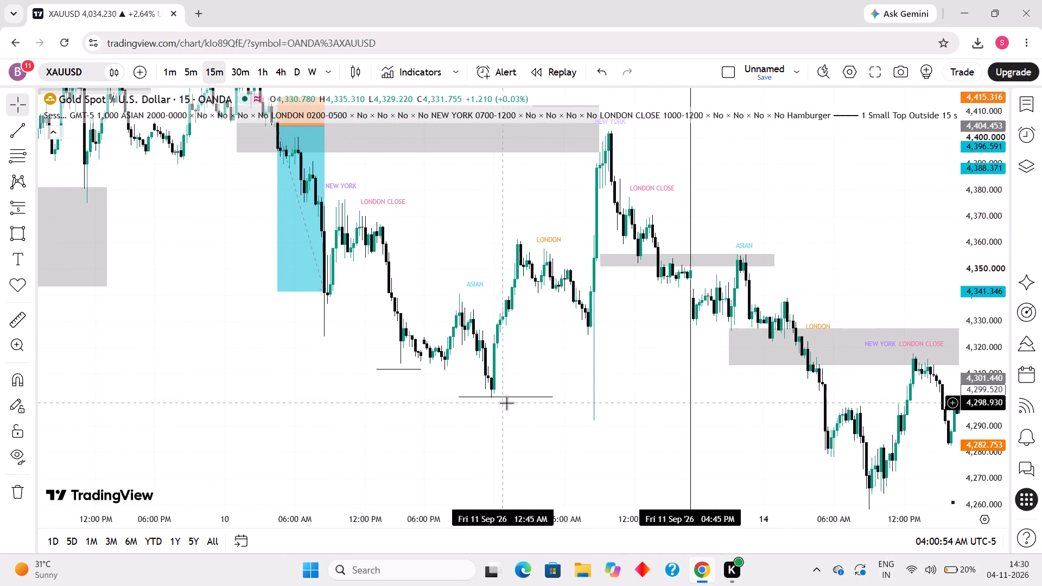
drag(554, 400, 594, 398)
click(601, 393)
Examine the 11 Sep '26 New York rally and London Close decline against the surrounding zones on 15-minute candles.
scroll(575, 375, up, 1)
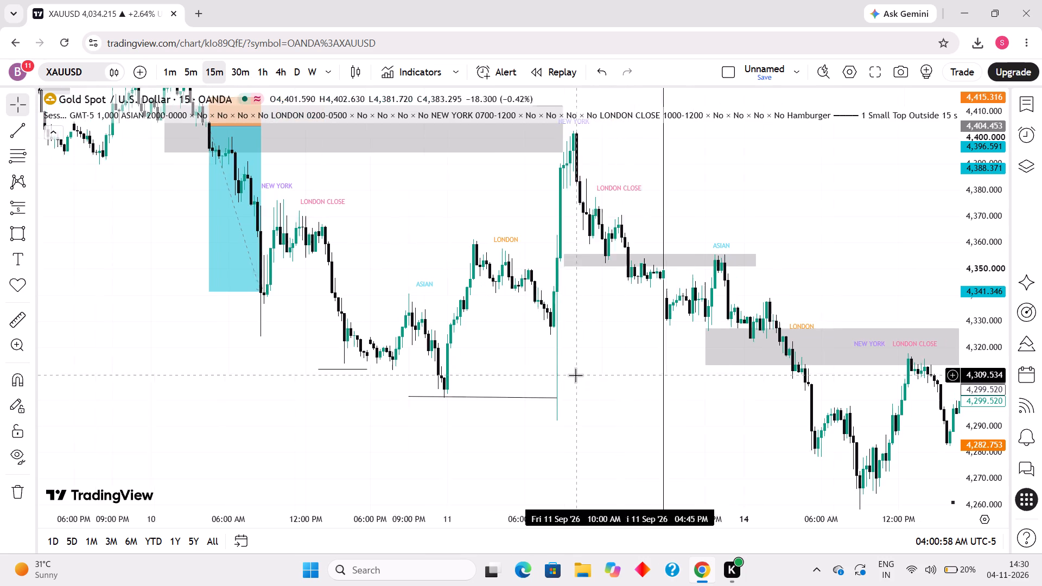
scroll(575, 375, up, 3)
drag(466, 361, 467, 459)
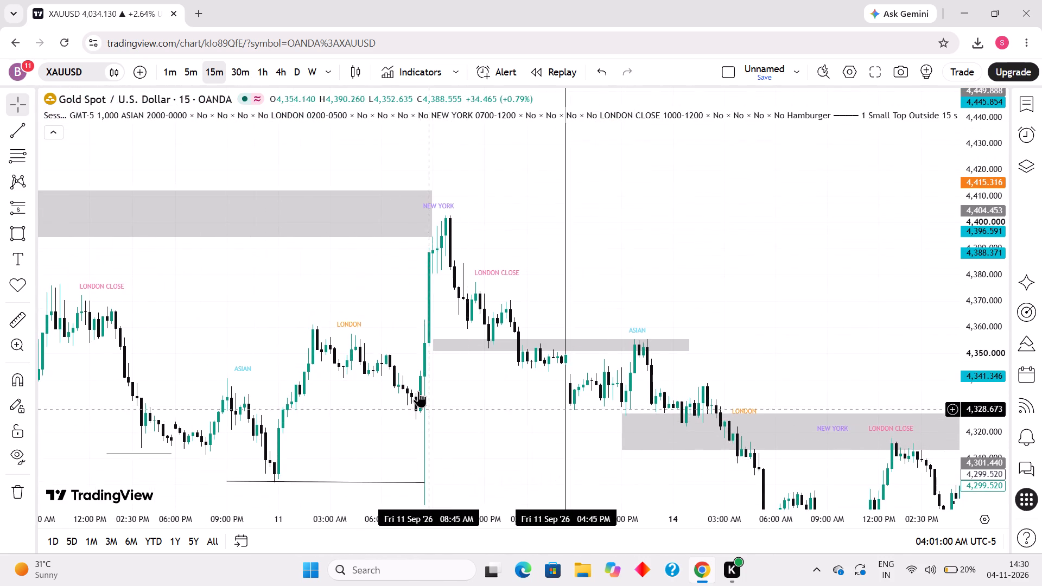
scroll(419, 391, down, 6)
scroll(418, 391, up, 6)
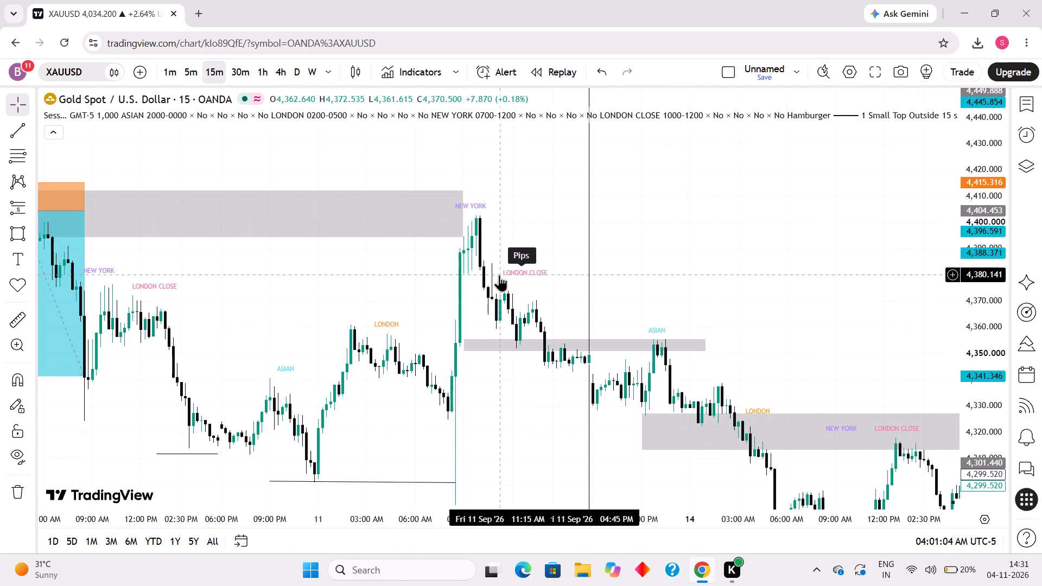
scroll(499, 261, down, 1)
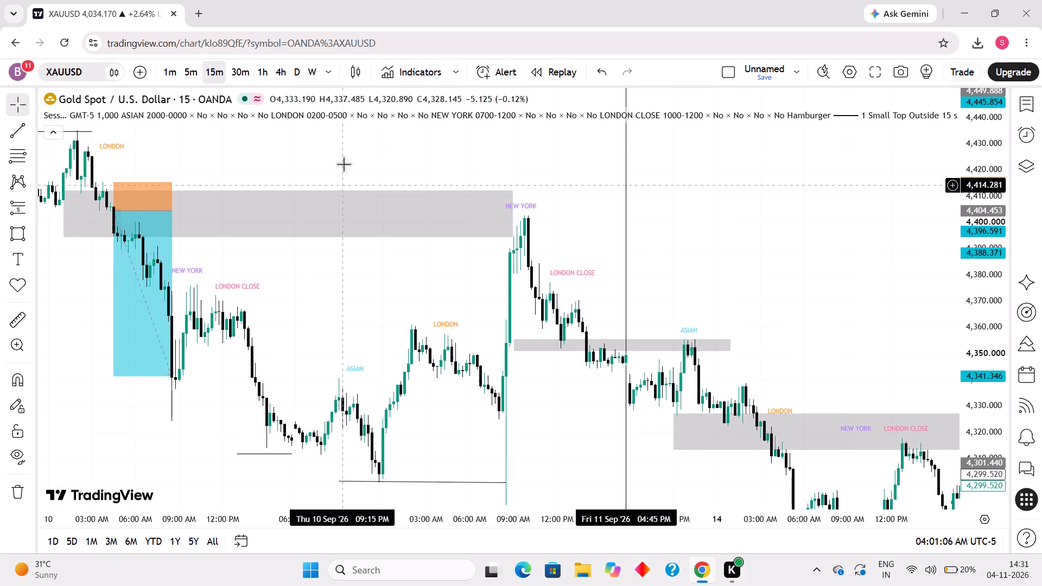
Switch the chart to 1-hour candles and bring the most recent sessions, late October to 4 Nov '26, into view.
click(267, 71)
drag(409, 145, 605, 233)
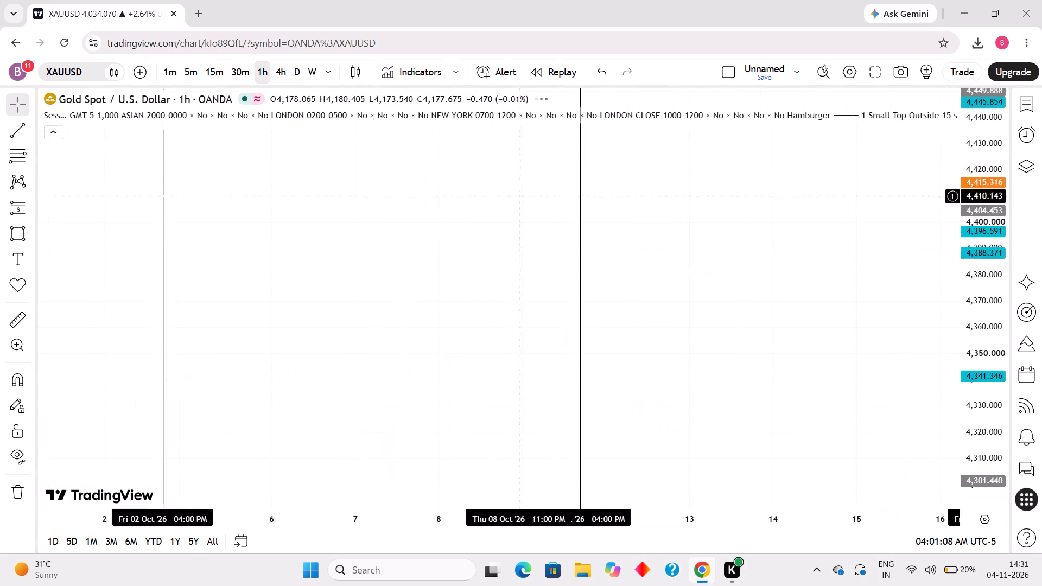
drag(605, 233, 736, 275)
drag(969, 227, 941, 459)
drag(854, 380, 848, 377)
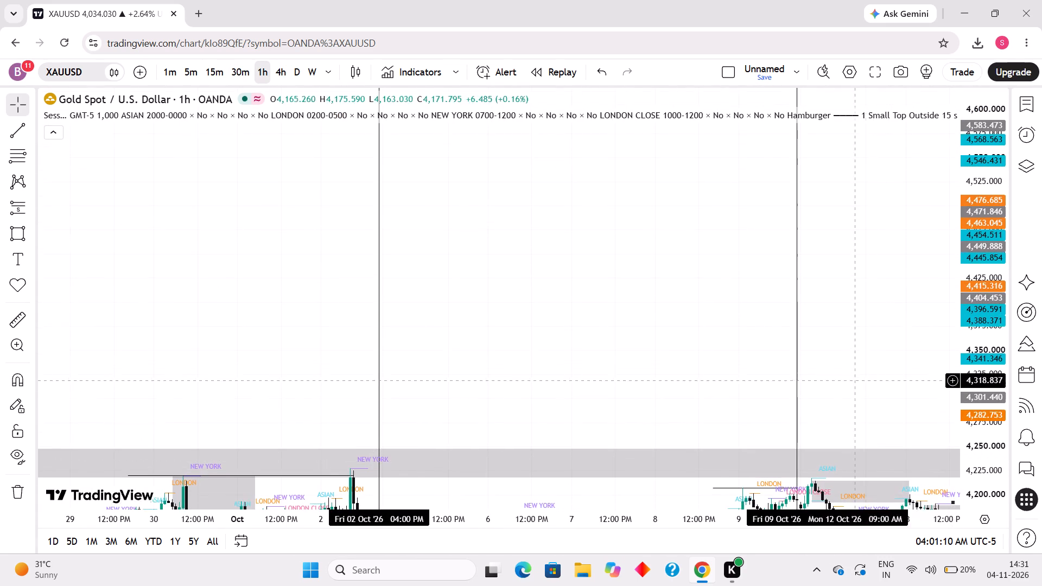
drag(848, 377, 368, 118)
scroll(461, 198, down, 7)
scroll(532, 323, down, 7)
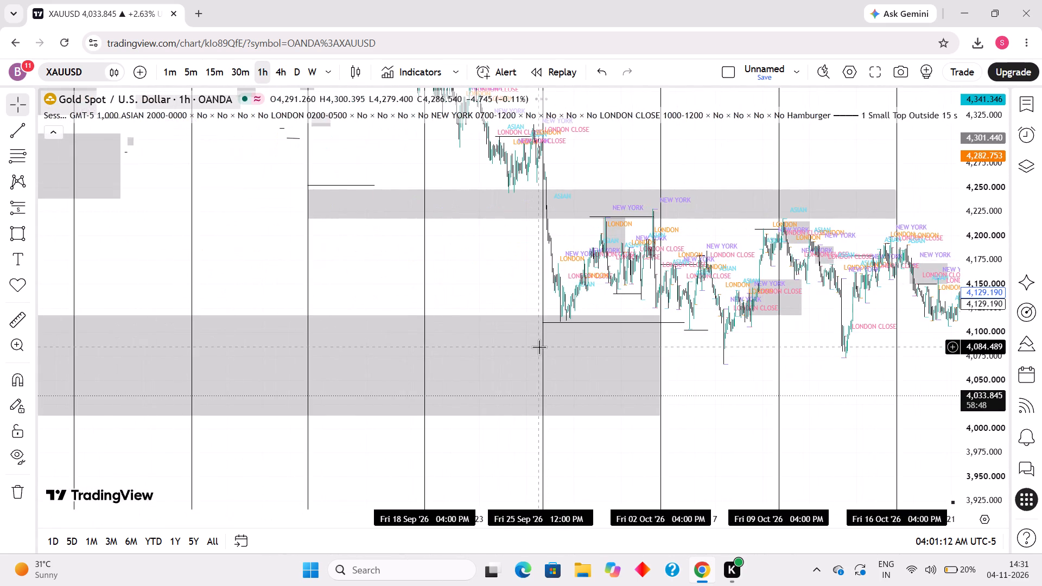
scroll(539, 347, down, 7)
scroll(869, 478, down, 3)
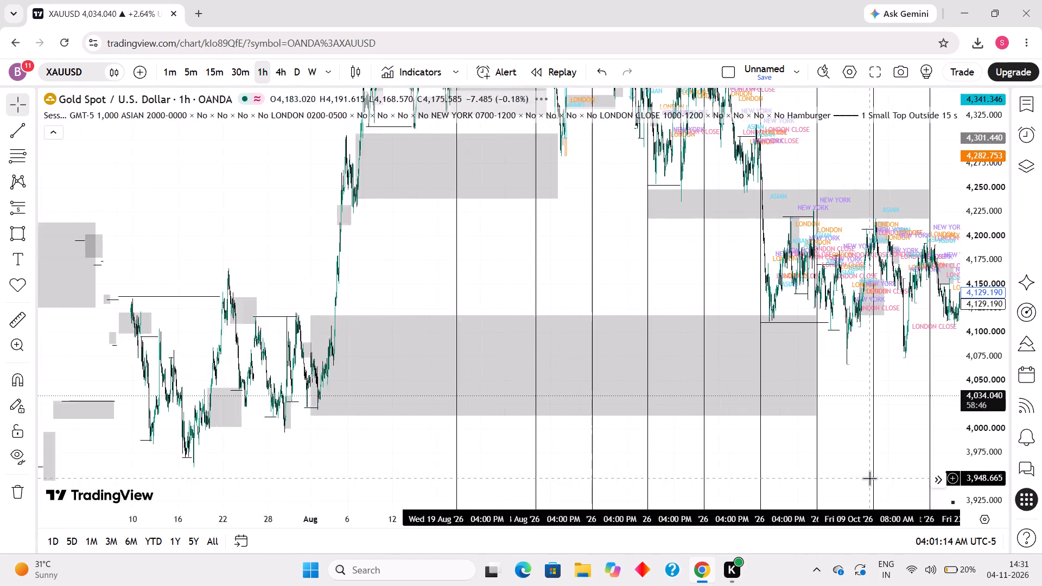
scroll(869, 478, down, 1)
scroll(858, 457, up, 9)
drag(828, 445, 785, 438)
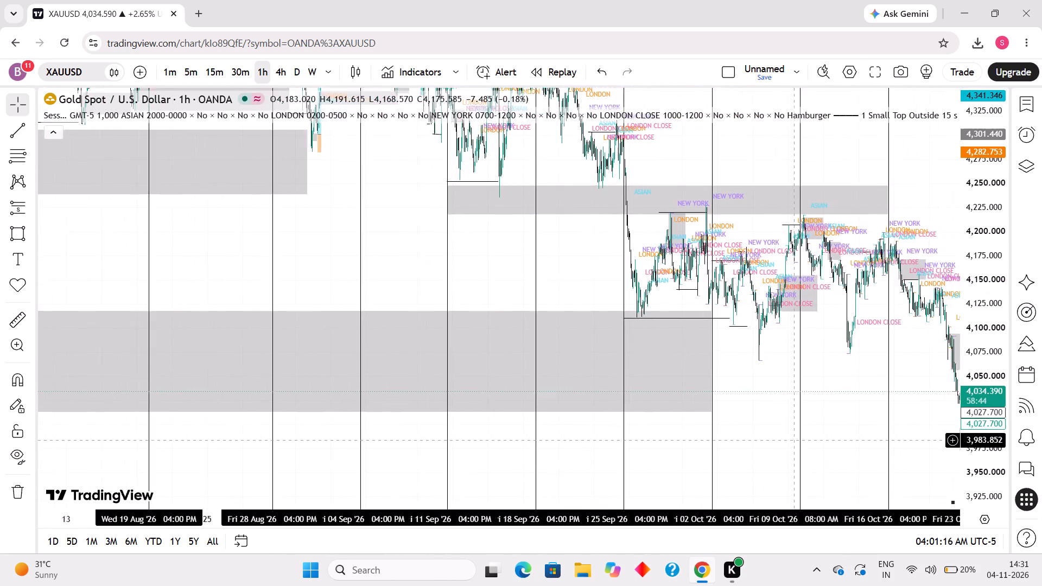
drag(785, 438, 373, 389)
scroll(505, 438, up, 6)
drag(613, 404, 613, 404)
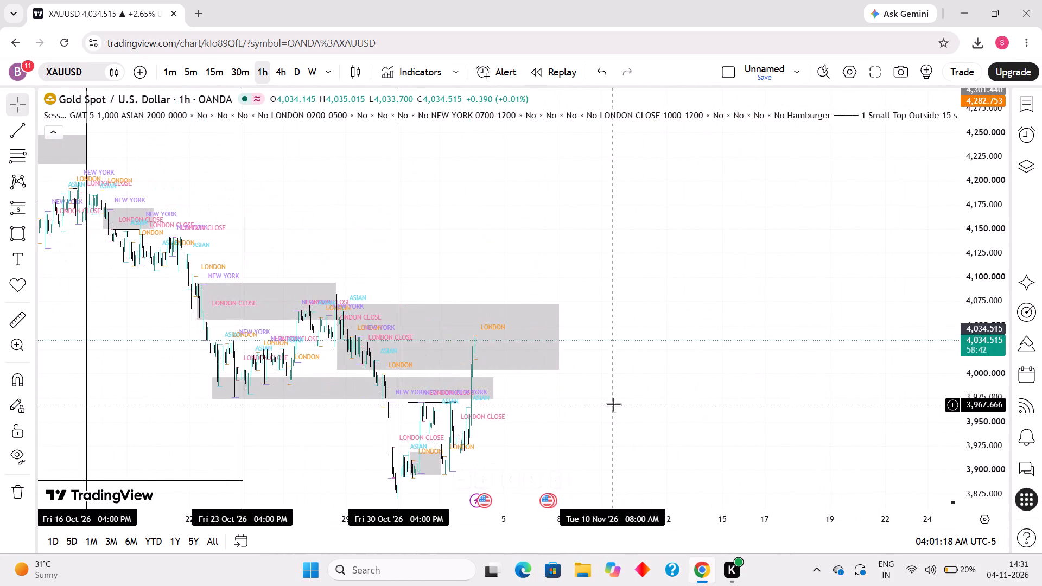
drag(613, 404, 1041, 372)
Examine the decline into 30 Oct '26 and the rise to 4 Nov against the zones drawn around them.
scroll(930, 377, up, 11)
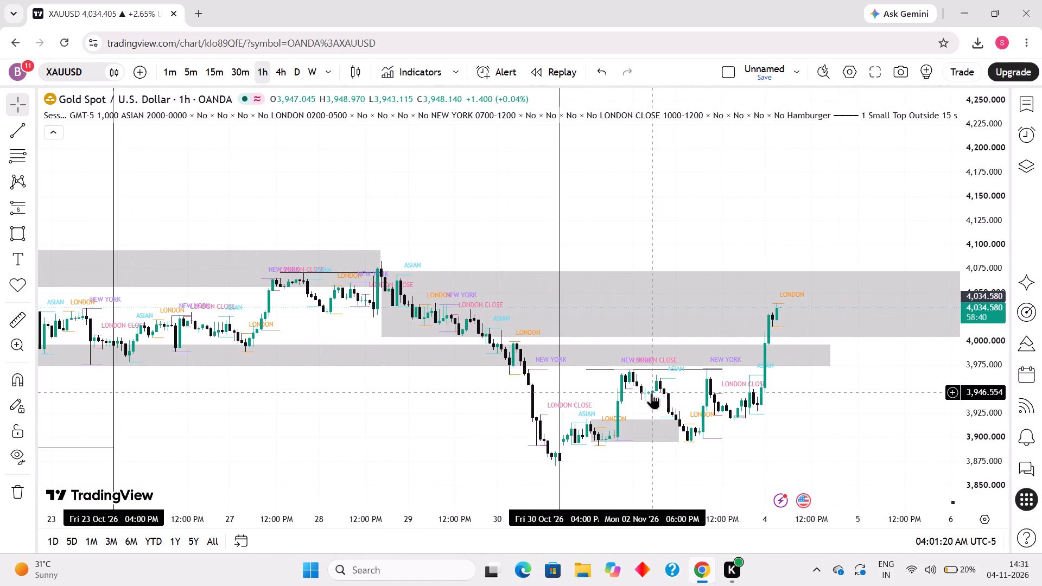
scroll(652, 392, up, 5)
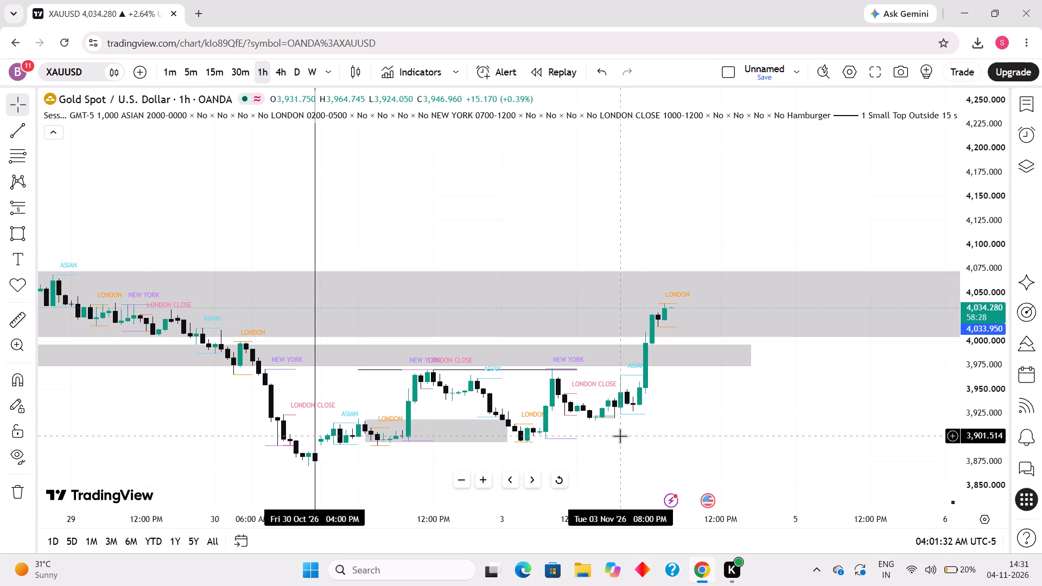
scroll(514, 453, down, 20)
scroll(514, 453, down, 8)
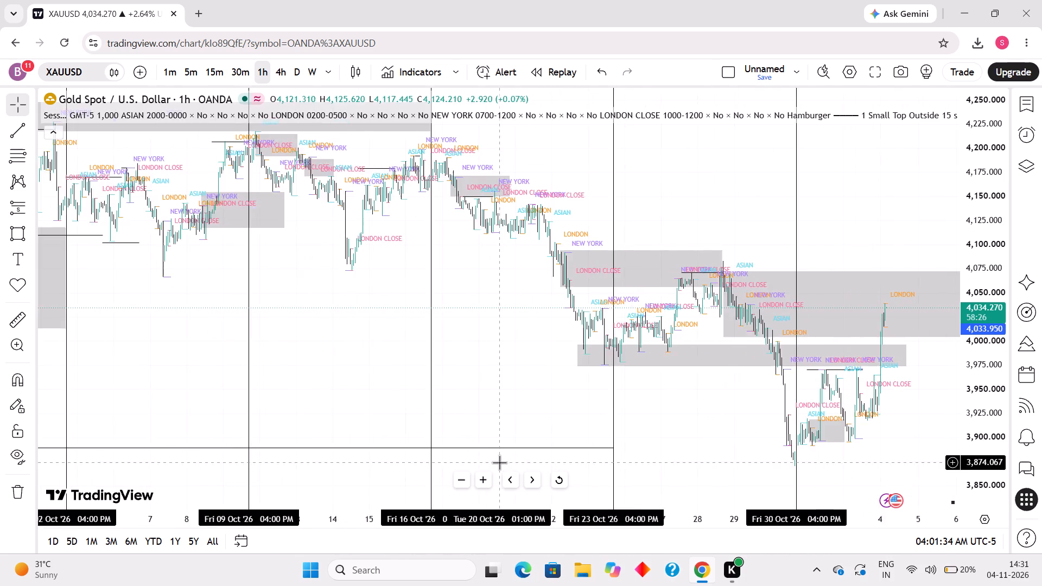
scroll(499, 462, down, 11)
scroll(751, 458, up, 14)
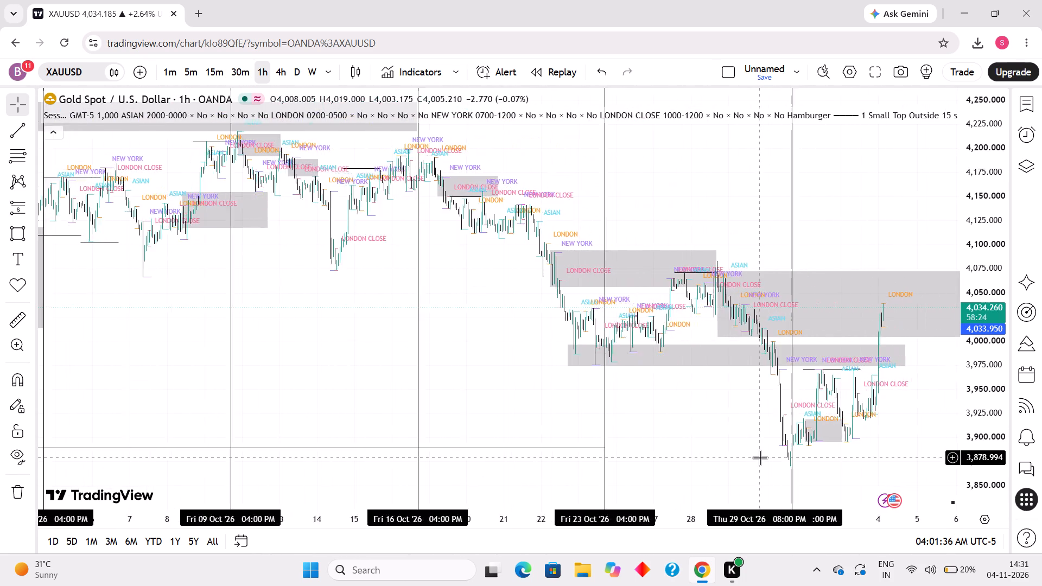
scroll(760, 457, up, 17)
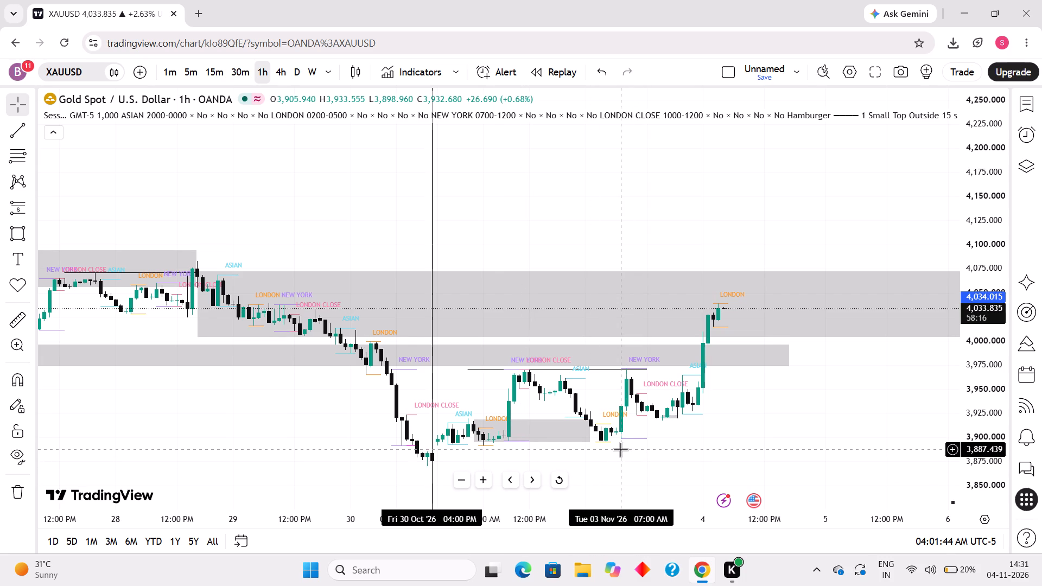
scroll(620, 449, down, 7)
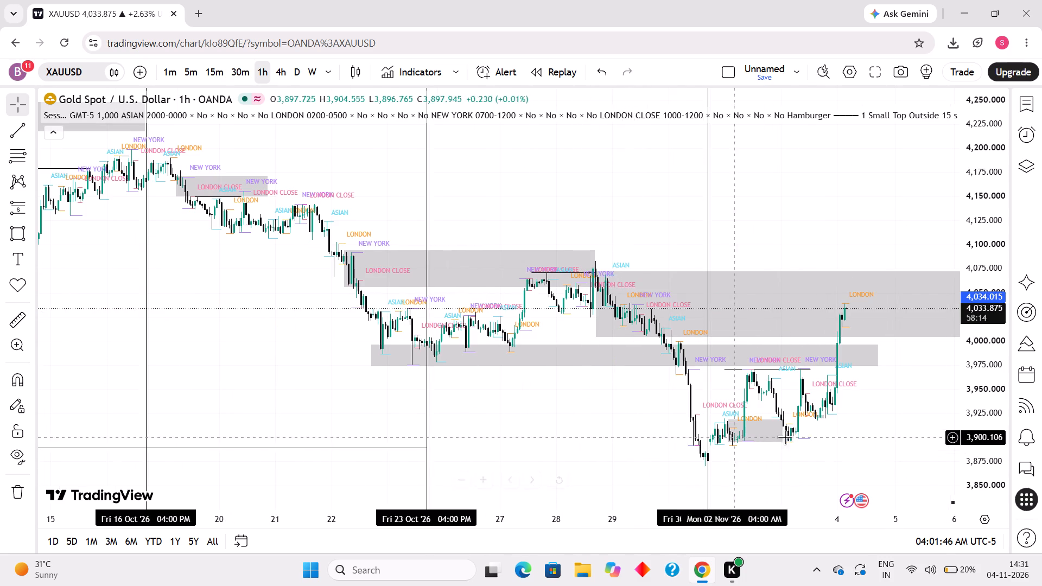
scroll(820, 433, up, 4)
Reshape the 10–11 Sep '26 zone so that it spans about 4,412.454 to 4,474.483.
drag(979, 303, 897, 415)
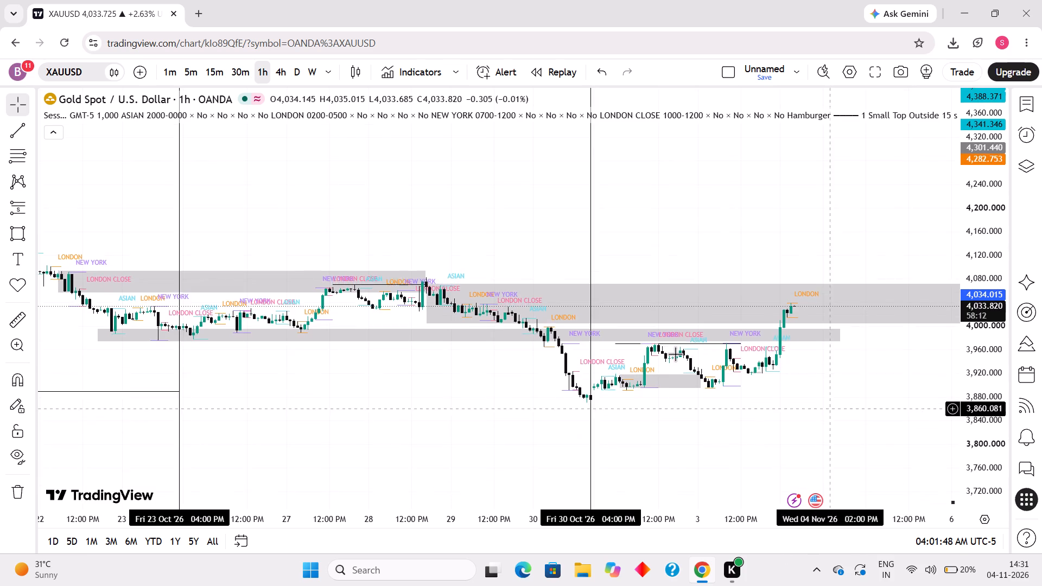
scroll(601, 329, down, 14)
scroll(528, 355, down, 6)
drag(526, 332, 662, 465)
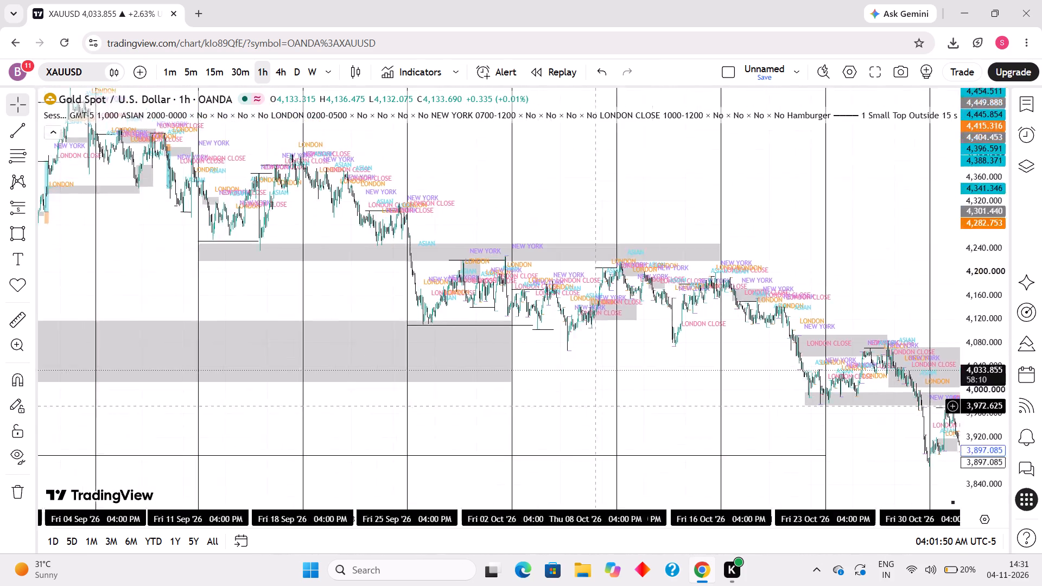
drag(662, 465, 1041, 538)
scroll(547, 404, up, 5)
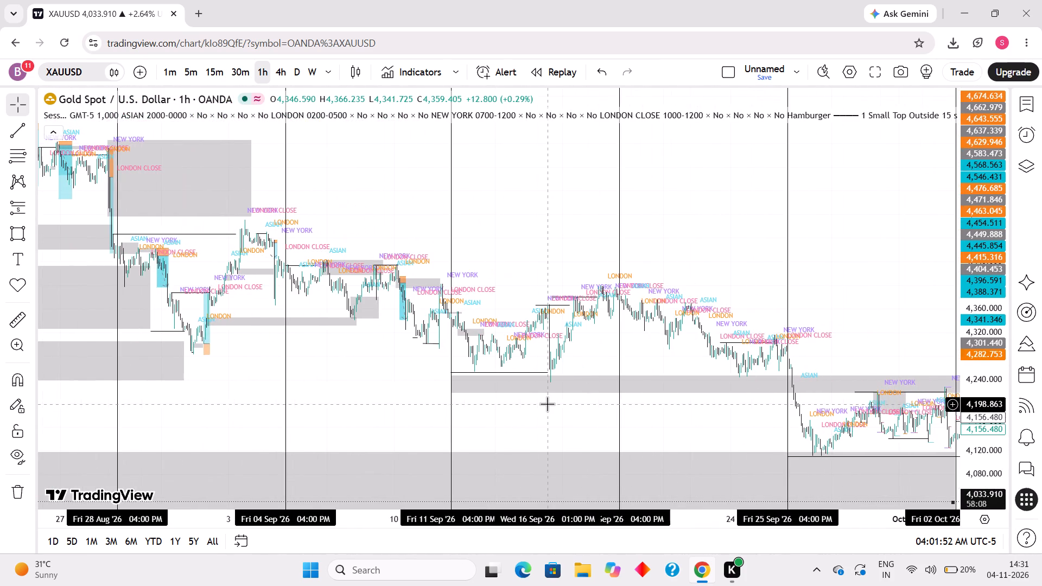
drag(417, 285, 90, 376)
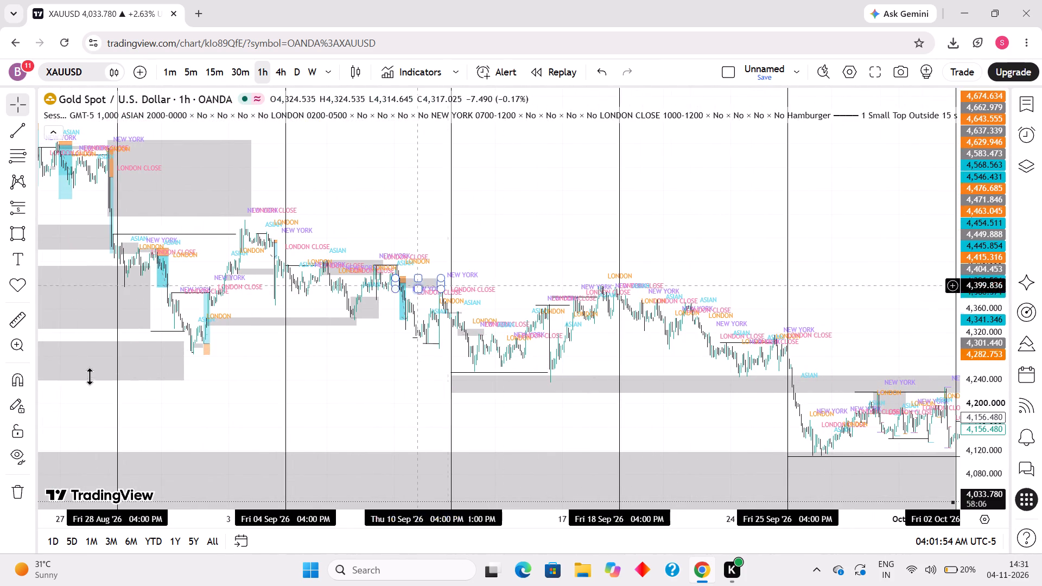
drag(90, 376, 548, 241)
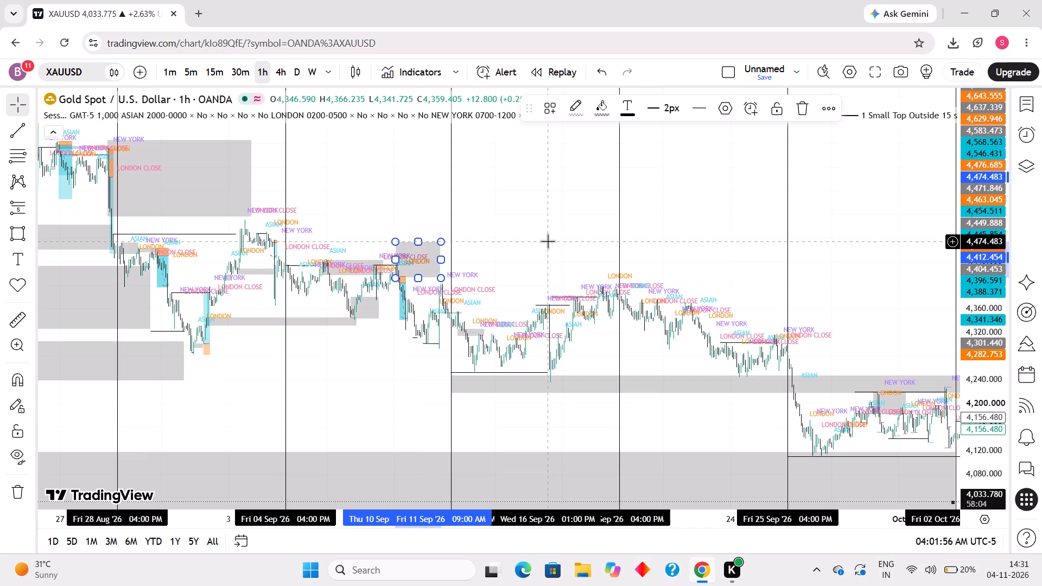
drag(548, 241, 543, 247)
click(531, 268)
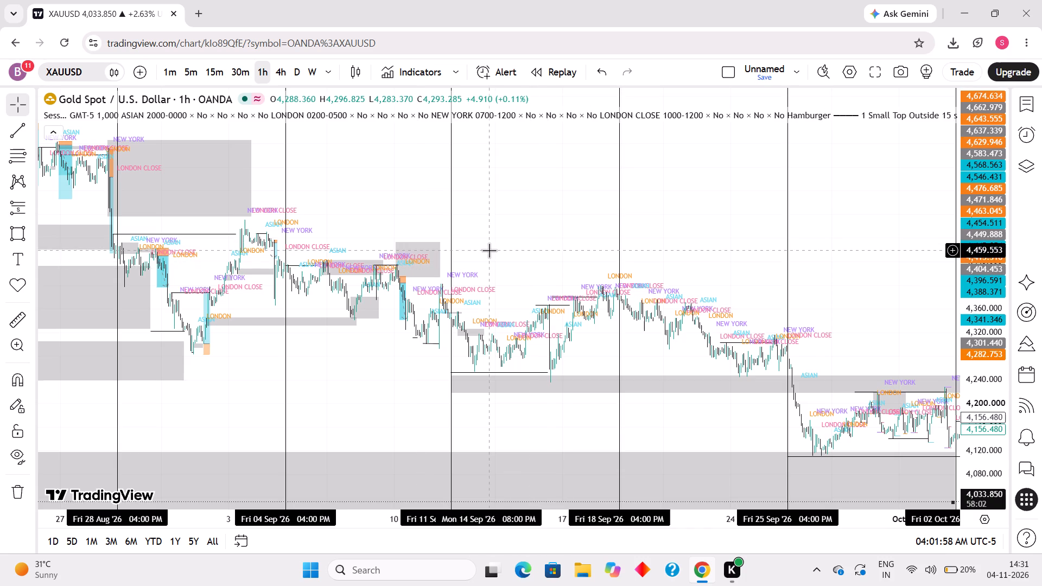
Review the marked-up zones, lines and positions week by week from mid-August through late October '26.
drag(519, 257, 965, 278)
scroll(905, 281, down, 6)
scroll(666, 238, up, 2)
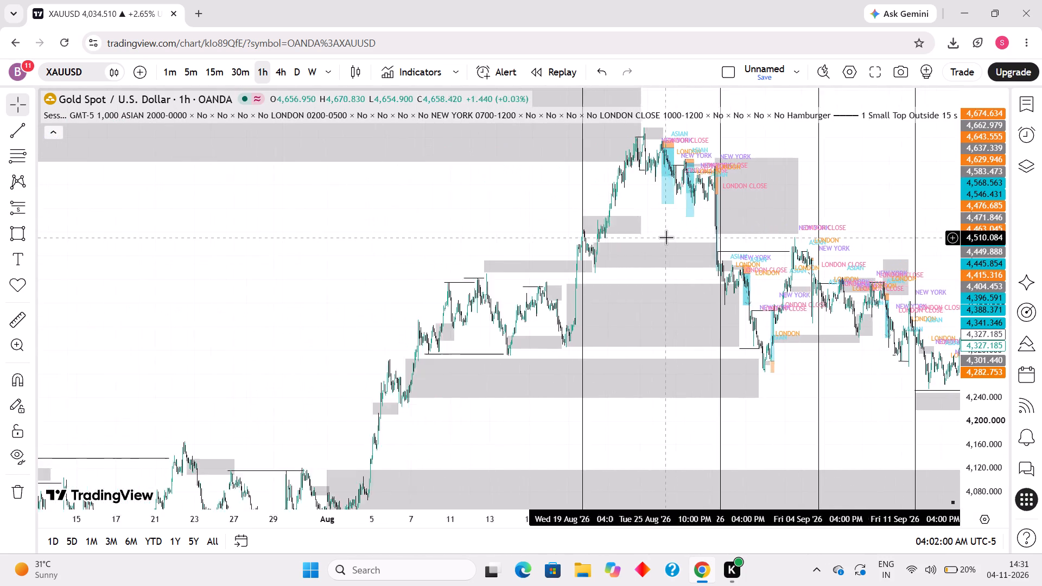
scroll(666, 237, up, 3)
scroll(441, 232, up, 4)
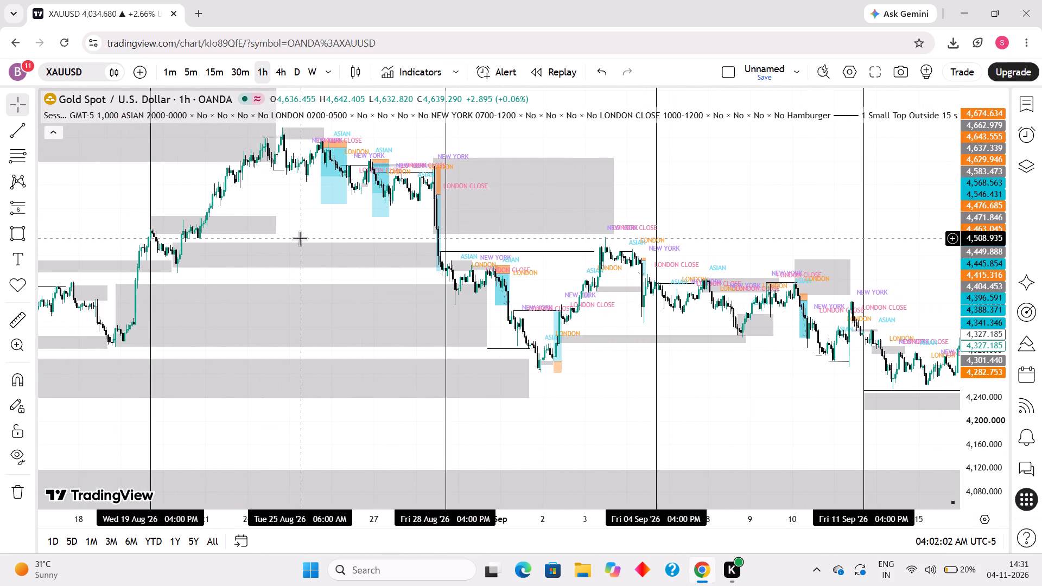
drag(706, 396, 683, 397)
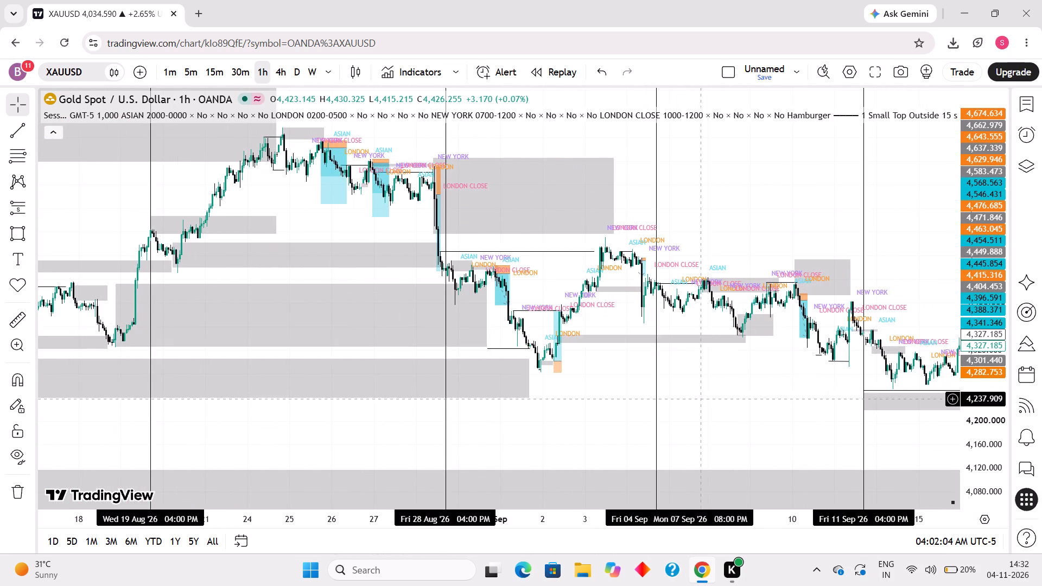
drag(683, 397, 99, 256)
drag(840, 222, 816, 218)
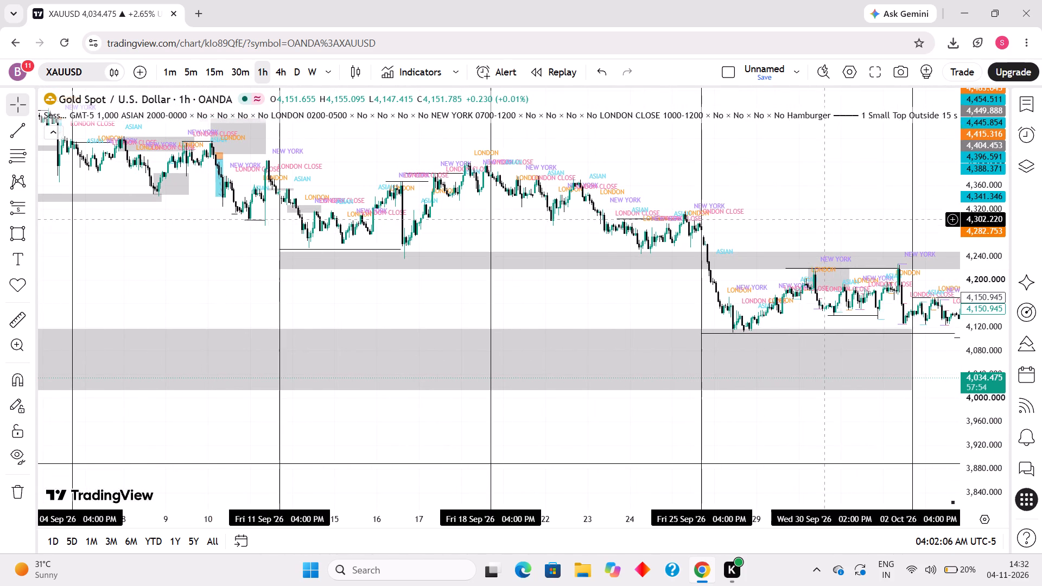
drag(816, 218, 361, 225)
drag(600, 423, 506, 393)
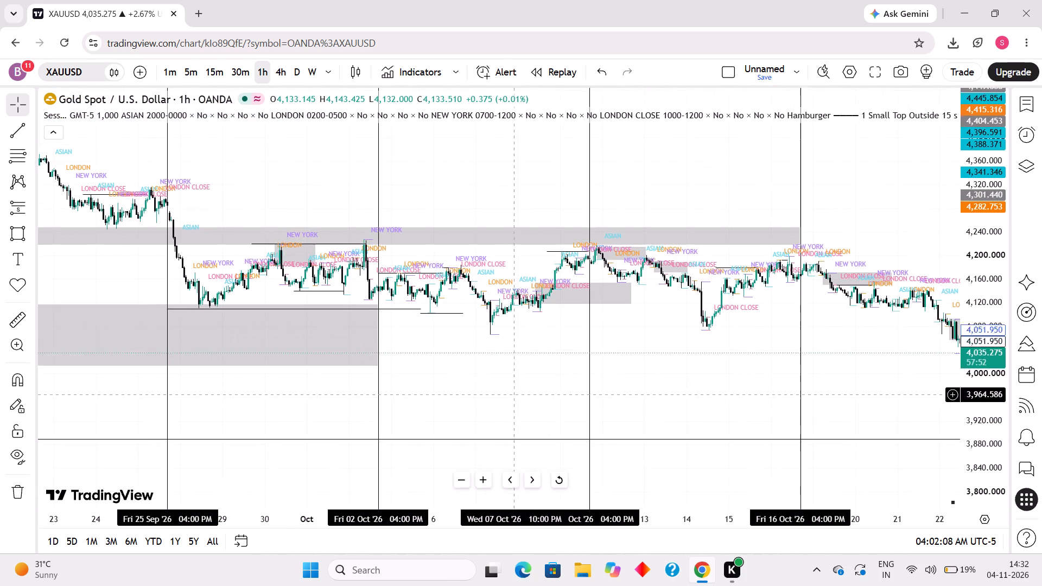
drag(506, 393, 474, 388)
drag(628, 390, 350, 371)
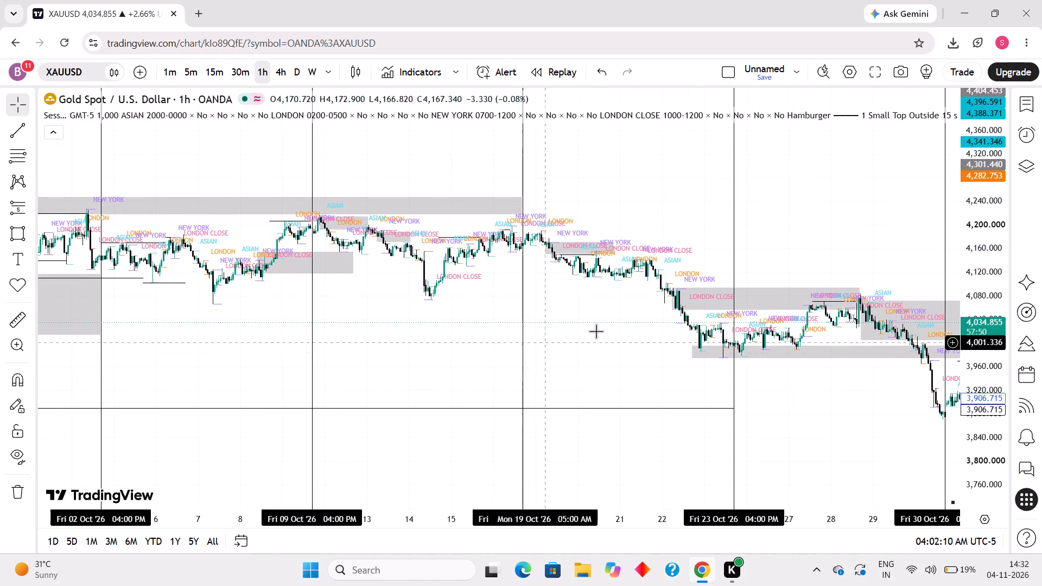
scroll(617, 325, down, 5)
Hide the trading-session indicator with its Asian, London, New York and London Close labels.
right_click(582, 137)
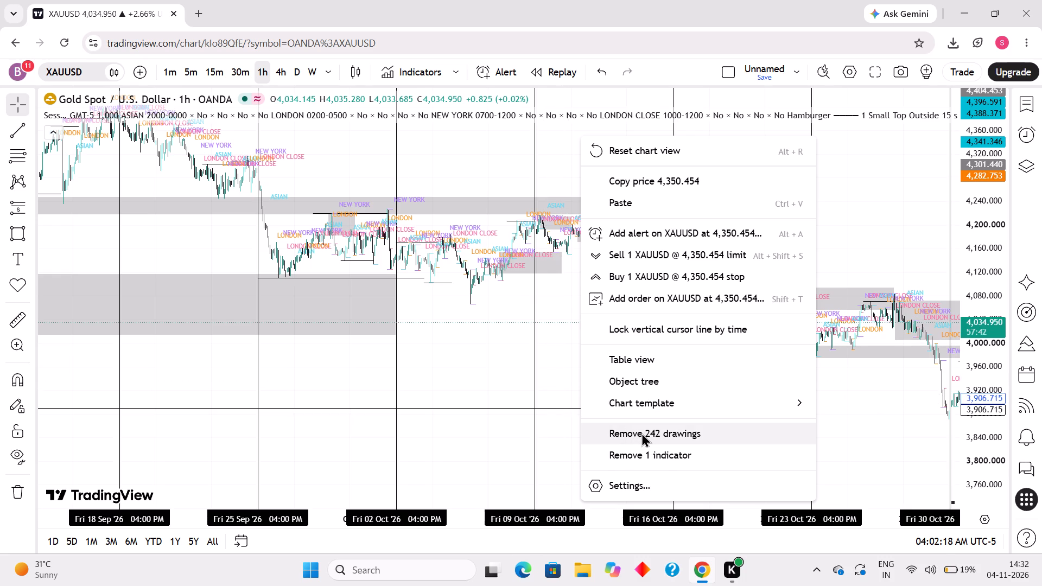
click(567, 374)
drag(613, 373, 499, 336)
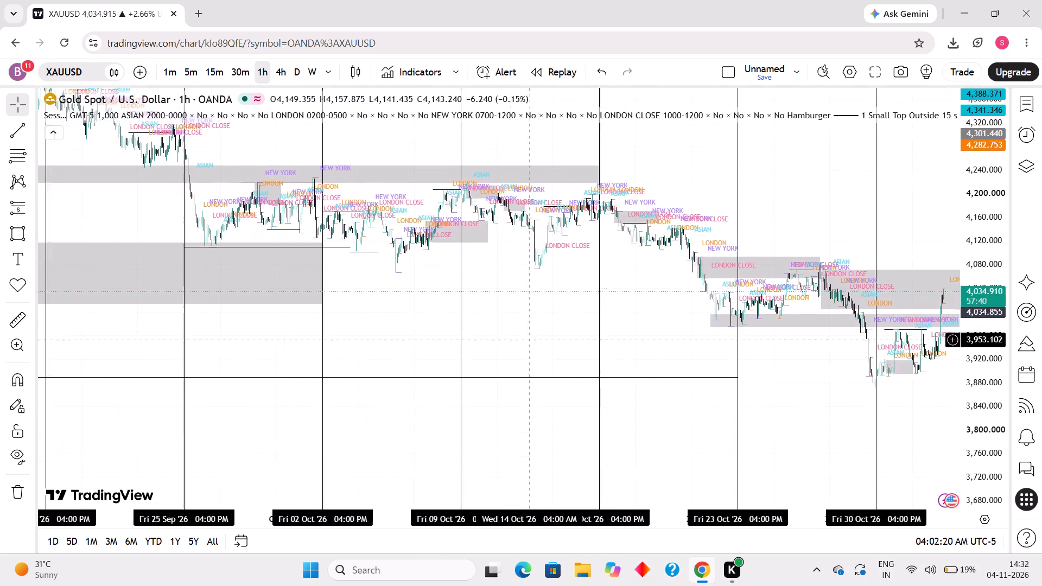
drag(499, 336, 264, 342)
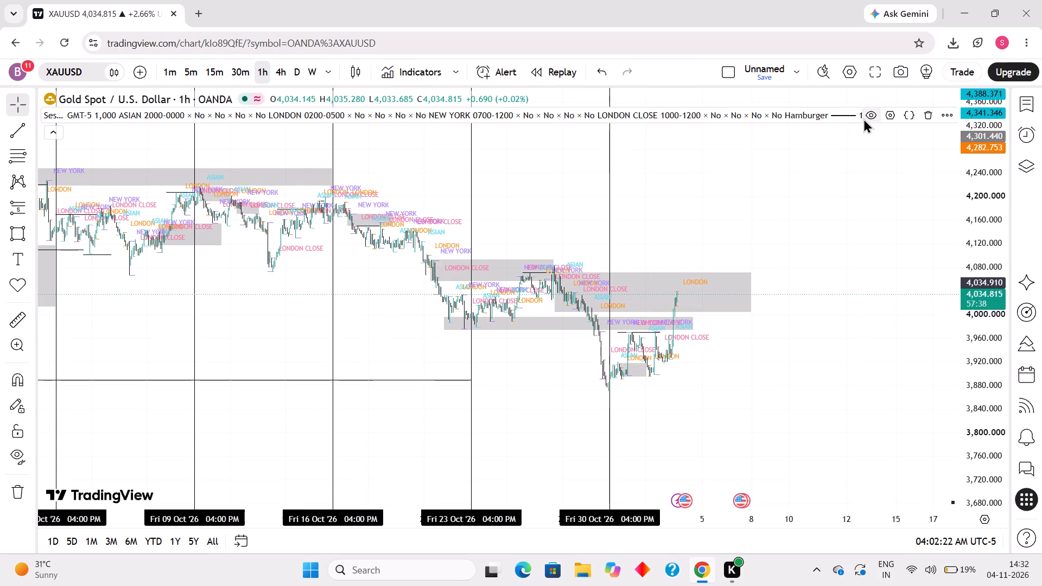
click(872, 113)
Remove all drawings from the XAUUSD chart, leaving the hidden session indicator in place.
drag(783, 379, 935, 247)
scroll(737, 317, up, 5)
drag(979, 351, 862, 209)
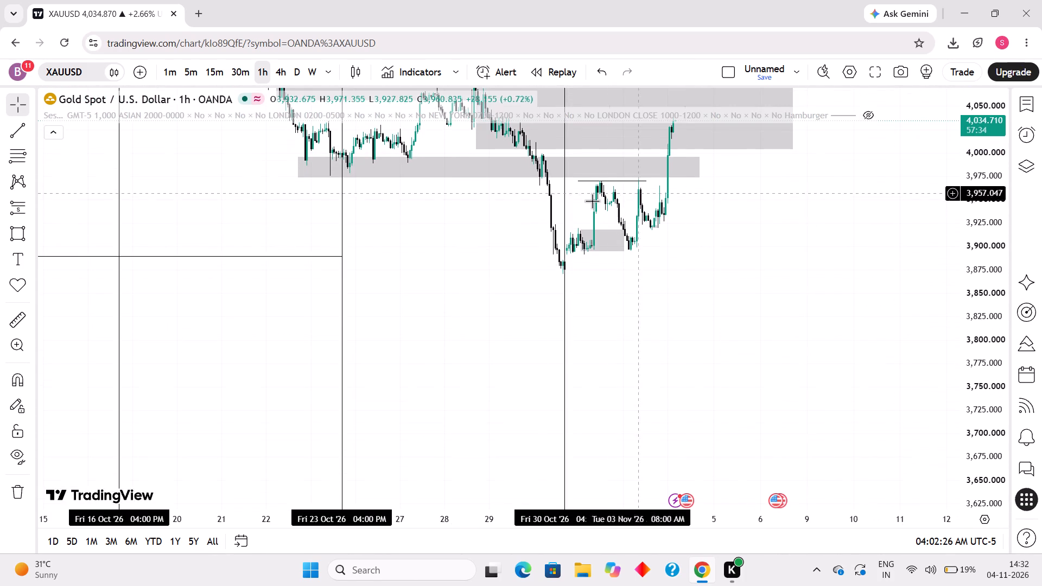
drag(459, 253, 699, 424)
scroll(608, 378, up, 5)
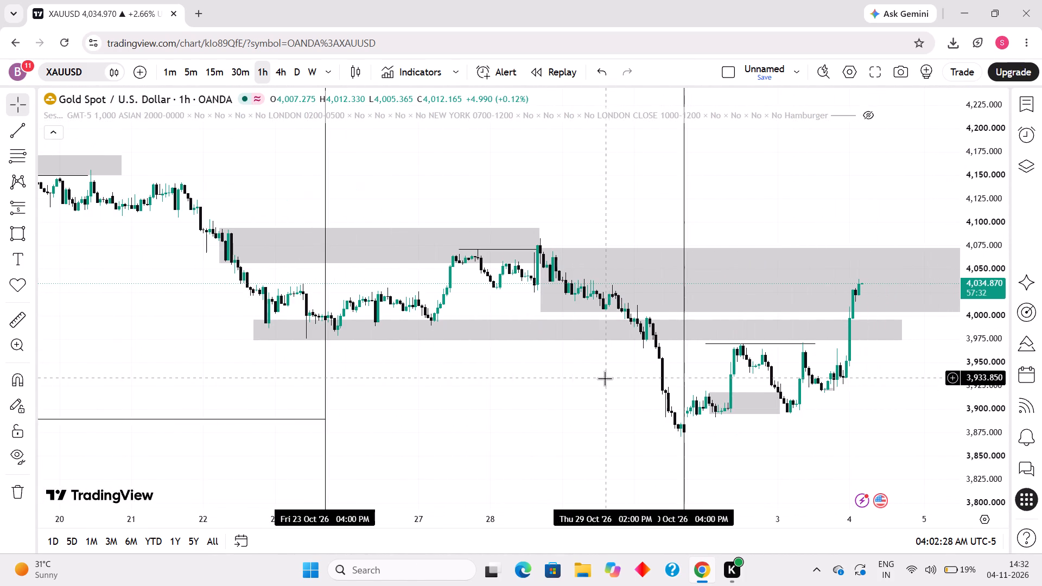
drag(605, 379, 599, 274)
scroll(595, 283, down, 7)
right_click(677, 281)
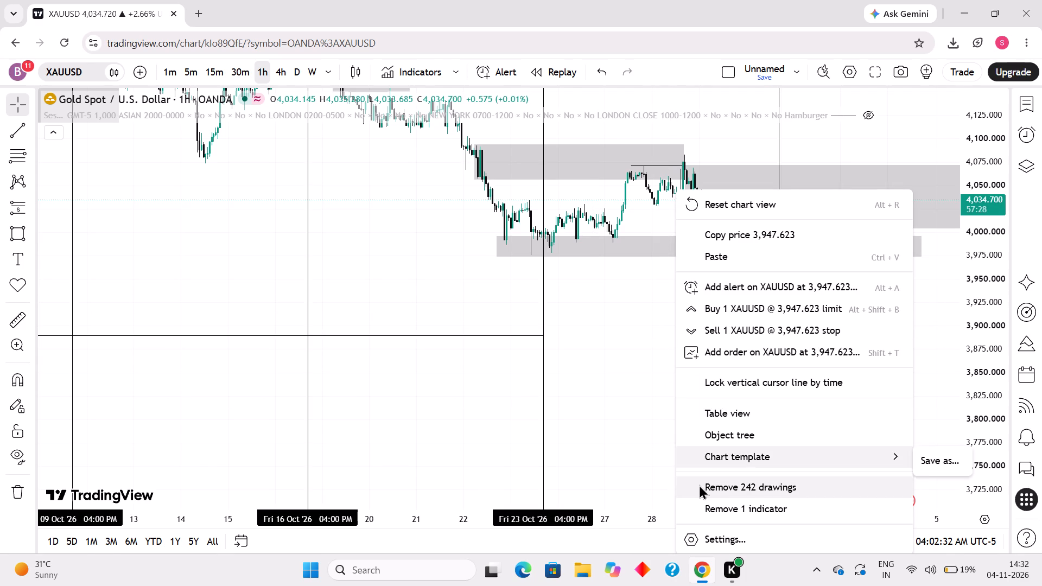
click(738, 483)
Reload the XAUUSD chart page after checking the cleared 1-hour chart.
scroll(625, 320, down, 15)
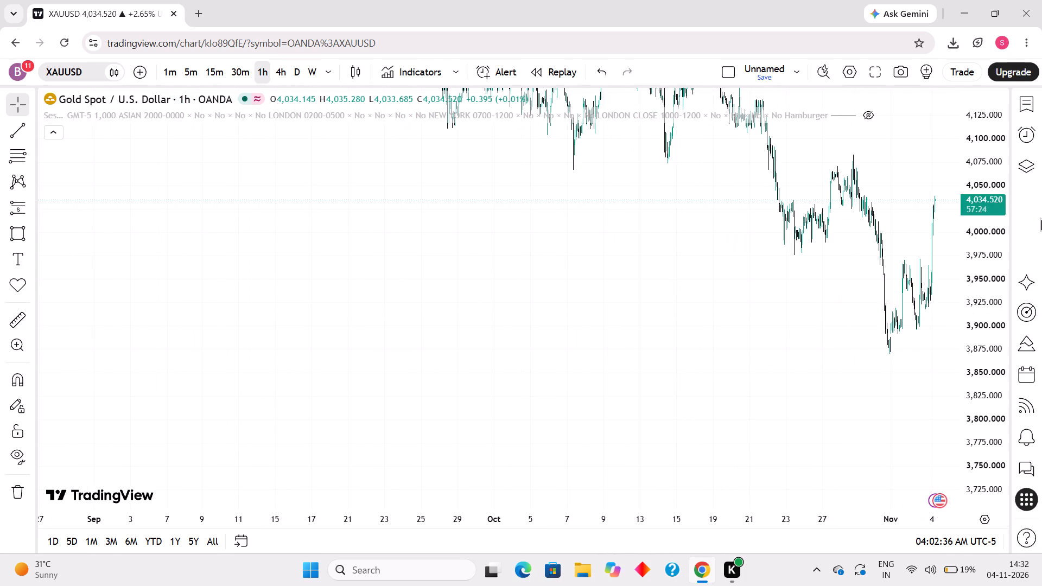
drag(986, 243, 945, 450)
scroll(824, 358, down, 8)
drag(776, 320, 734, 417)
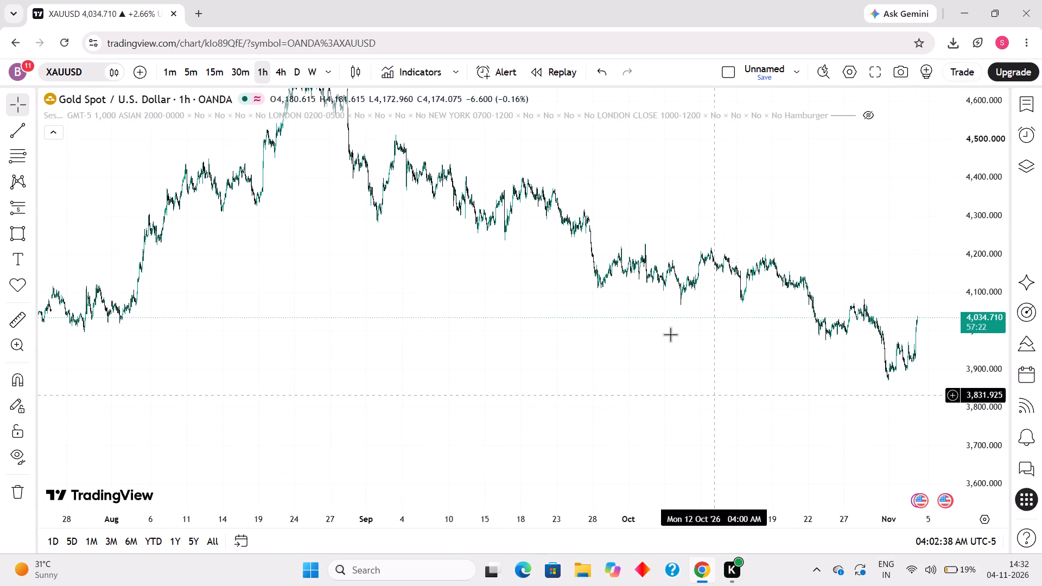
click(70, 39)
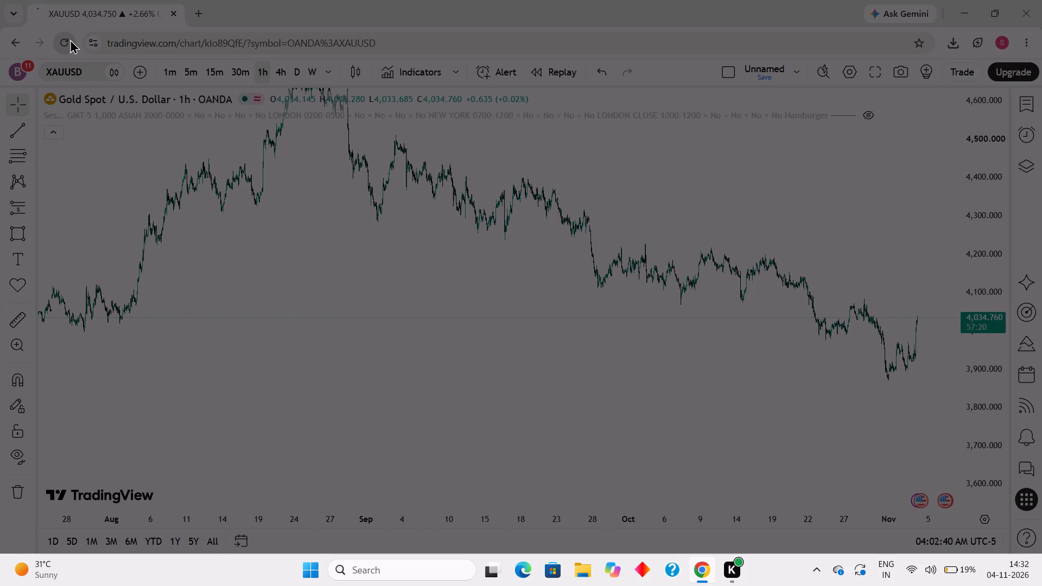
click(578, 124)
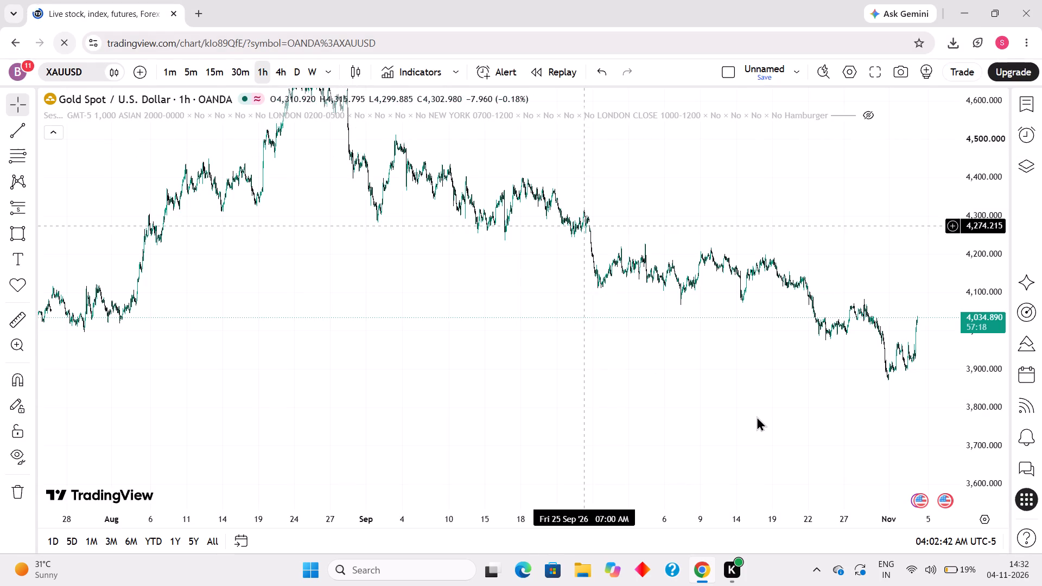
Switch the XAUUSD chart to the 1-week timeframe.
drag(824, 376, 588, 362)
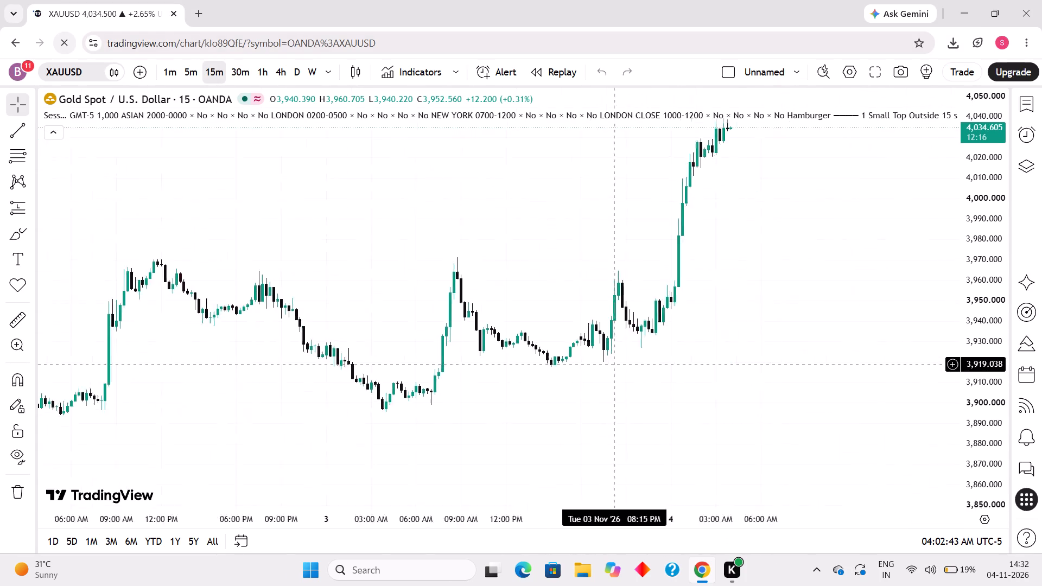
drag(588, 362, 905, 406)
scroll(811, 391, down, 7)
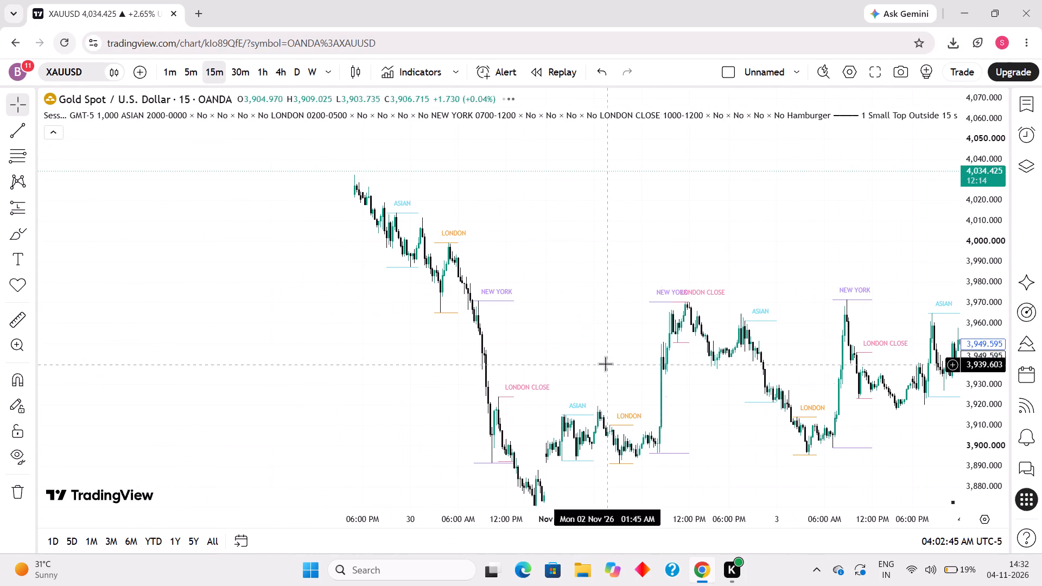
click(318, 73)
Hide the trading-session indicator with its Asian, London, New York and London Close labels on the weekly chart.
scroll(912, 381, up, 20)
scroll(912, 381, up, 1)
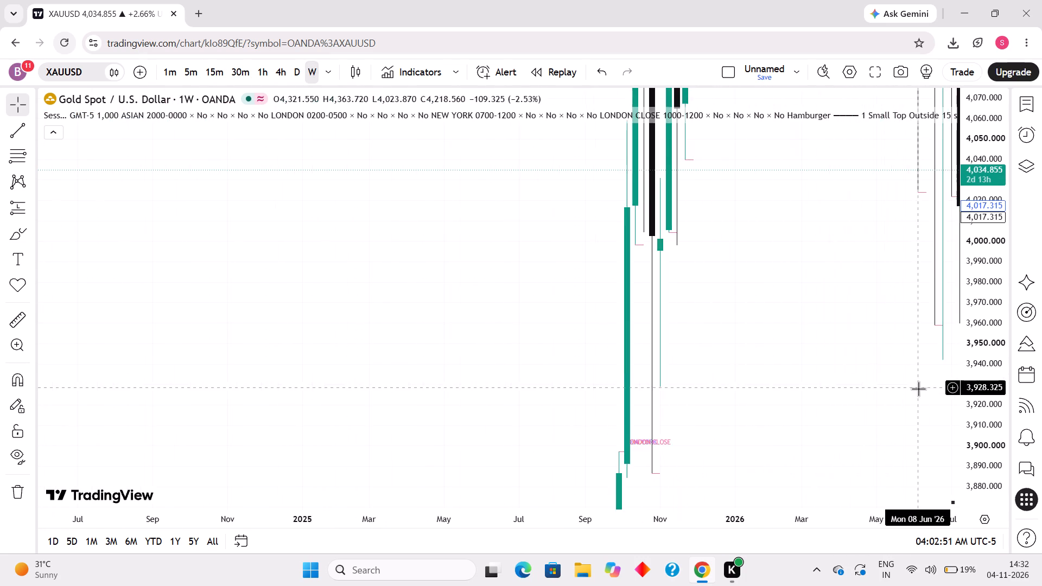
scroll(904, 409, up, 6)
drag(882, 419, 552, 469)
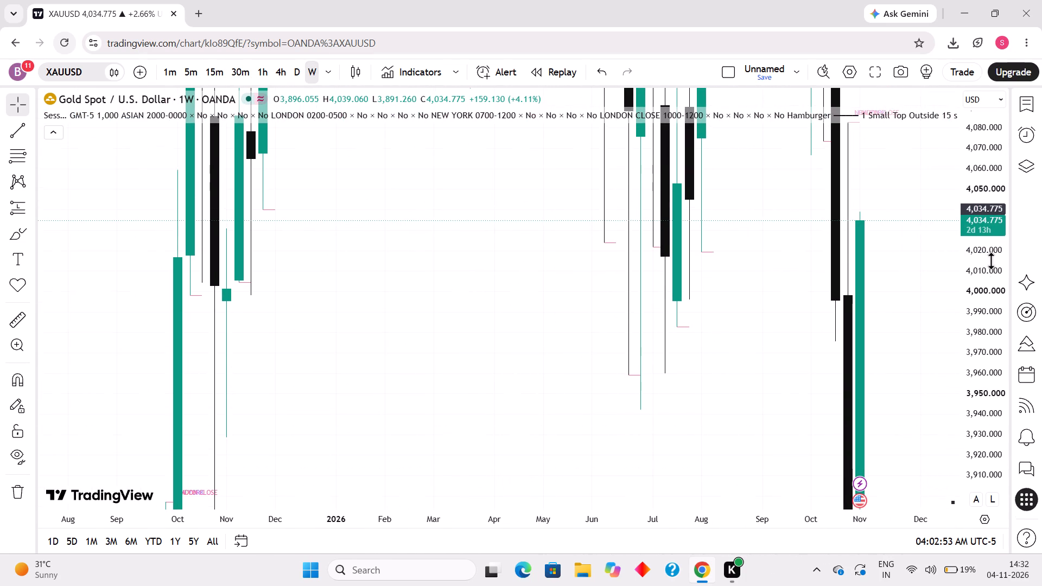
drag(991, 271, 975, 497)
scroll(827, 385, up, 5)
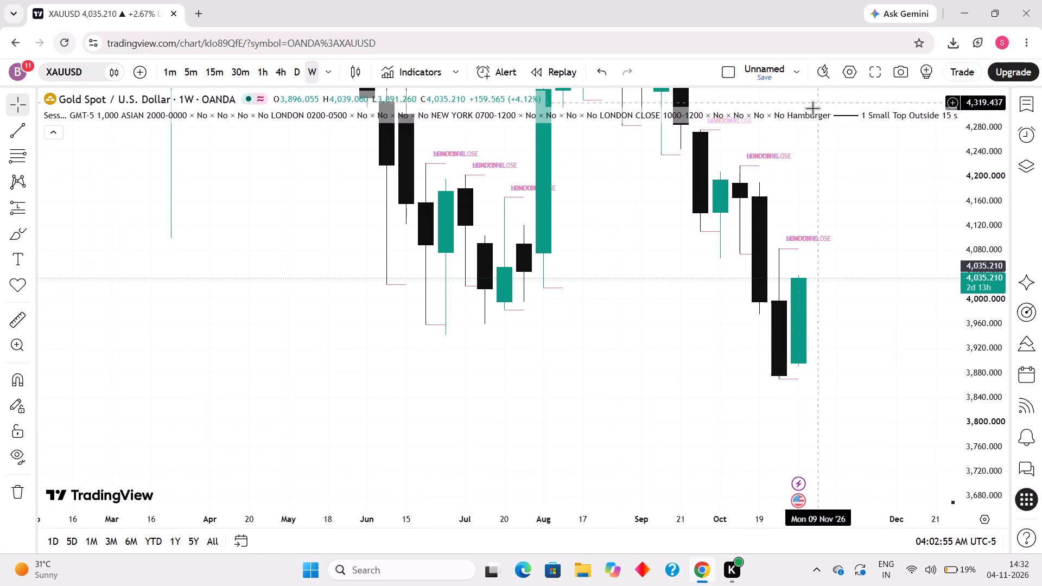
click(869, 119)
Place a vertical line on the weekly candle of Mon 26 Oct '26.
scroll(719, 305, up, 4)
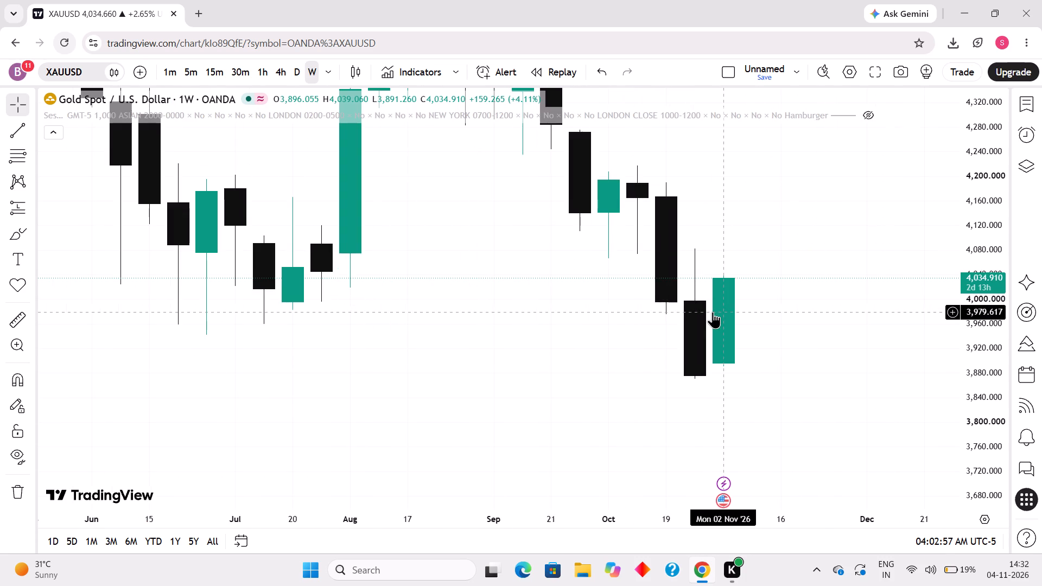
drag(715, 304, 578, 274)
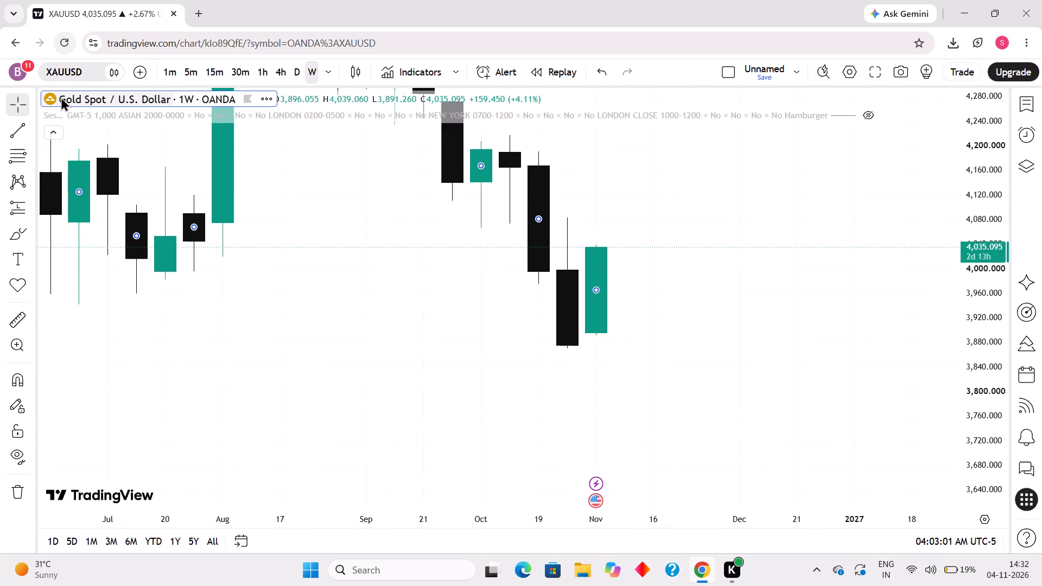
click(35, 133)
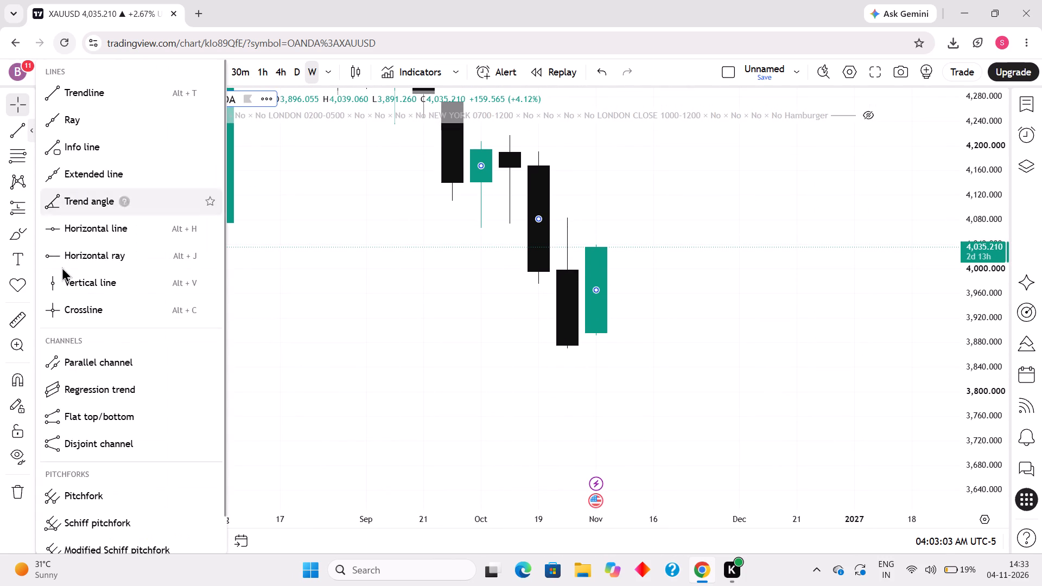
click(100, 285)
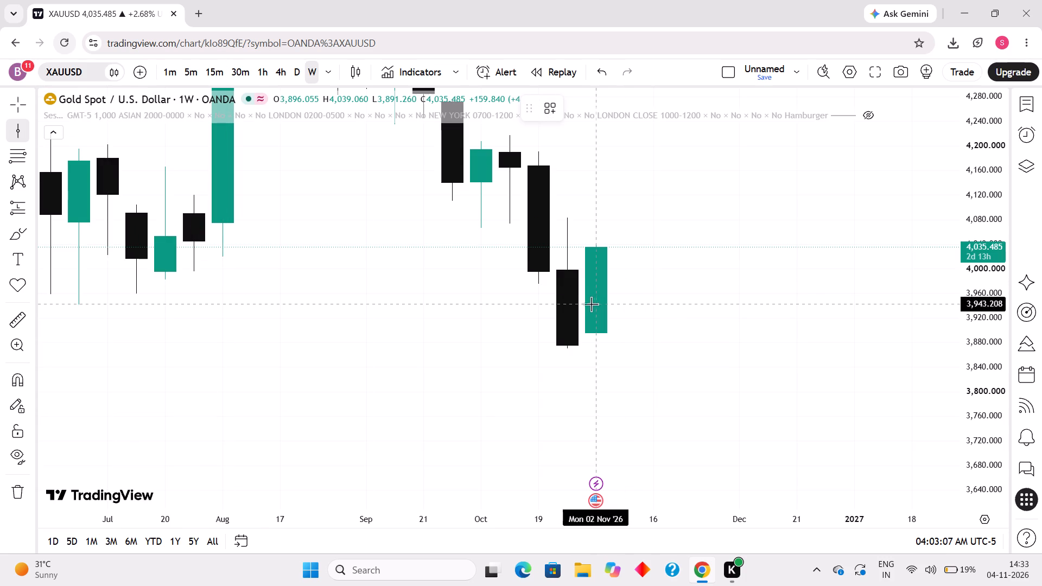
click(573, 310)
click(723, 321)
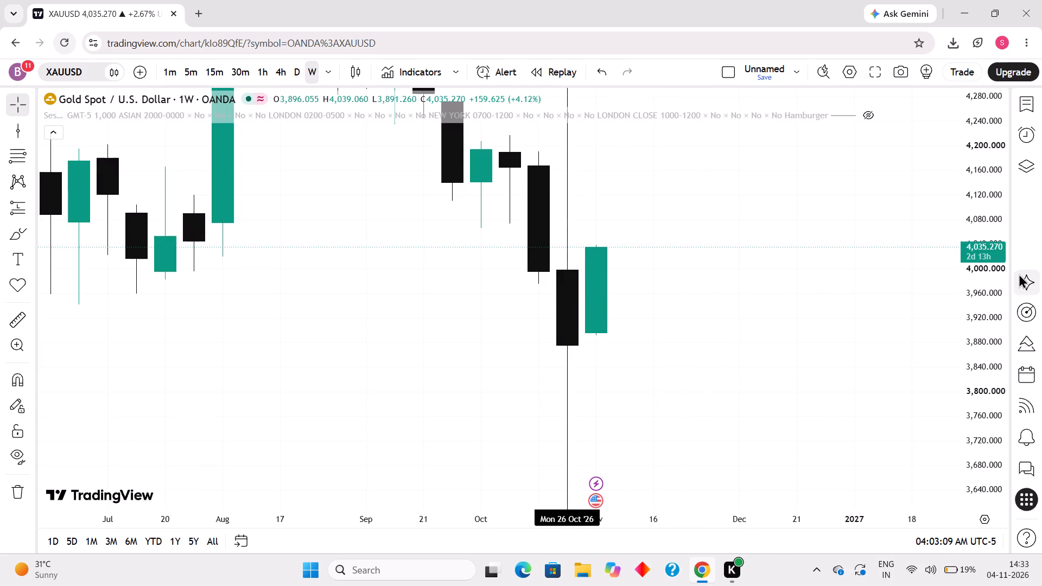
Examine the weekly candles leading up to the 26 Oct '26 line, comparing recent price swings with those of earlier months.
drag(1001, 296, 992, 436)
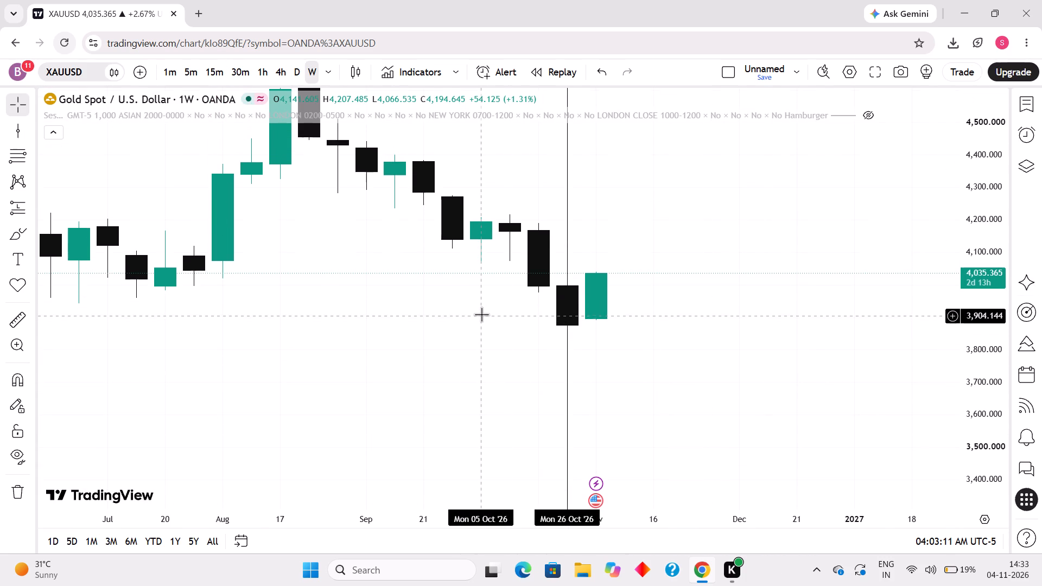
drag(493, 312, 681, 305)
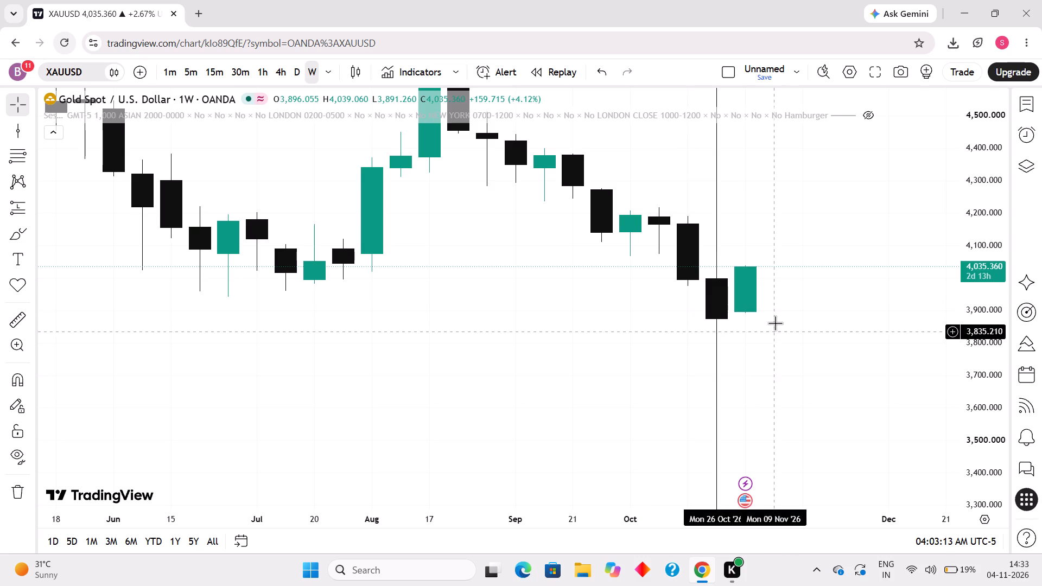
scroll(675, 312, down, 1)
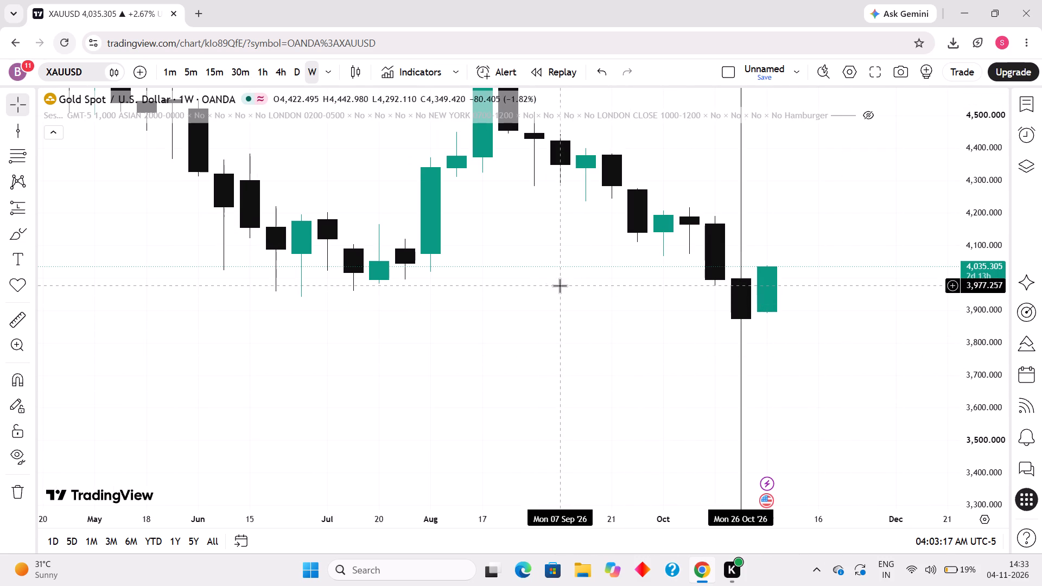
drag(576, 294, 638, 444)
scroll(613, 421, down, 7)
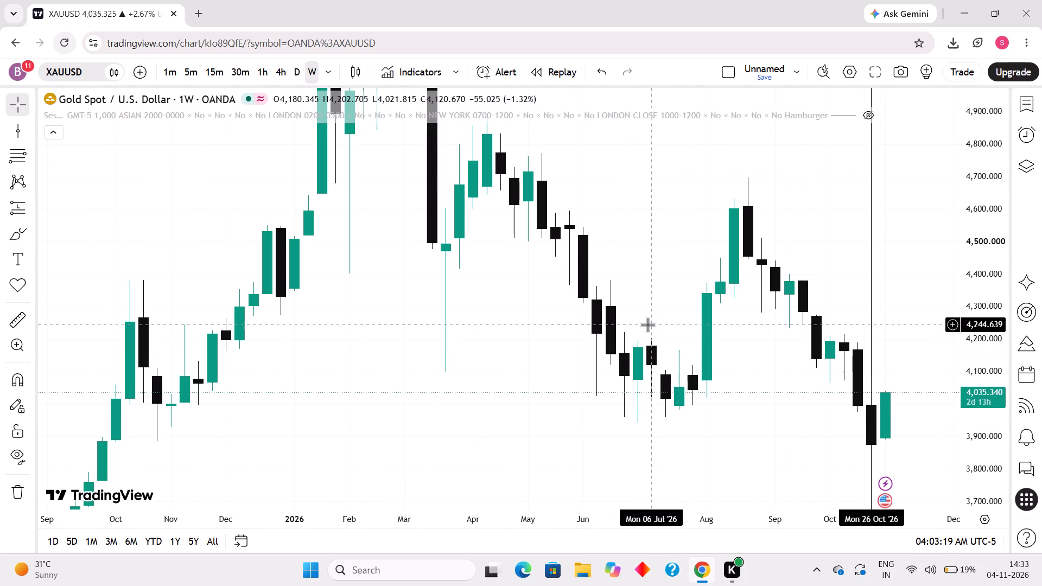
scroll(647, 324, up, 4)
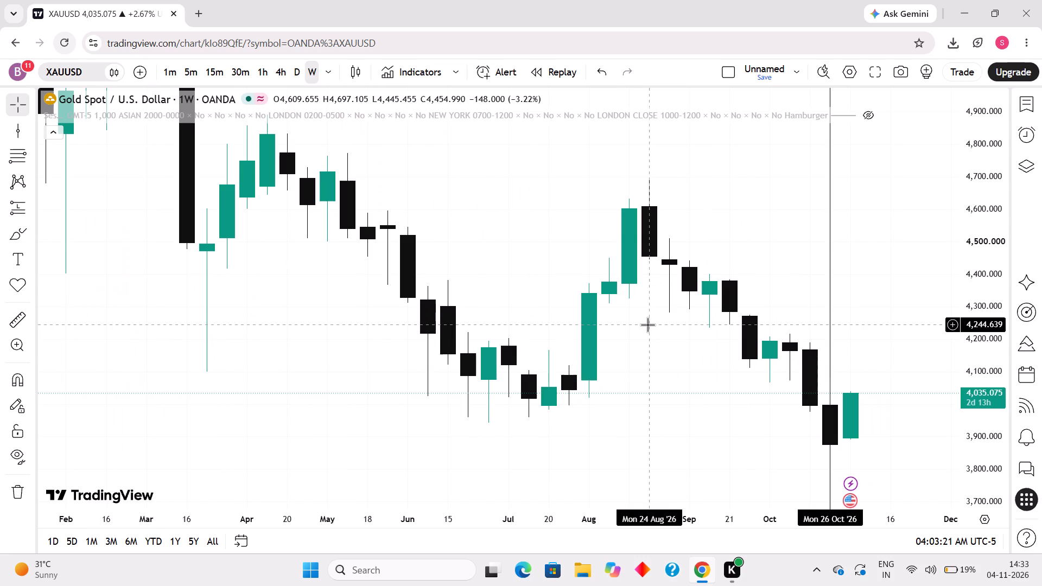
drag(676, 355, 724, 278)
scroll(733, 275, up, 3)
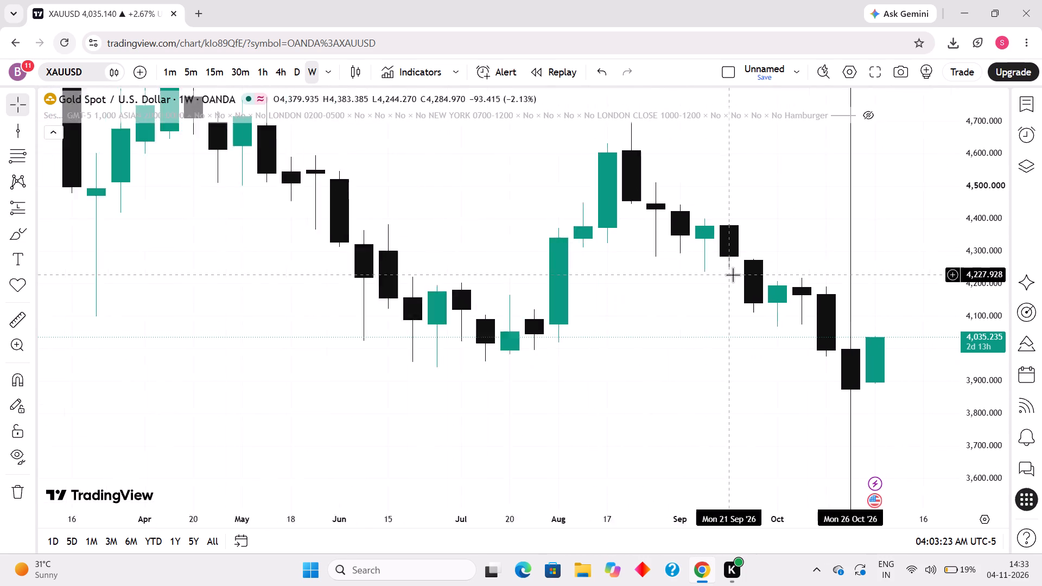
scroll(733, 275, up, 2)
drag(986, 391, 869, 223)
scroll(715, 361, up, 3)
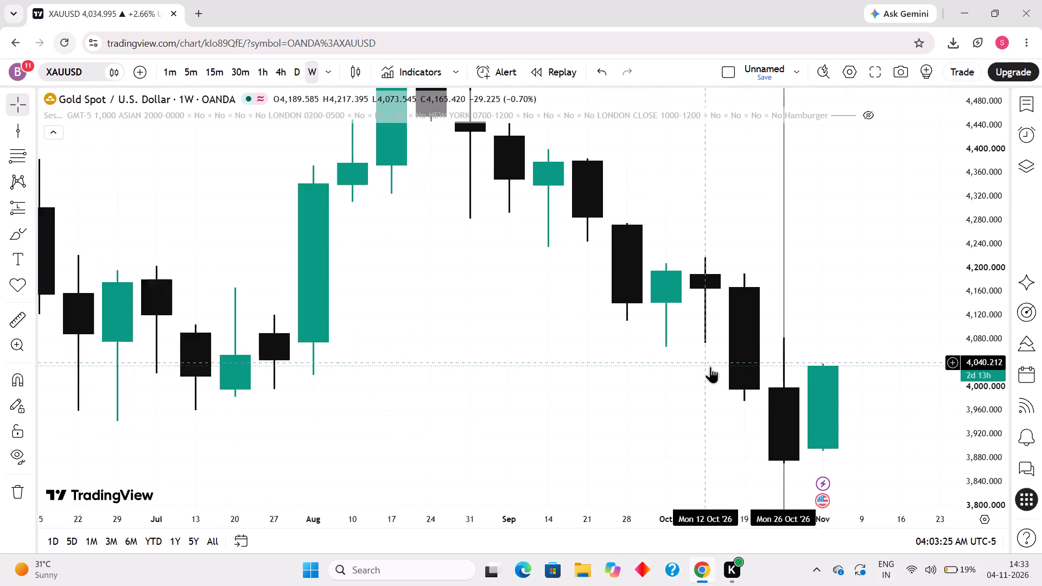
scroll(710, 366, up, 2)
drag(662, 380, 568, 309)
click(529, 313)
scroll(529, 320, down, 8)
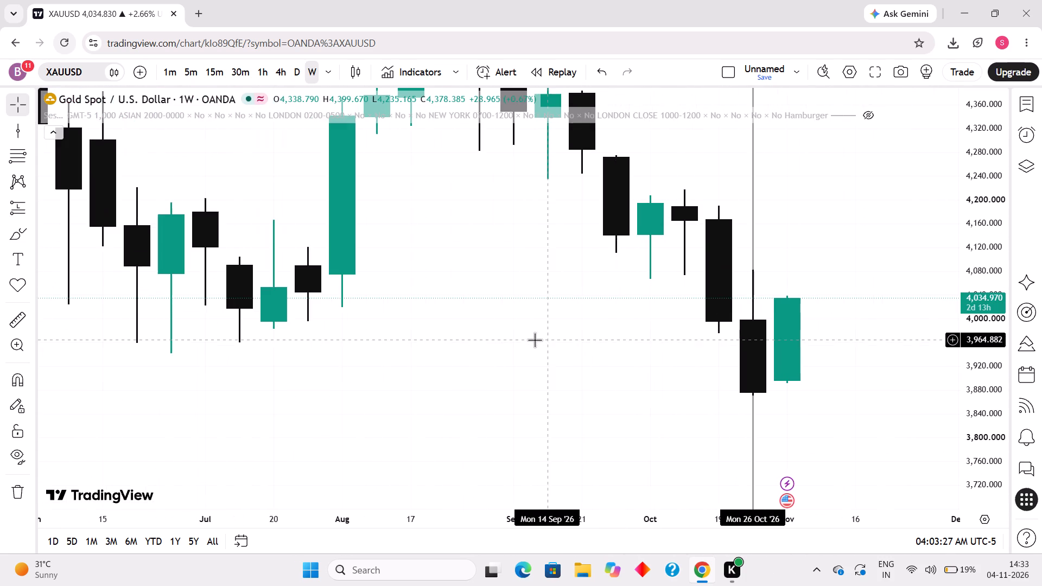
scroll(554, 347, down, 7)
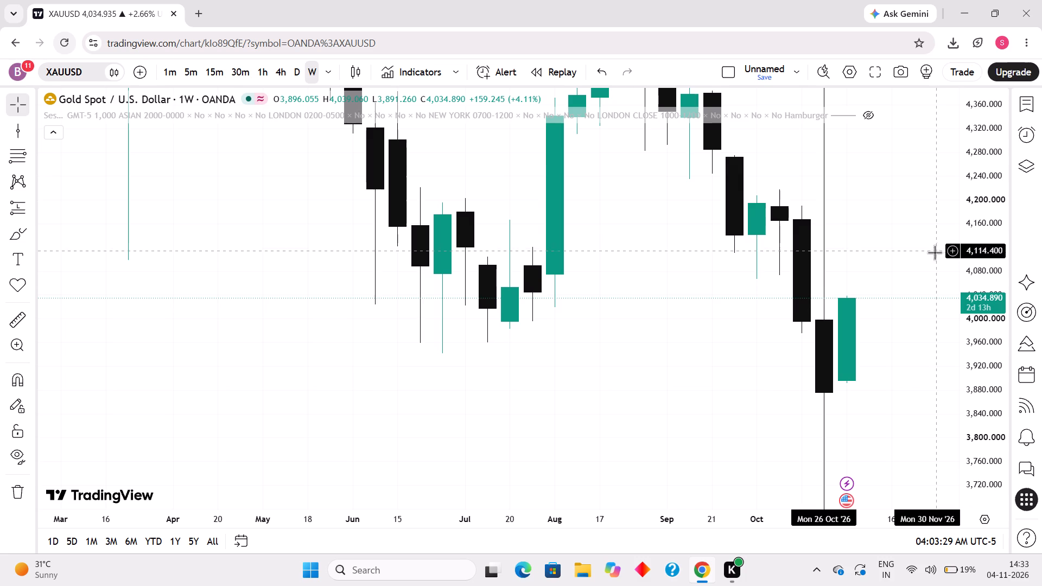
drag(973, 283, 947, 456)
scroll(821, 377, down, 1)
scroll(813, 365, up, 14)
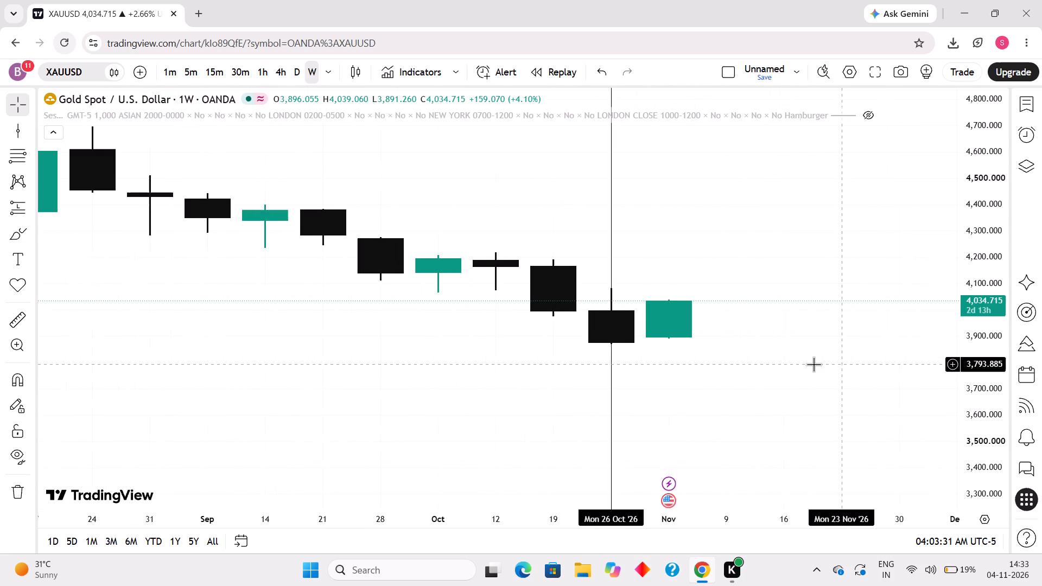
scroll(814, 364, up, 6)
scroll(814, 364, down, 8)
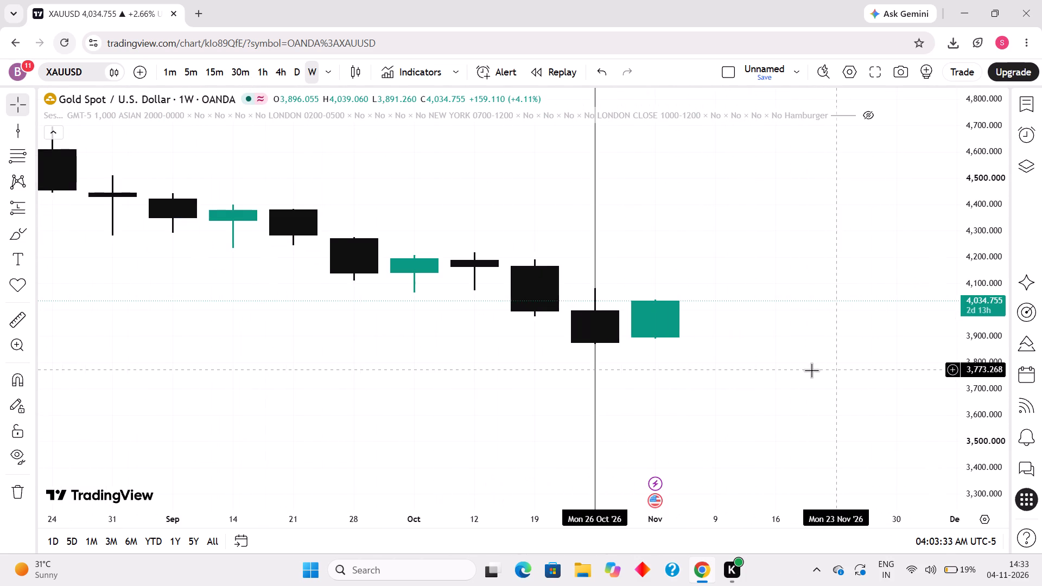
scroll(811, 373, down, 14)
drag(979, 421, 874, 249)
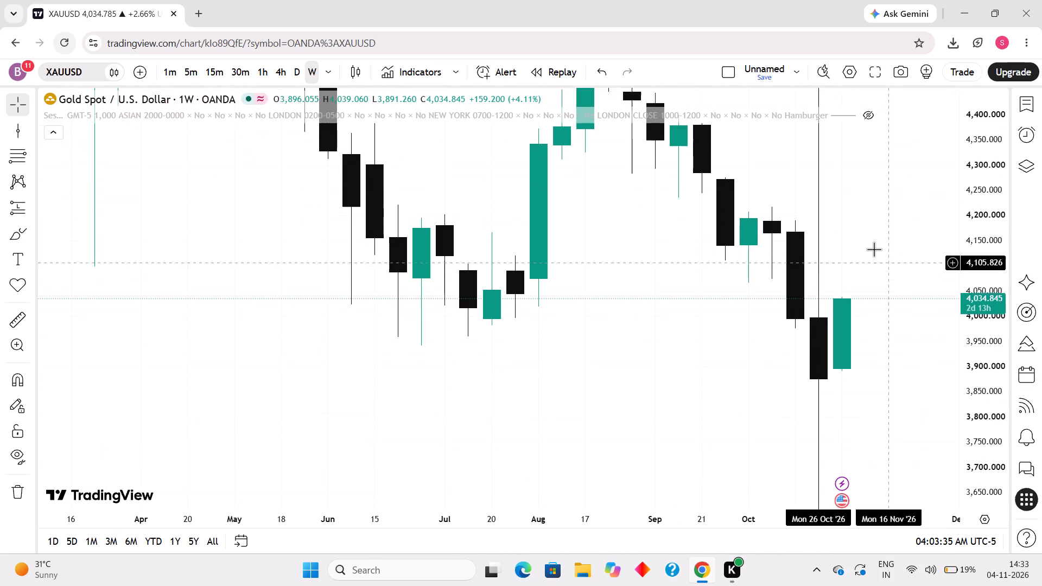
drag(874, 249, 867, 243)
scroll(583, 360, up, 5)
Switch the XAUUSD chart to the 1-day timeframe.
click(292, 73)
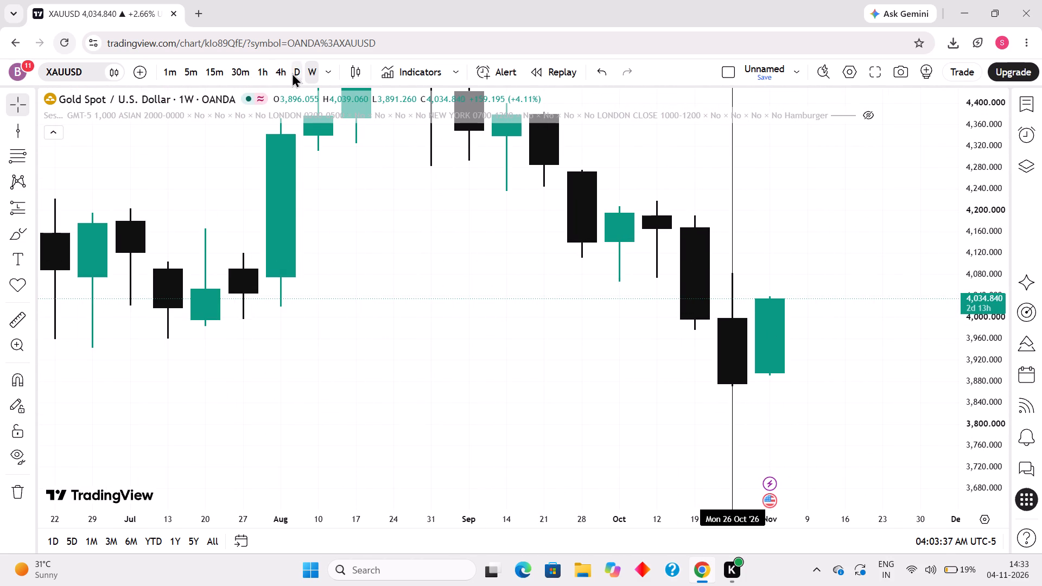
Draw a horizontal trendline at about 3,941.5 from the 30 Jun '26 low to the 26 Oct '26 vertical line.
scroll(482, 237, down, 7)
scroll(584, 322, down, 5)
drag(796, 328, 786, 329)
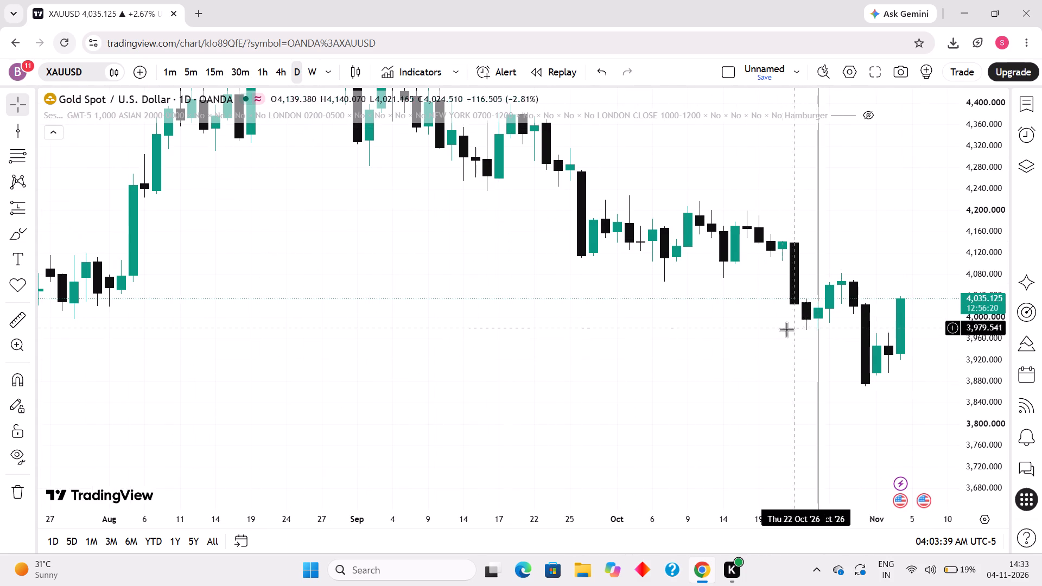
drag(786, 329, 663, 366)
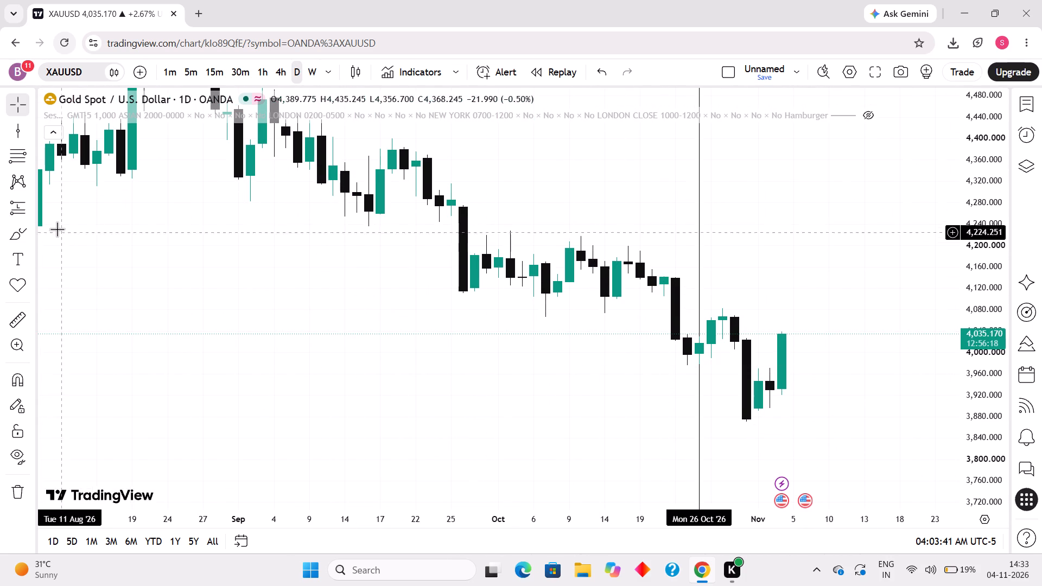
scroll(233, 353, down, 8)
scroll(605, 387, down, 2)
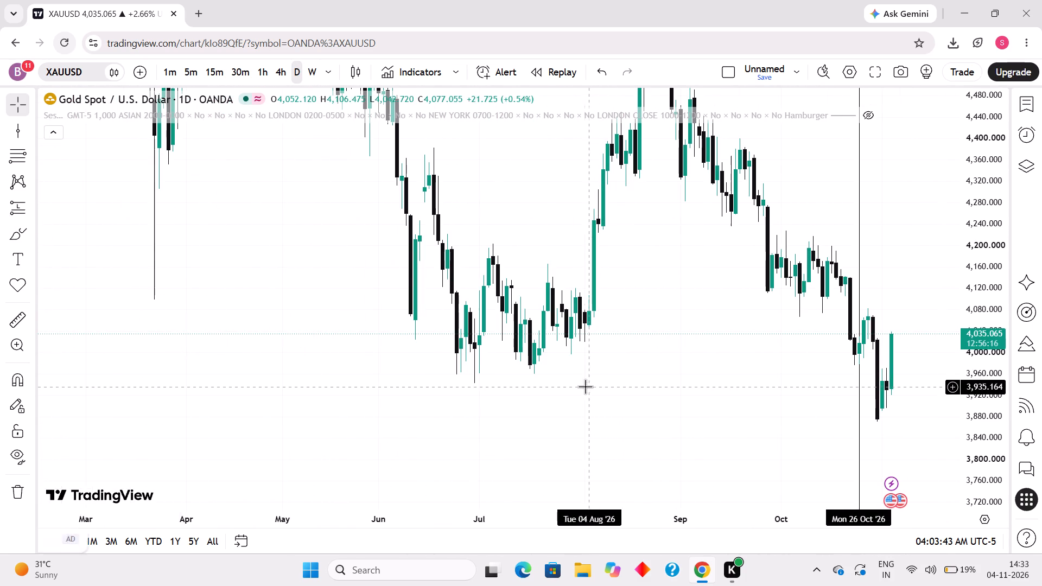
scroll(580, 385, up, 1)
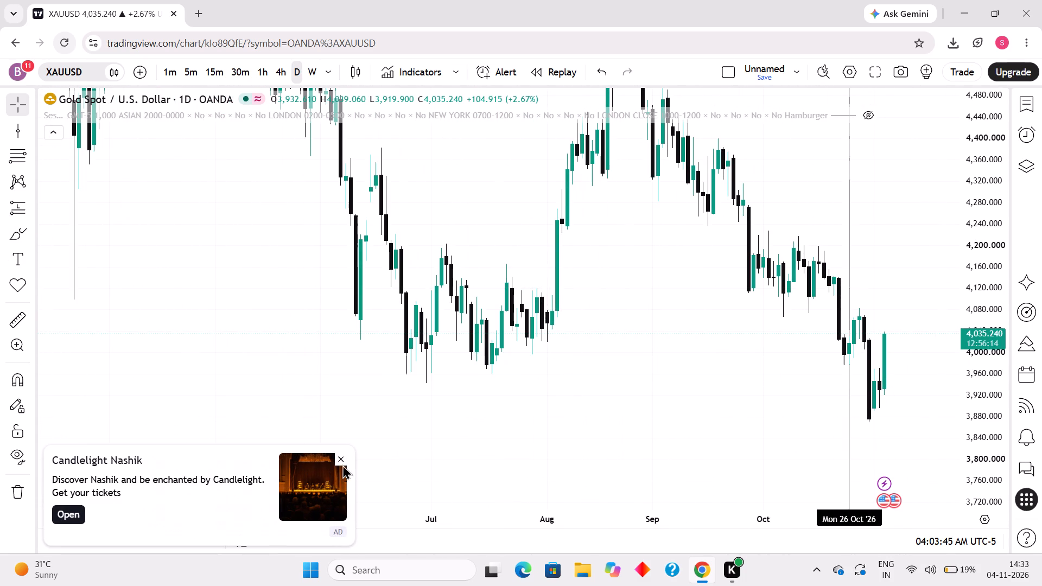
click(342, 457)
click(32, 129)
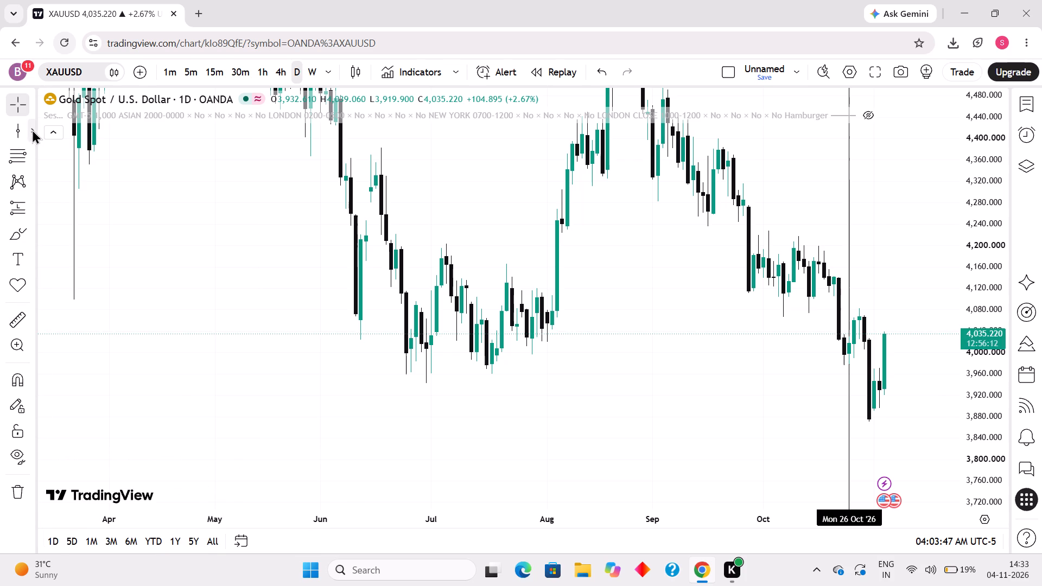
click(92, 91)
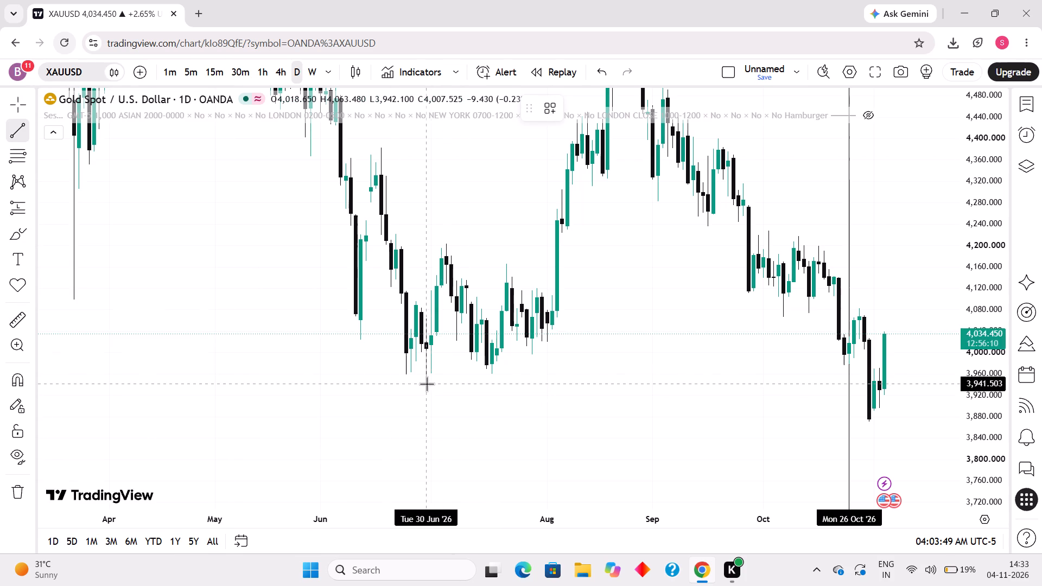
click(427, 384)
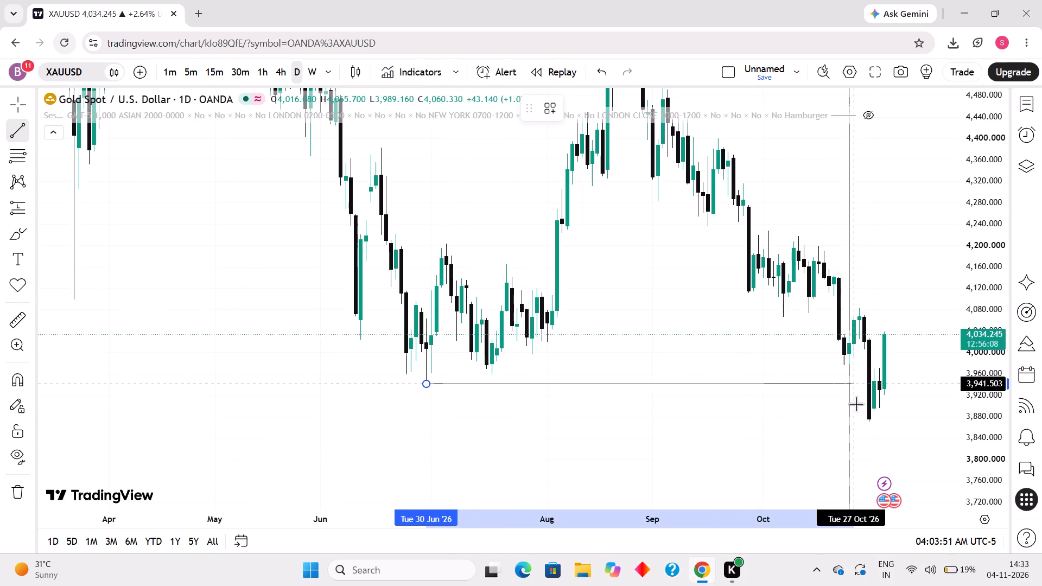
shift+click(849, 405)
click(831, 429)
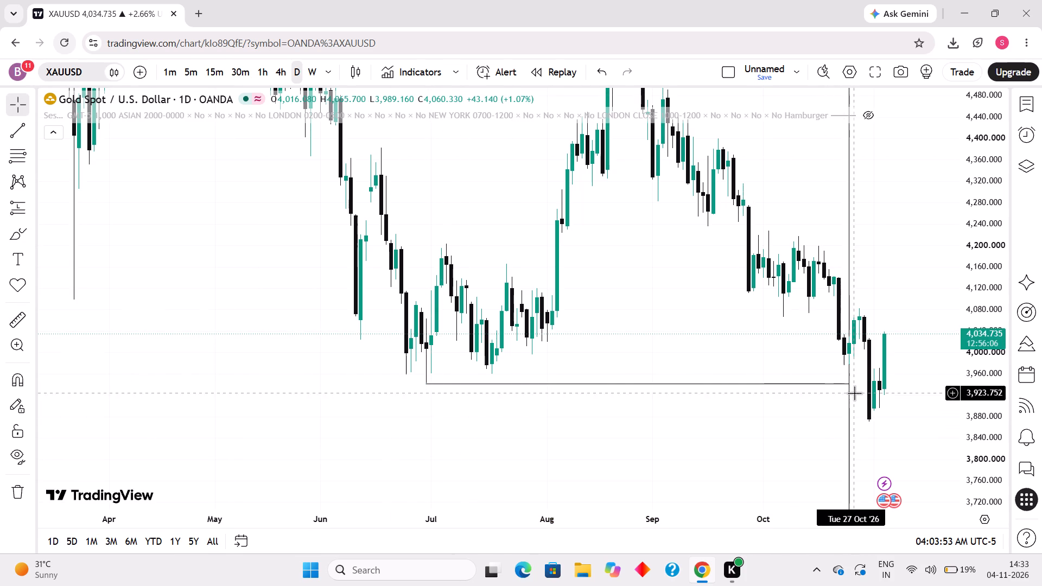
Extend the end of the 3,941.5 trendline past the 26 Oct '26 vertical line to the Fri 30 Oct '26 candle.
drag(847, 385, 873, 384)
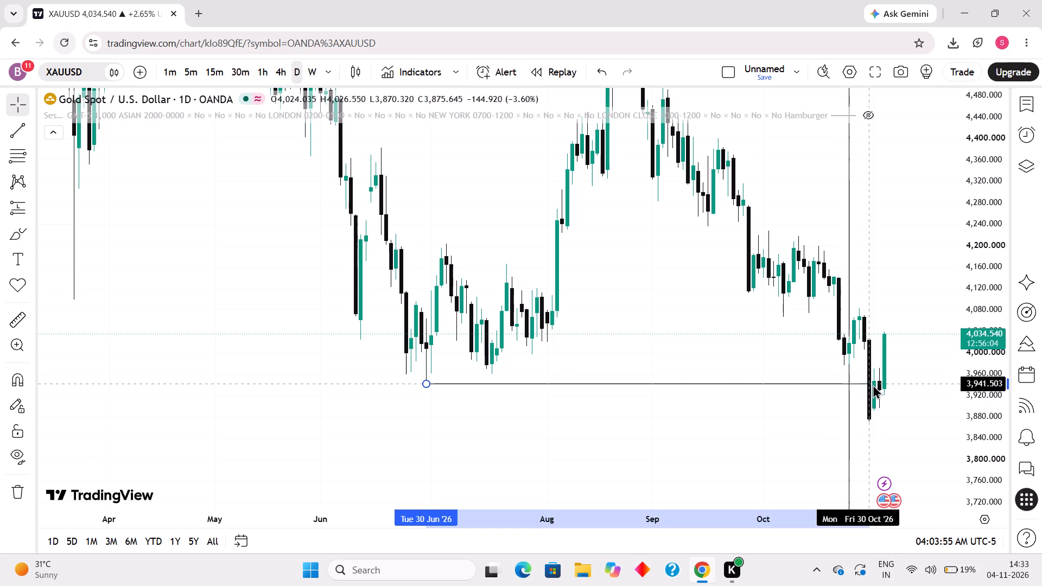
drag(873, 384, 869, 385)
click(924, 423)
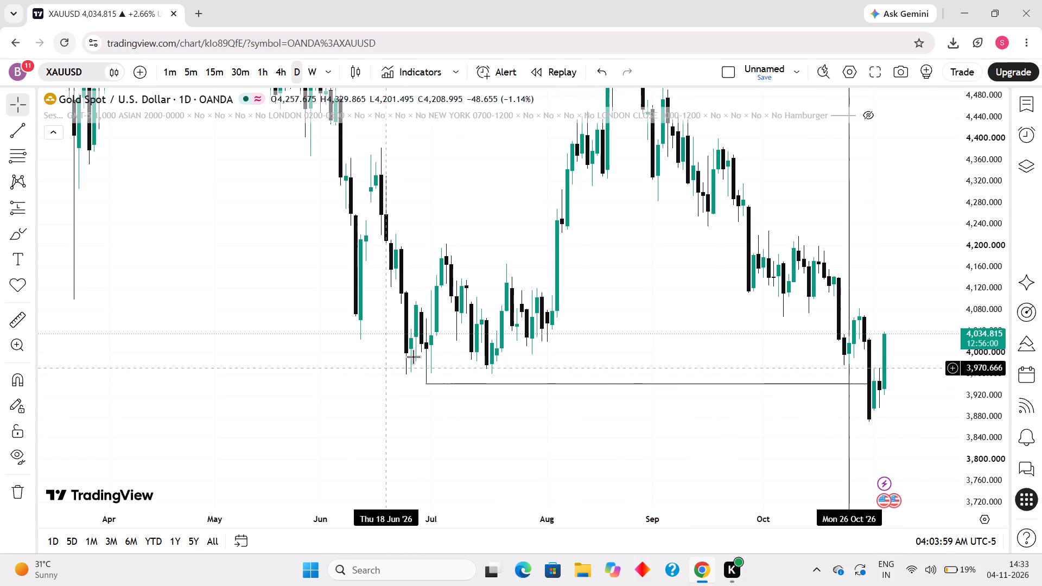
On weekly candles, draw a horizontal trendline at about 3,960.5 from the Mon 13 Jul '26 low to the 26 Oct '26 line.
drag(546, 342, 486, 350)
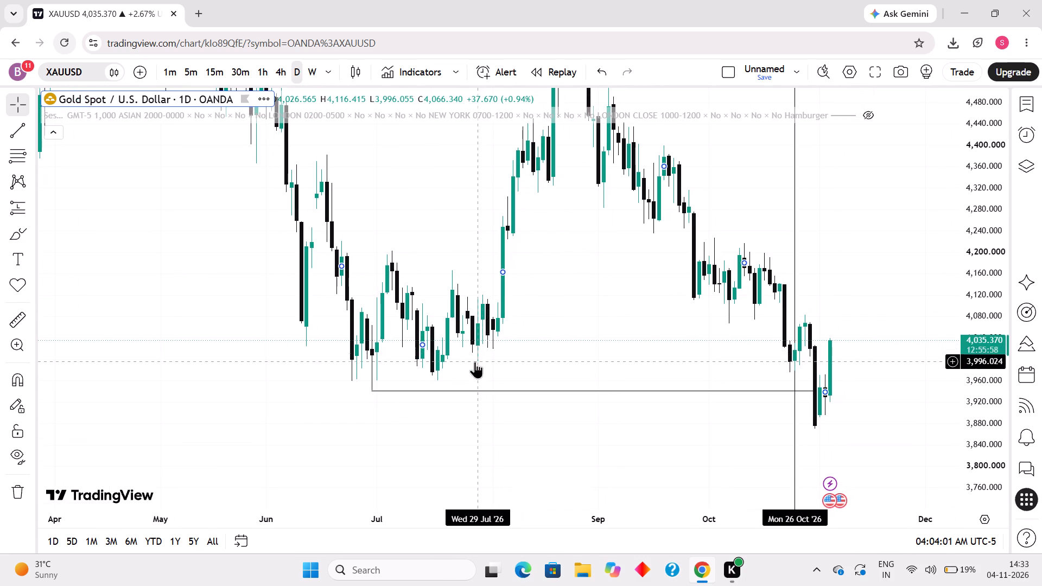
click(15, 123)
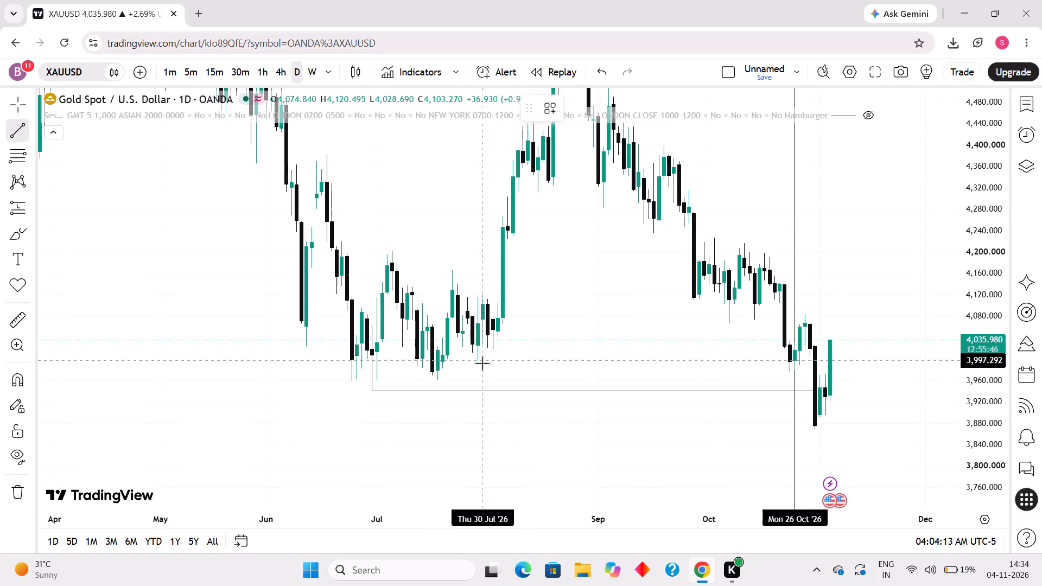
click(307, 77)
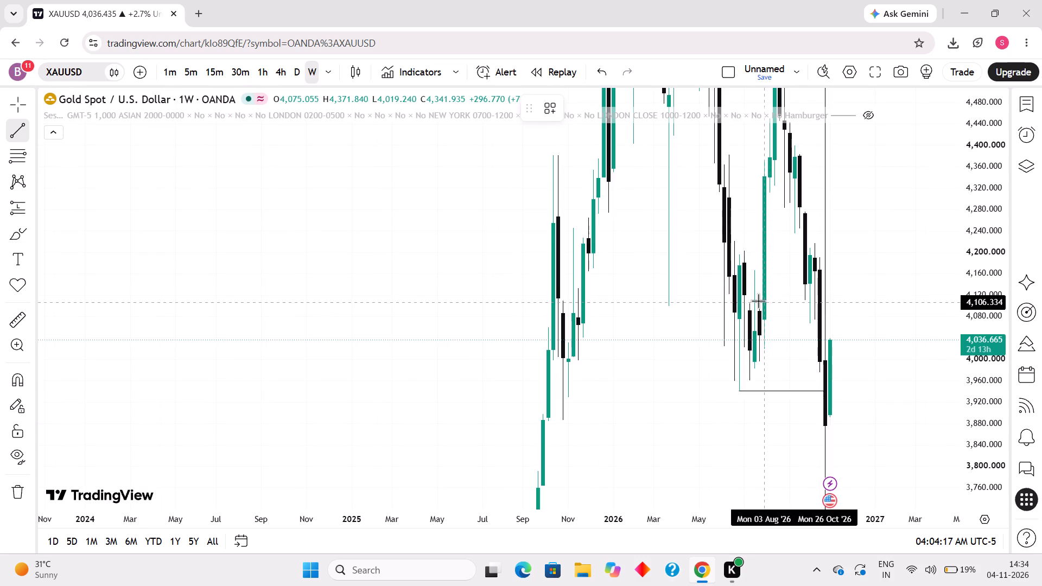
scroll(732, 295, up, 5)
scroll(626, 354, up, 4)
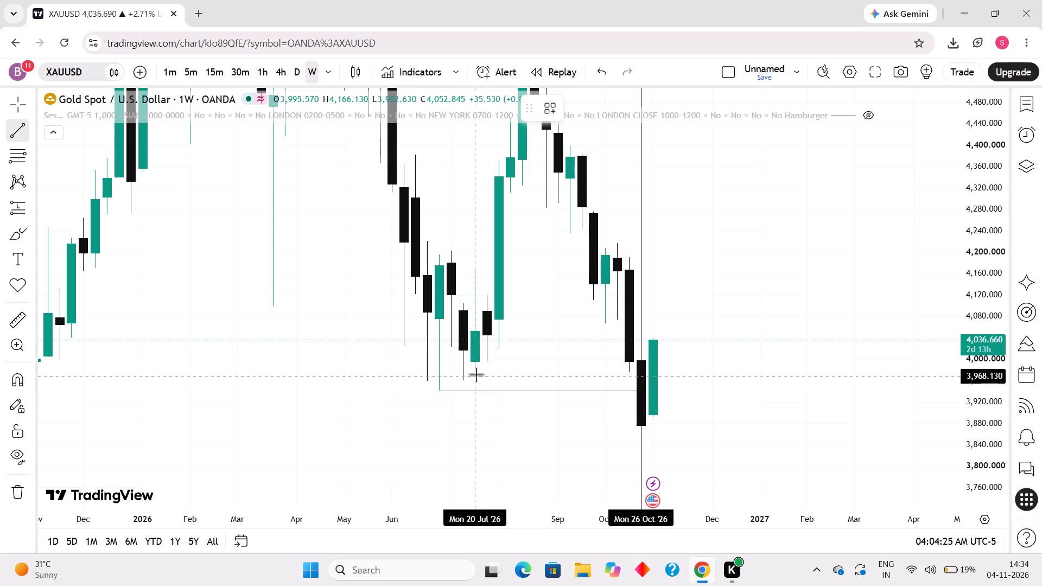
click(461, 380)
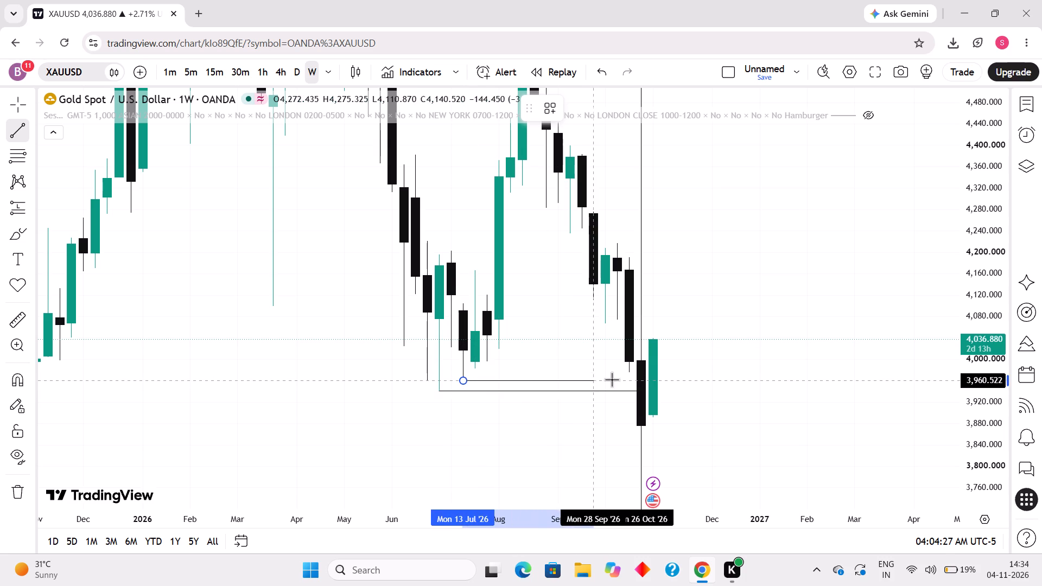
shift+click(635, 379)
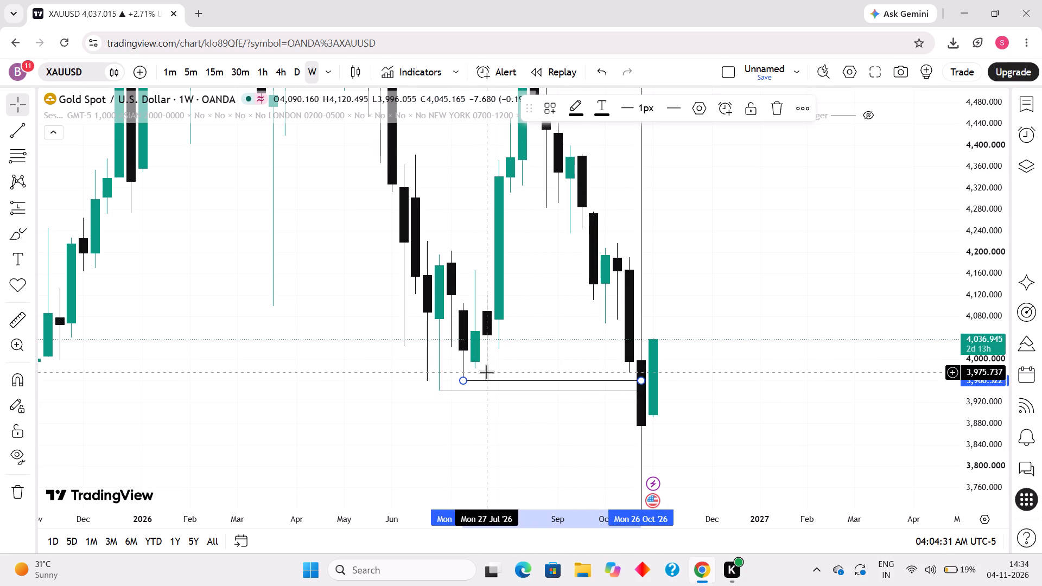
Move the new trendline to the Mon 20 Jul '26 low at about 3,984.6 and end it at the Mon 19 Oct '26 candle.
drag(486, 380, 504, 367)
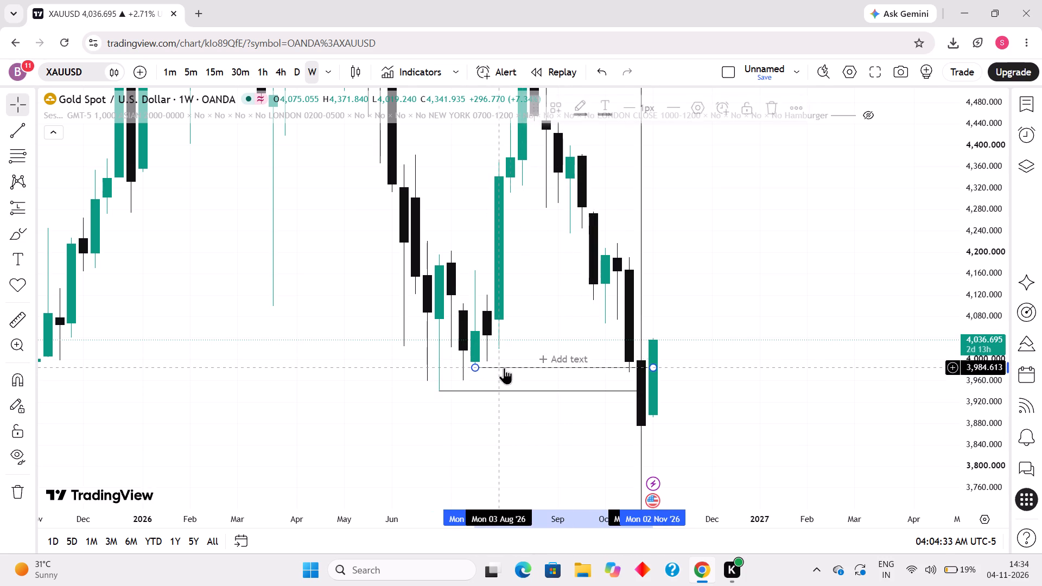
click(527, 320)
drag(653, 368, 620, 367)
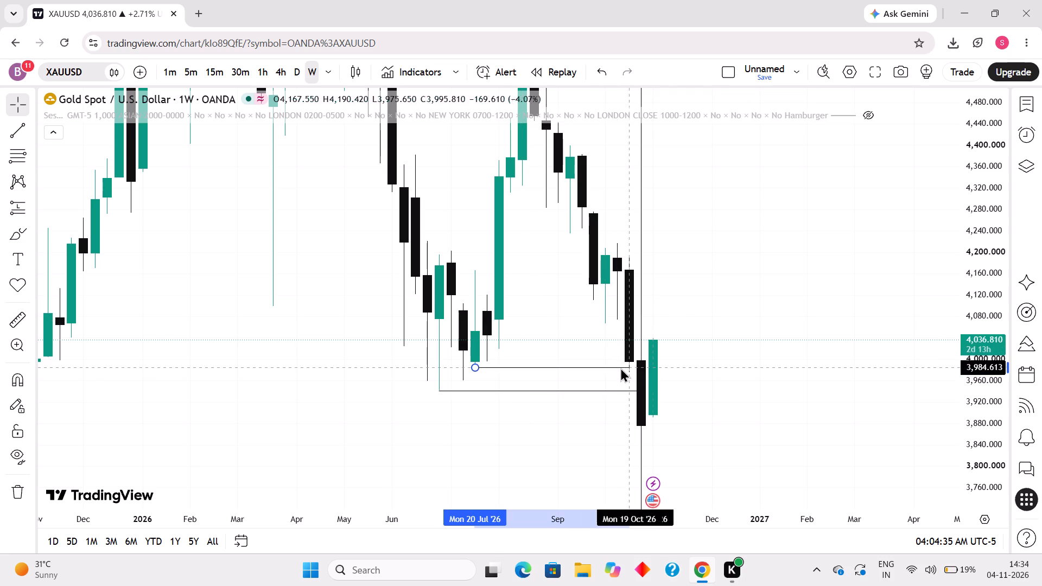
drag(620, 367, 627, 367)
click(893, 376)
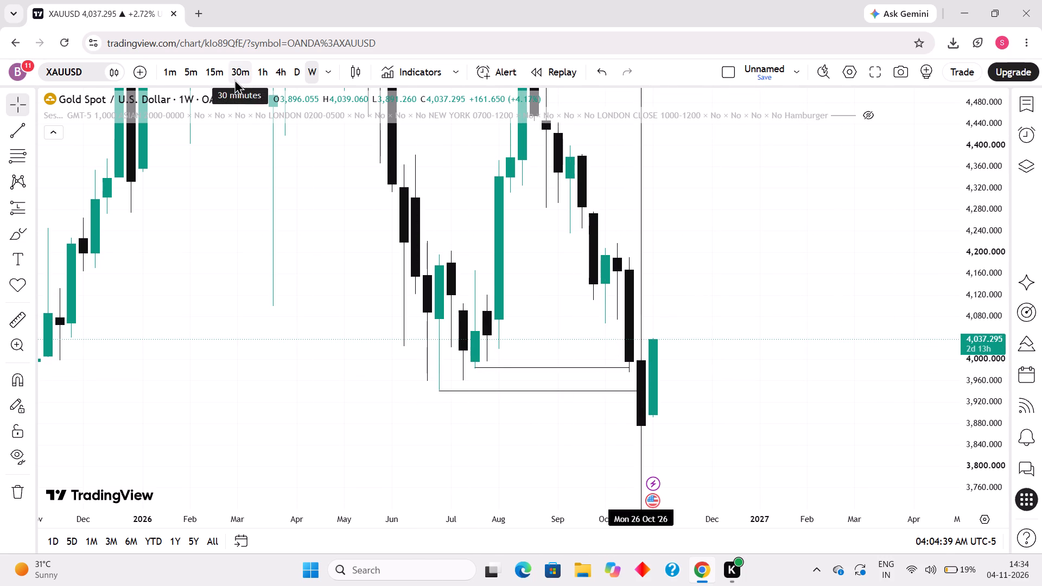
On daily candles, extend the 3,984.6 trendline's end to the last candle before the 26 Oct '26 vertical line.
click(294, 75)
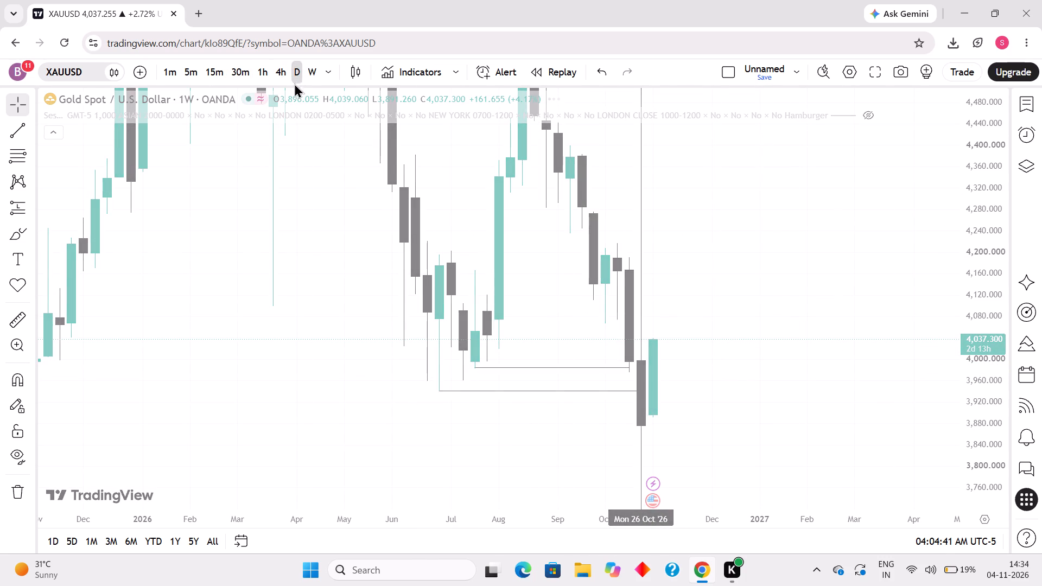
scroll(378, 296, down, 12)
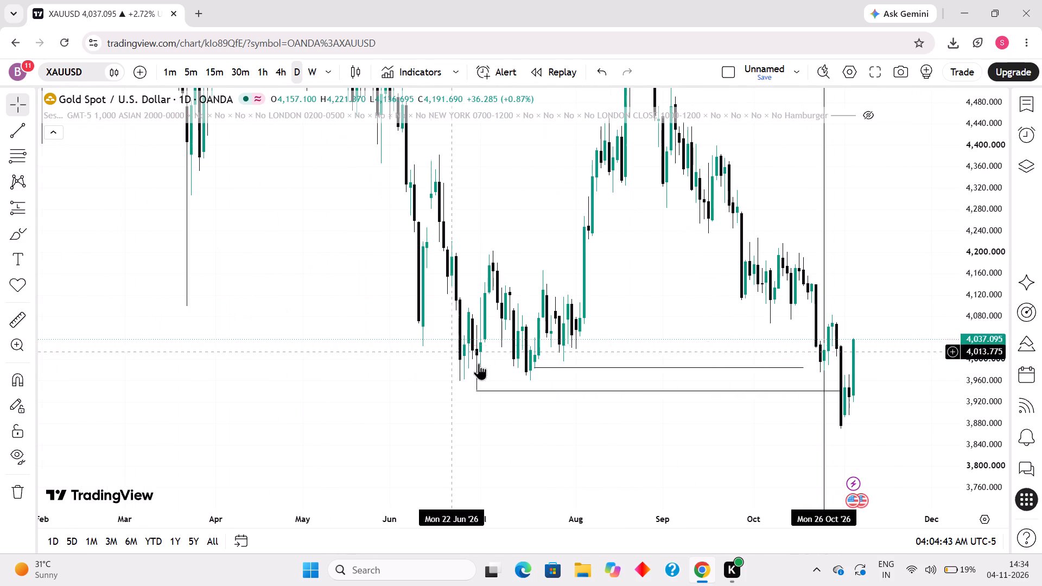
scroll(559, 397, down, 4)
scroll(701, 441, up, 6)
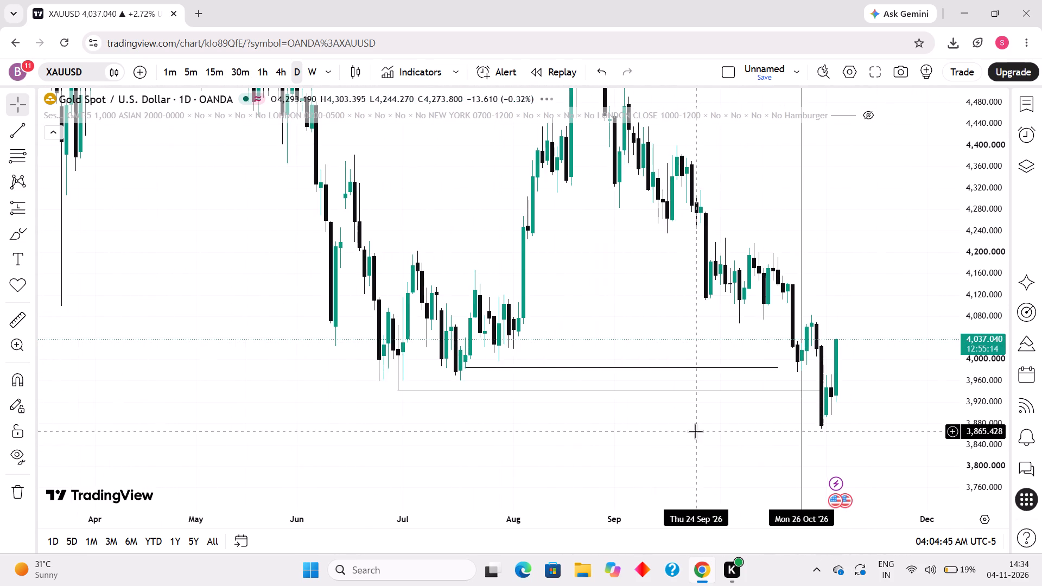
scroll(690, 423, up, 5)
drag(666, 428, 364, 402)
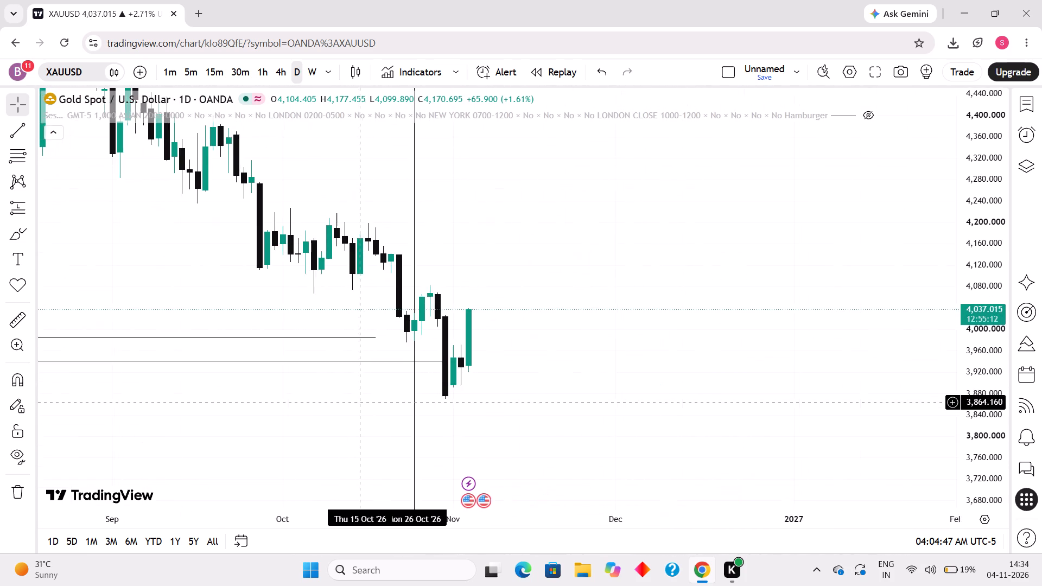
drag(364, 402, 443, 391)
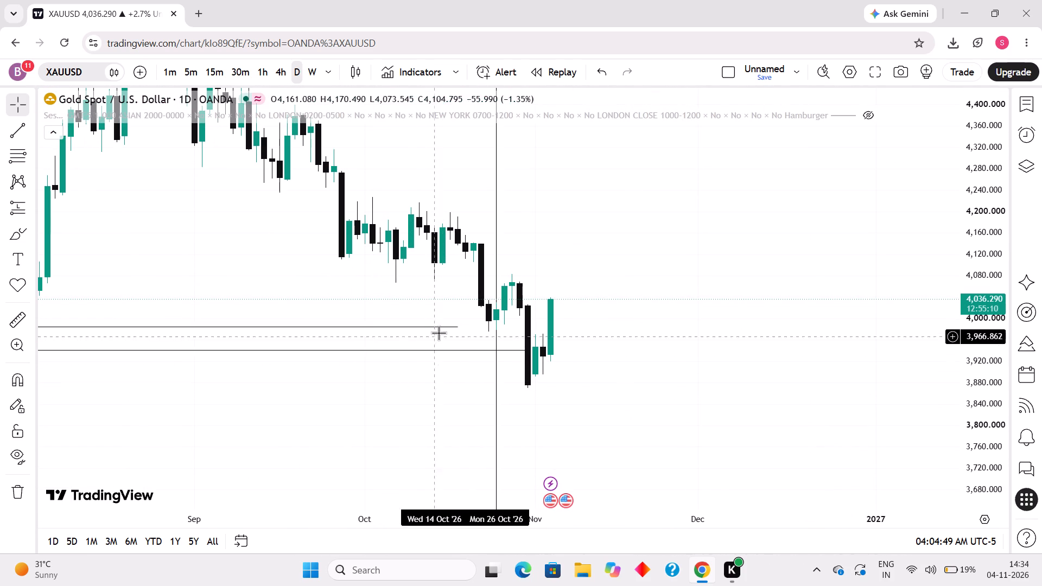
drag(459, 328, 484, 328)
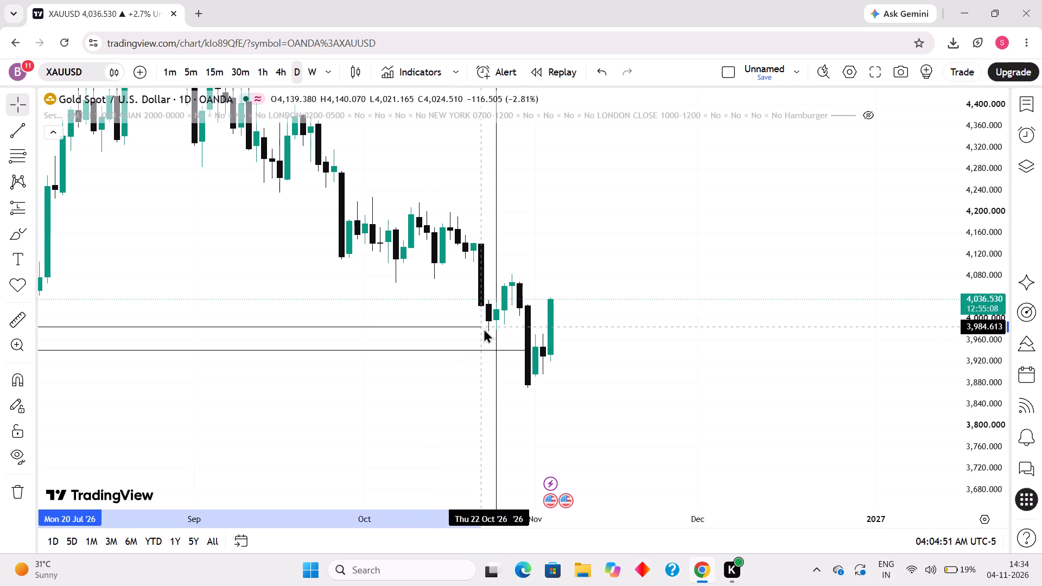
drag(484, 328, 490, 328)
click(742, 315)
Draw a rectangle from the Wed 07 Oct '26 low at about 4,064.5 up to about 4,088.6 at Mon 02 Nov '26.
scroll(644, 372, down, 4)
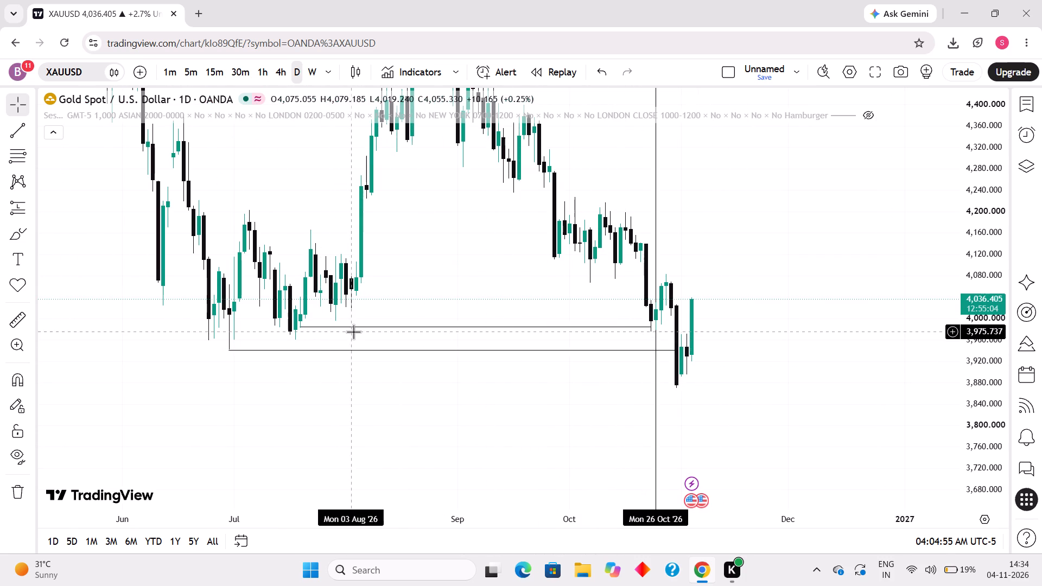
scroll(340, 307, up, 2)
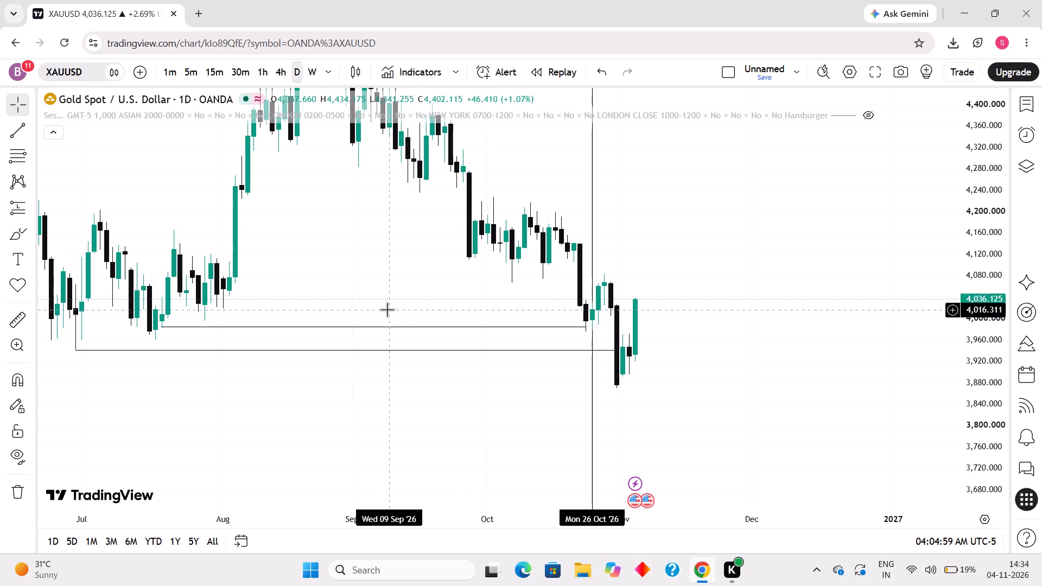
drag(460, 308, 443, 301)
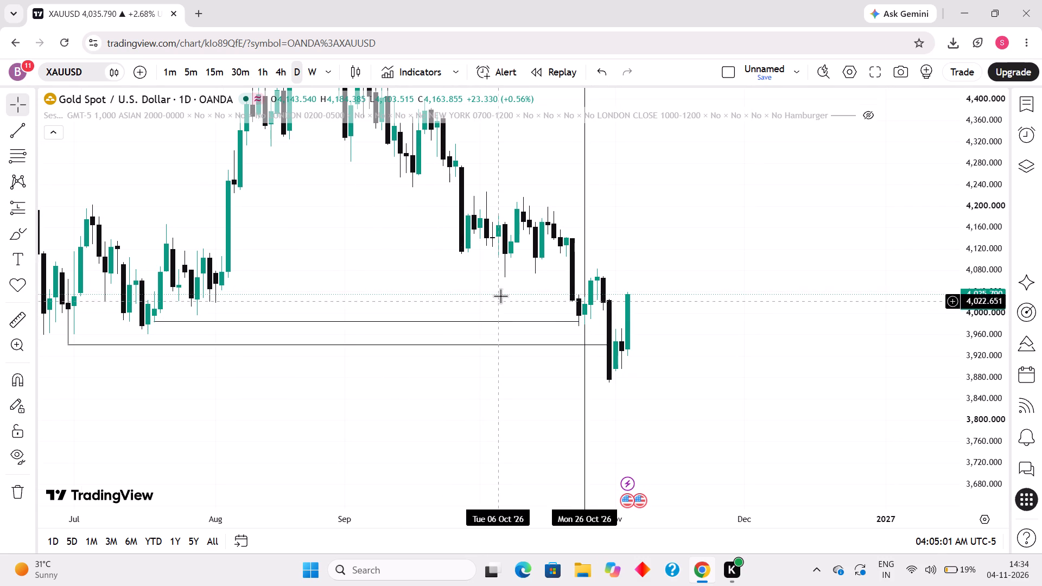
drag(501, 290, 504, 360)
scroll(494, 356, up, 1)
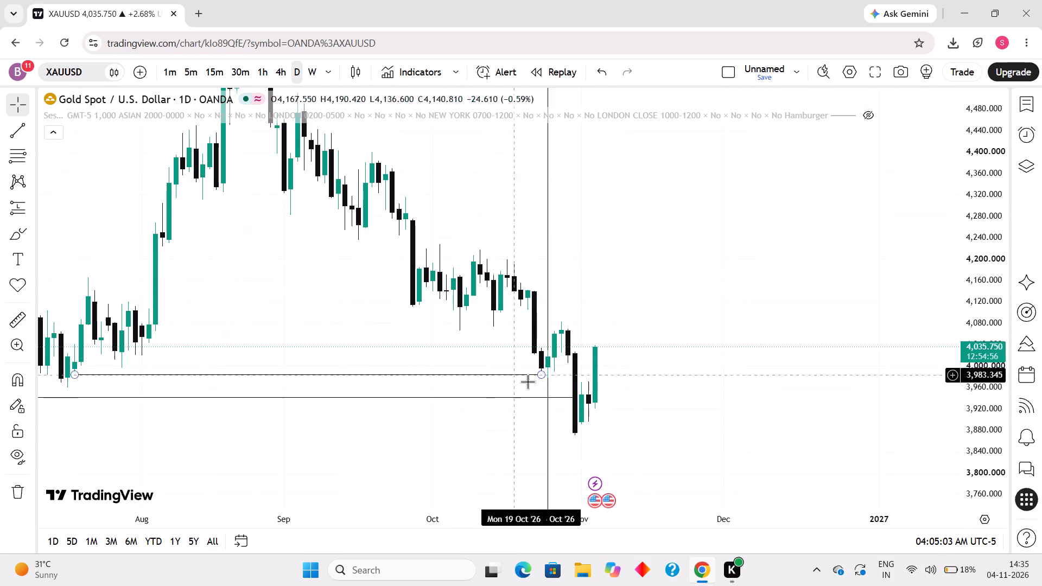
drag(729, 386, 766, 367)
scroll(733, 355, down, 3)
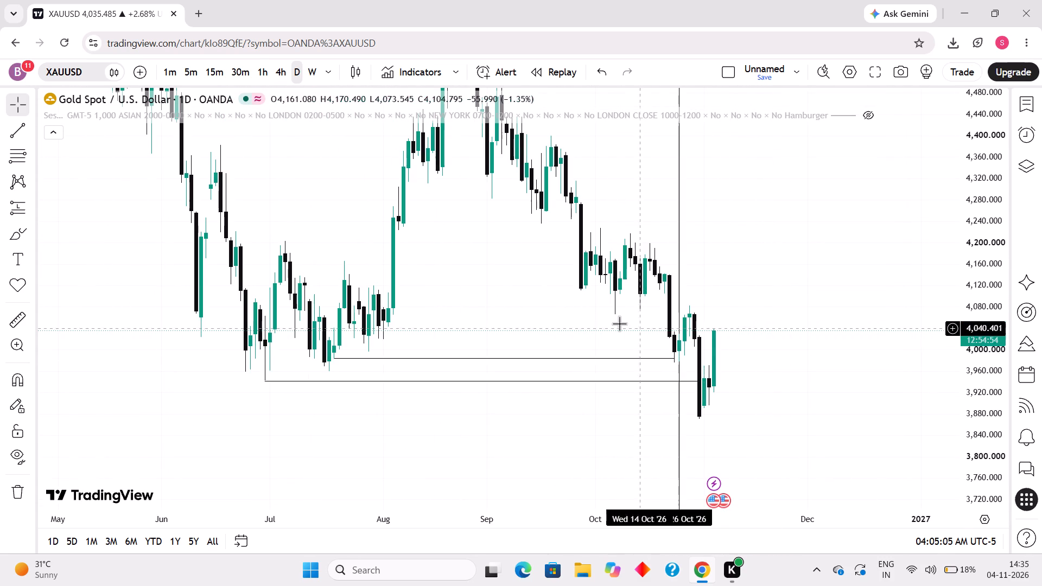
click(30, 231)
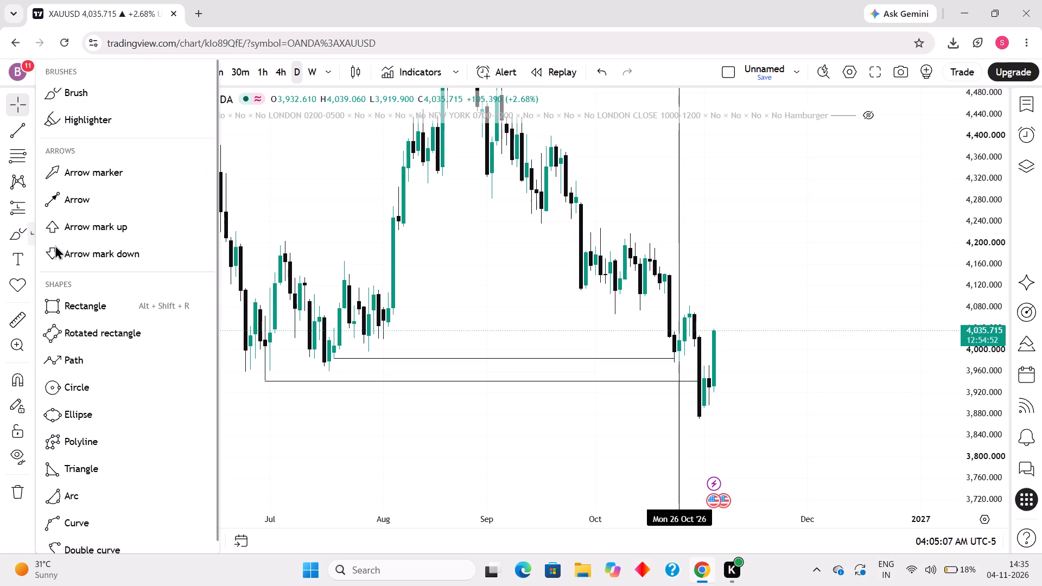
click(75, 309)
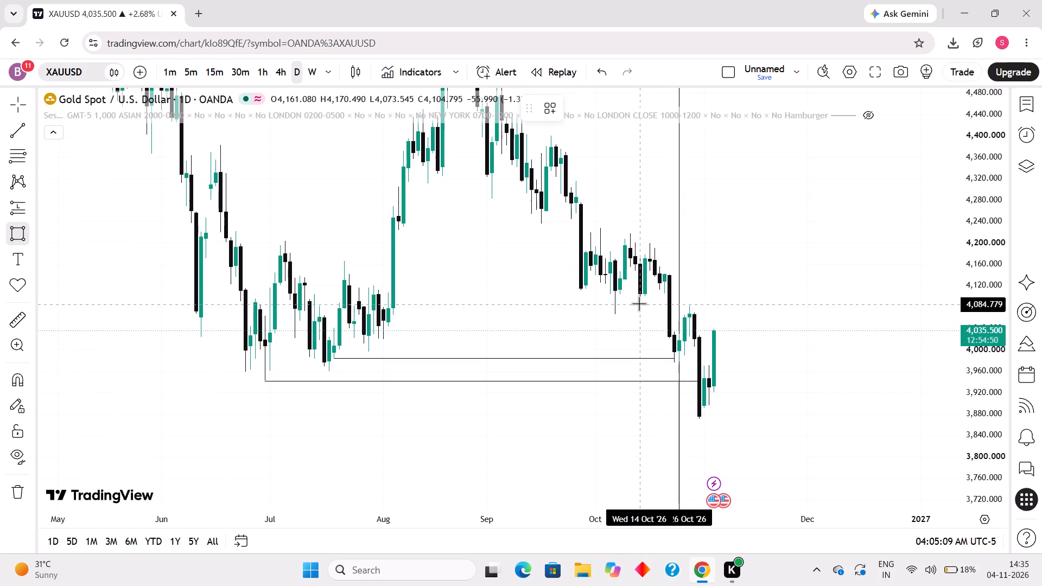
click(614, 315)
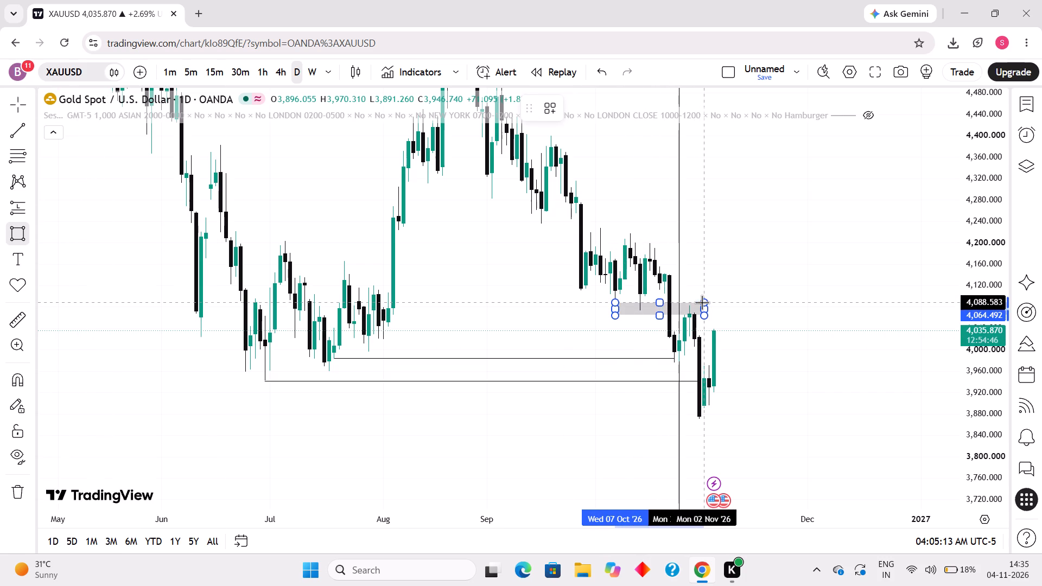
click(702, 302)
click(780, 310)
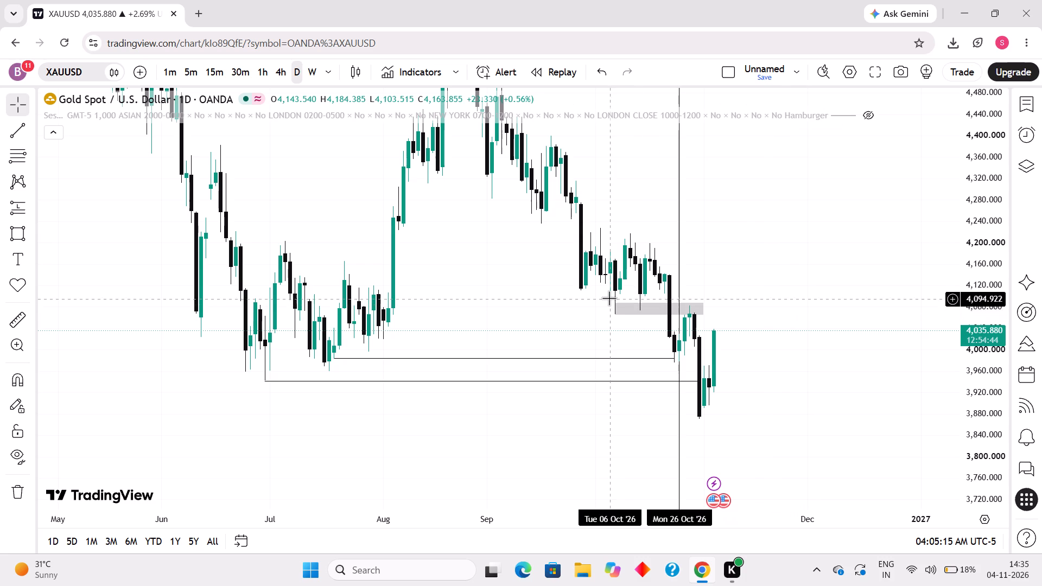
Raise the rectangle's top edge to about 4,103, keeping its start on the Wed 07 Oct '26 candle.
drag(615, 301, 614, 292)
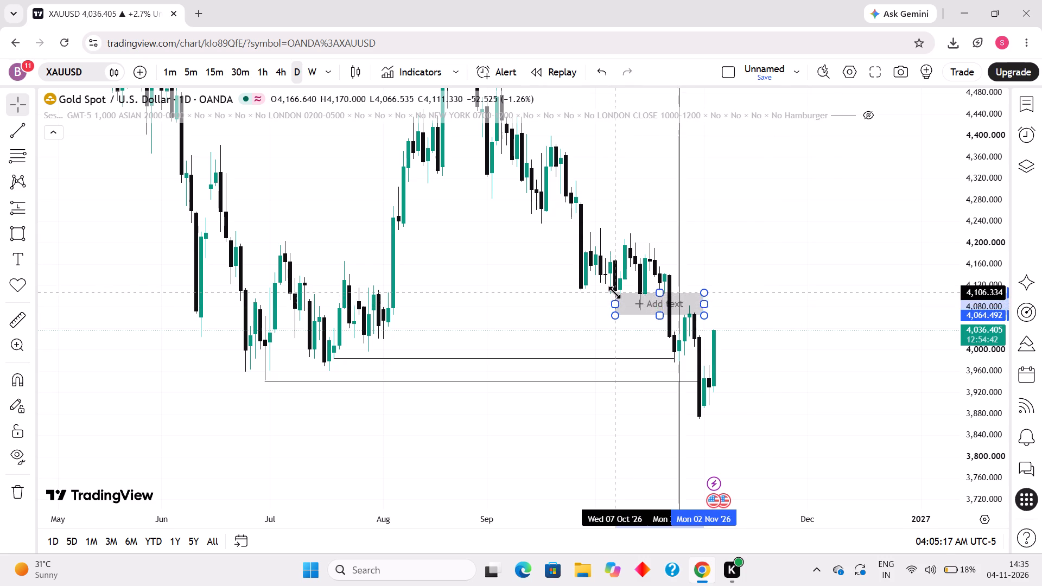
drag(614, 292, 615, 294)
click(812, 333)
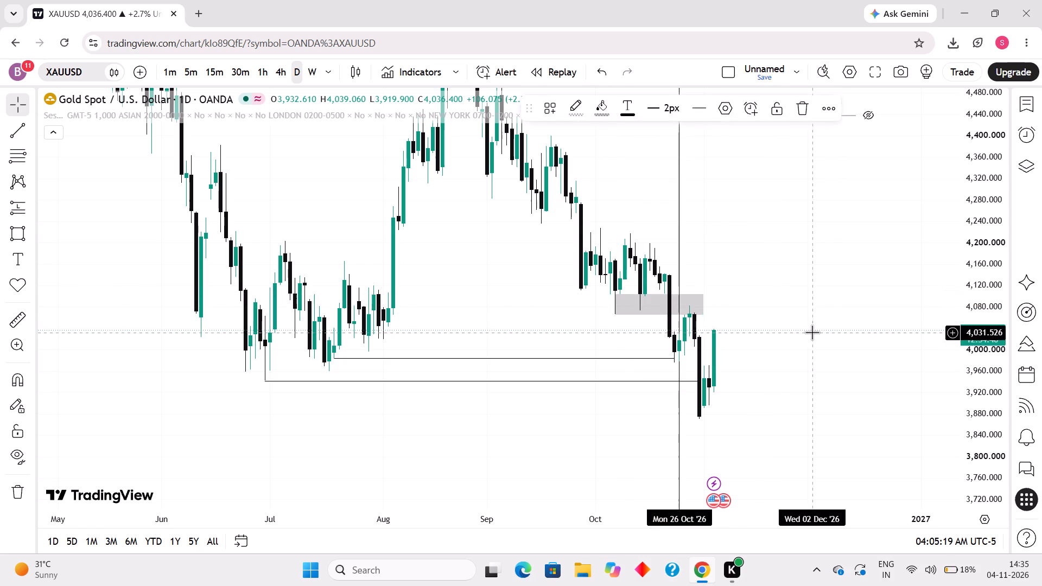
Switch the chart to weekly candles and place a vertical line on the Mon 02 Nov '26 candle.
scroll(642, 337, up, 3)
drag(680, 362, 798, 343)
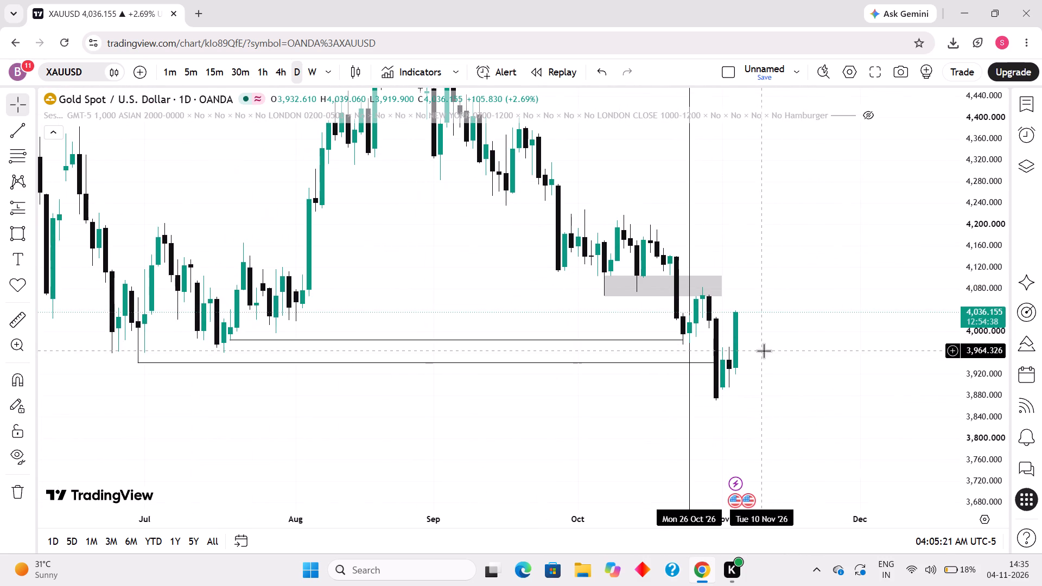
scroll(763, 351, up, 4)
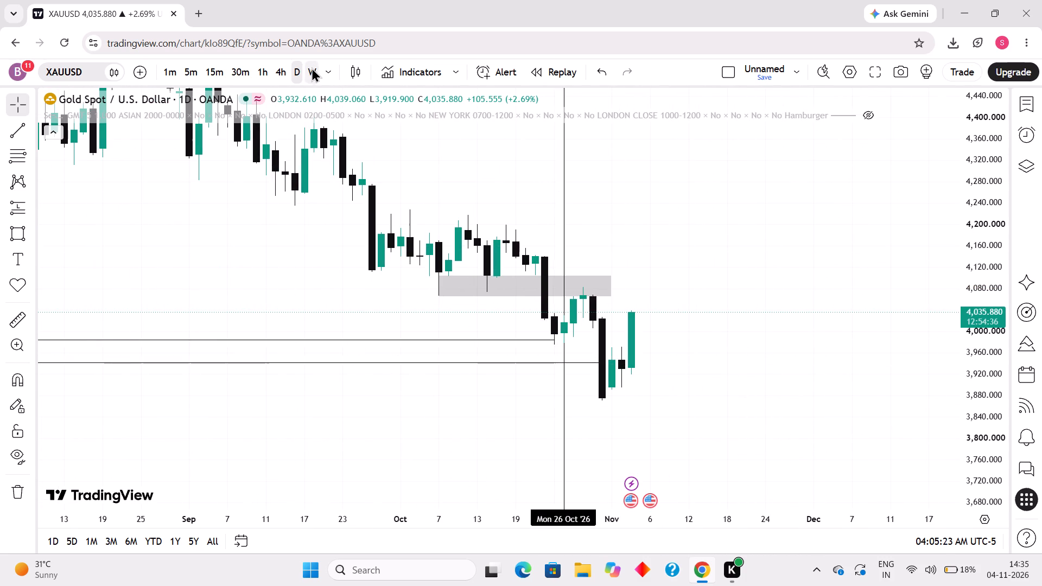
click(312, 68)
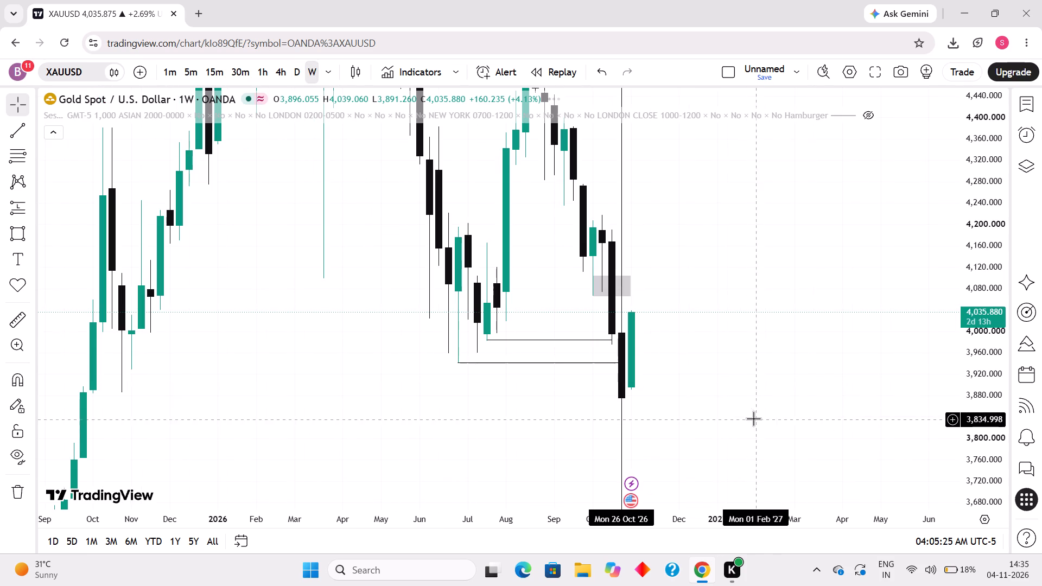
scroll(551, 400, up, 5)
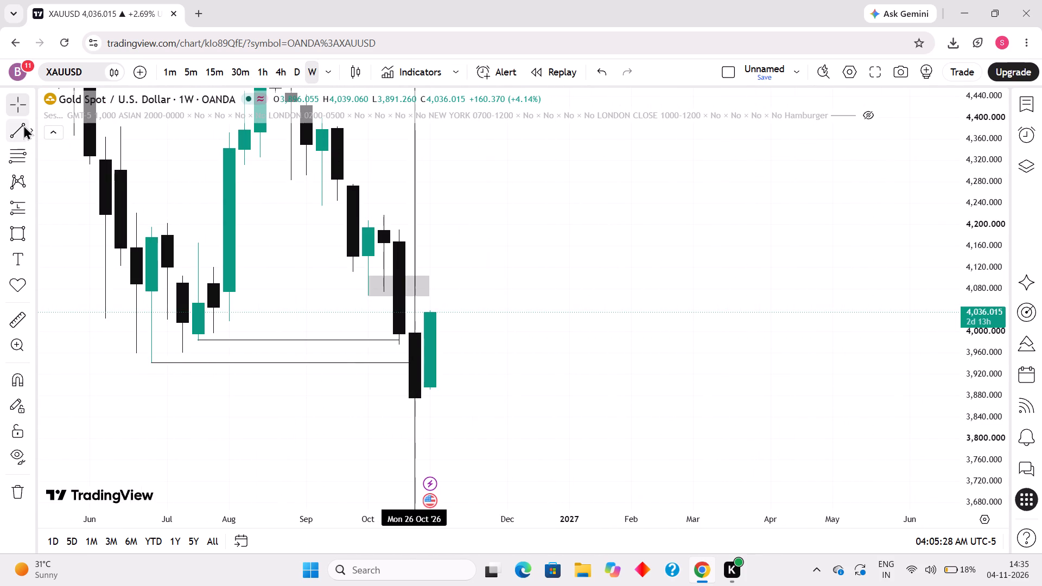
click(32, 125)
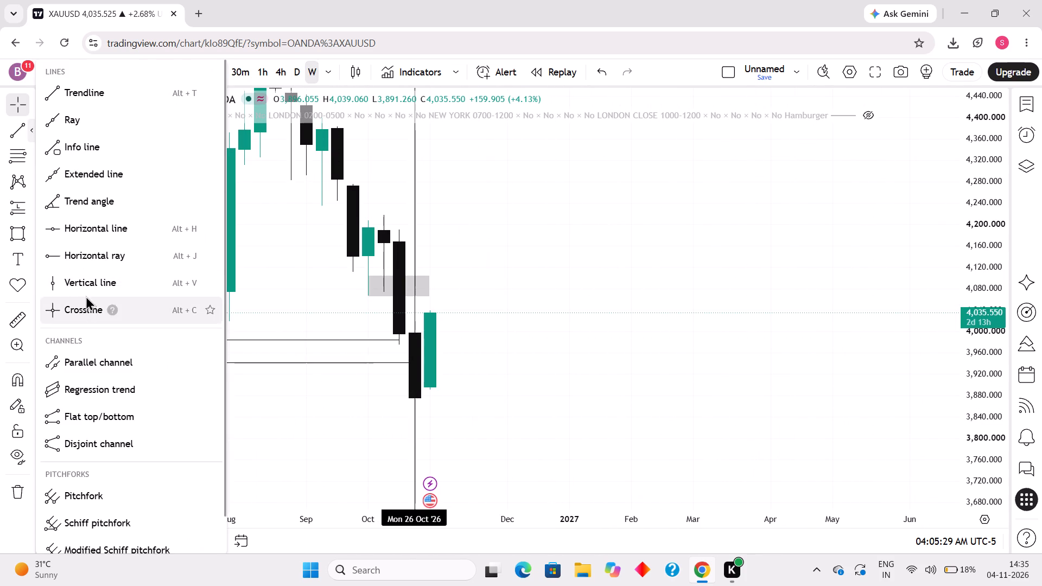
click(90, 287)
click(431, 397)
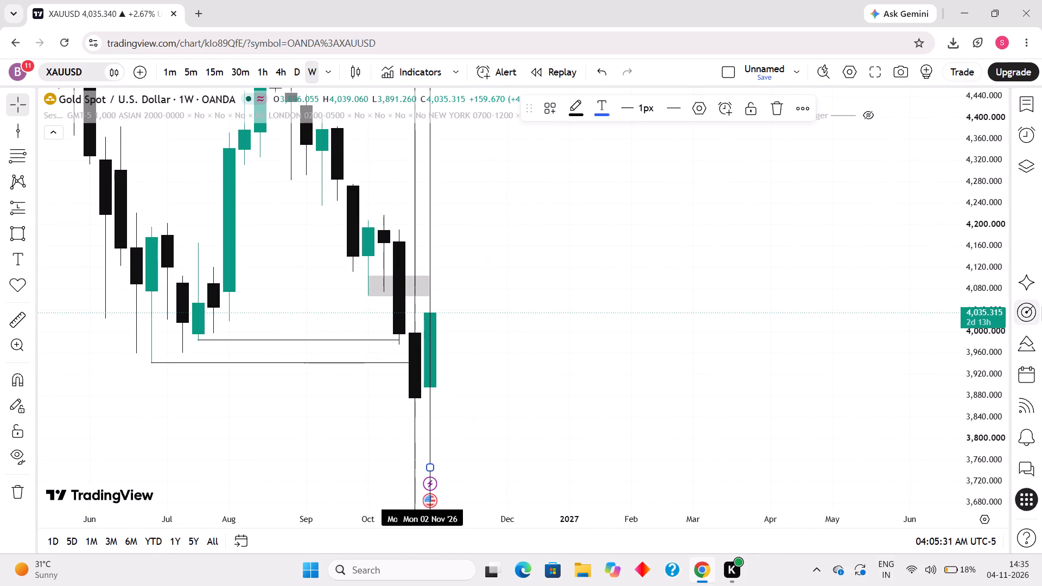
drag(993, 328, 960, 448)
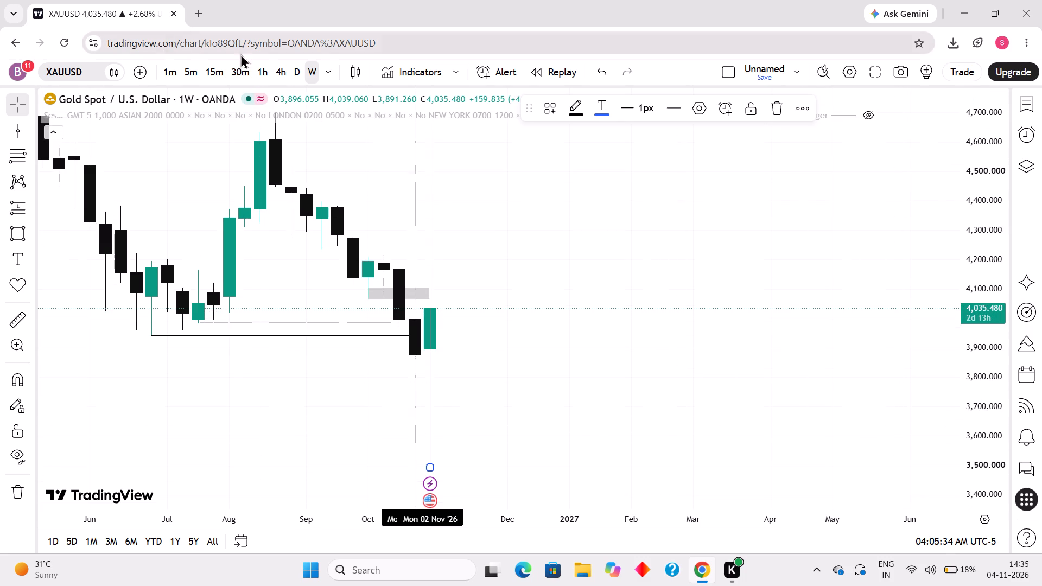
Inspect the markup on 15-minute candles and on daily candles around the 26 Oct and 2 Nov '26 vertical lines.
click(215, 74)
scroll(285, 219, down, 19)
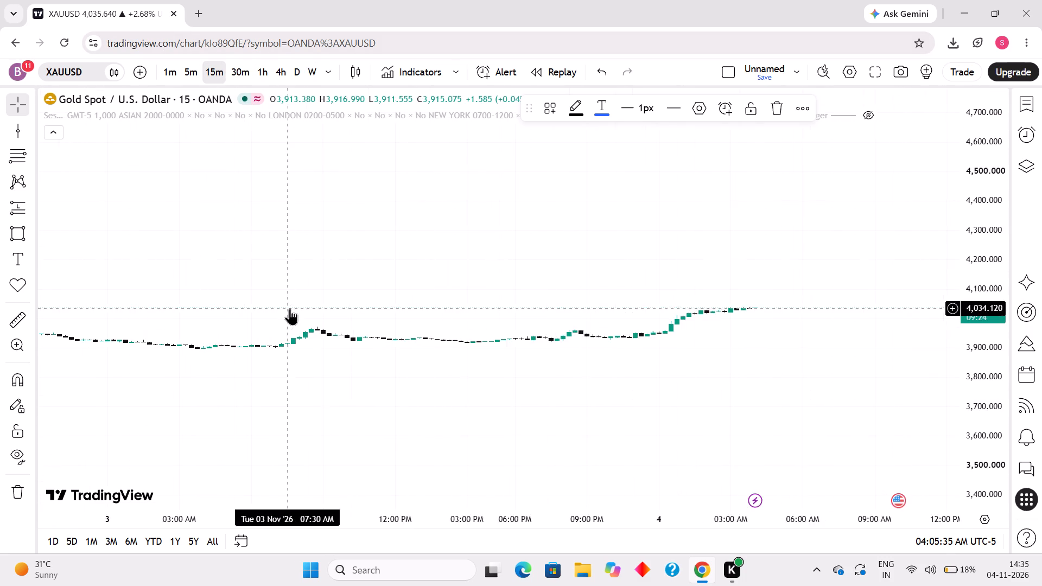
scroll(290, 308, down, 6)
scroll(320, 343, down, 3)
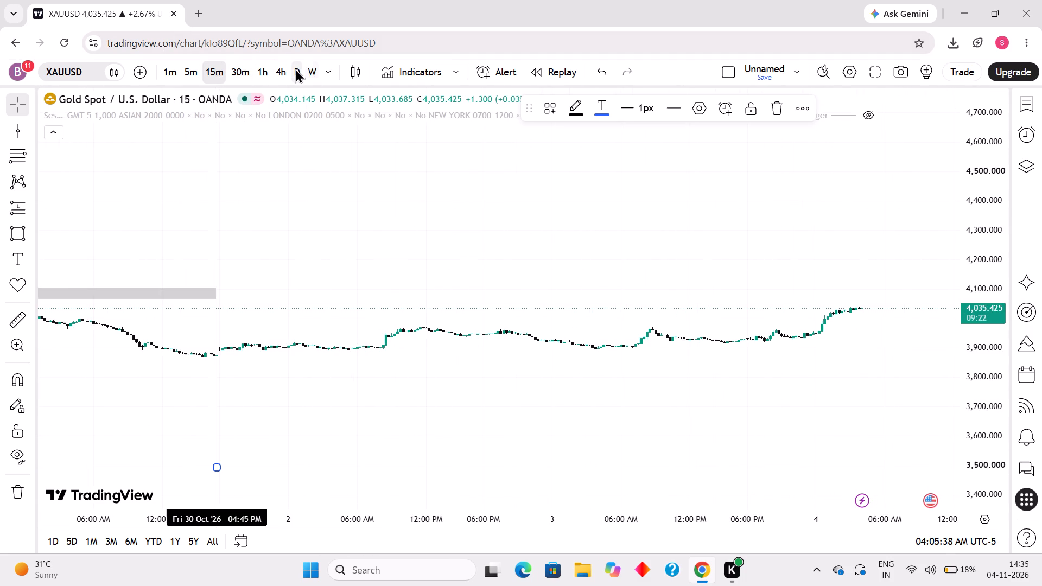
click(295, 68)
scroll(695, 393, up, 5)
scroll(641, 377, up, 5)
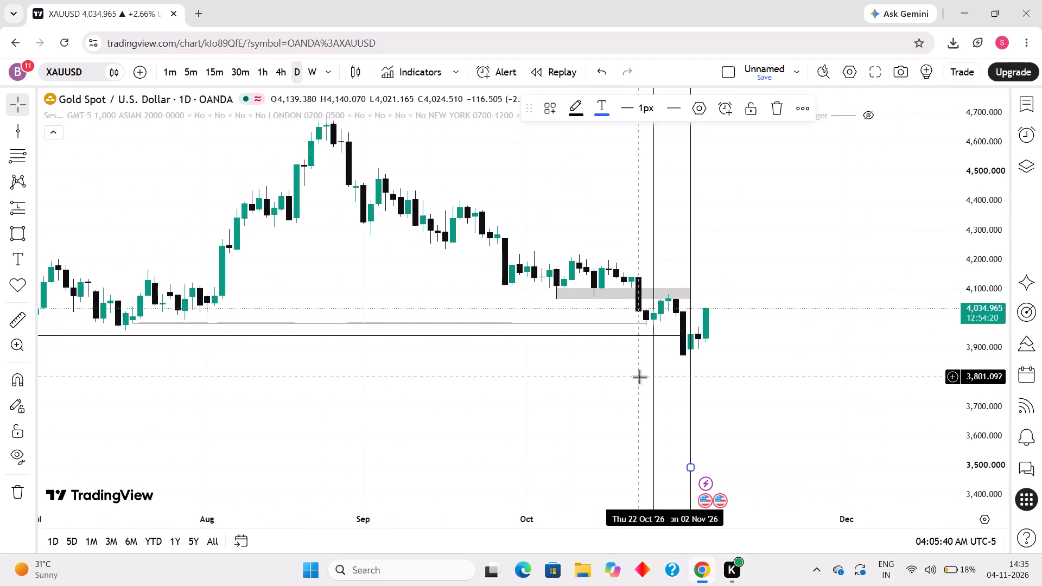
scroll(635, 377, up, 3)
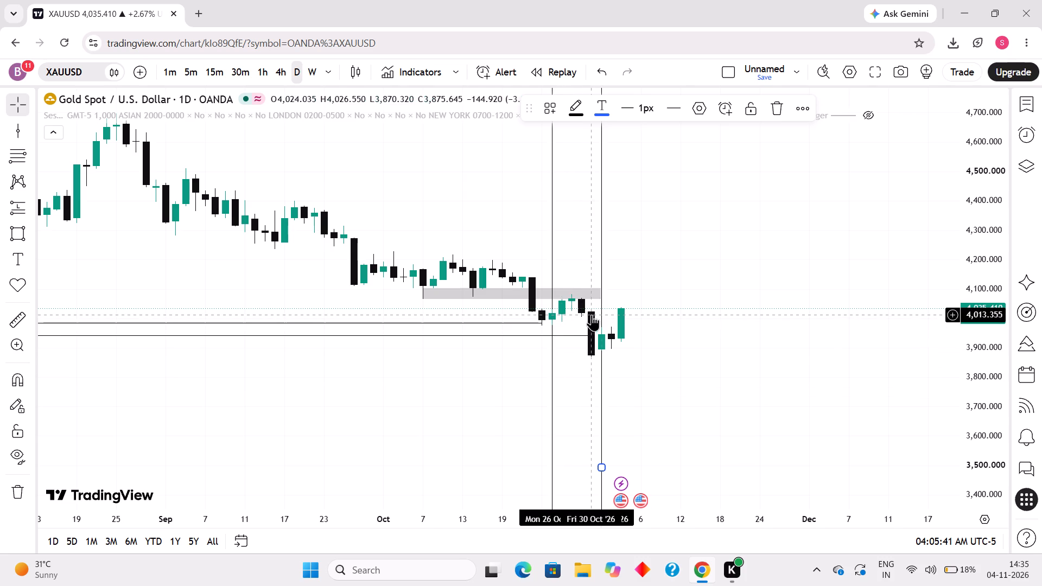
drag(730, 387, 867, 376)
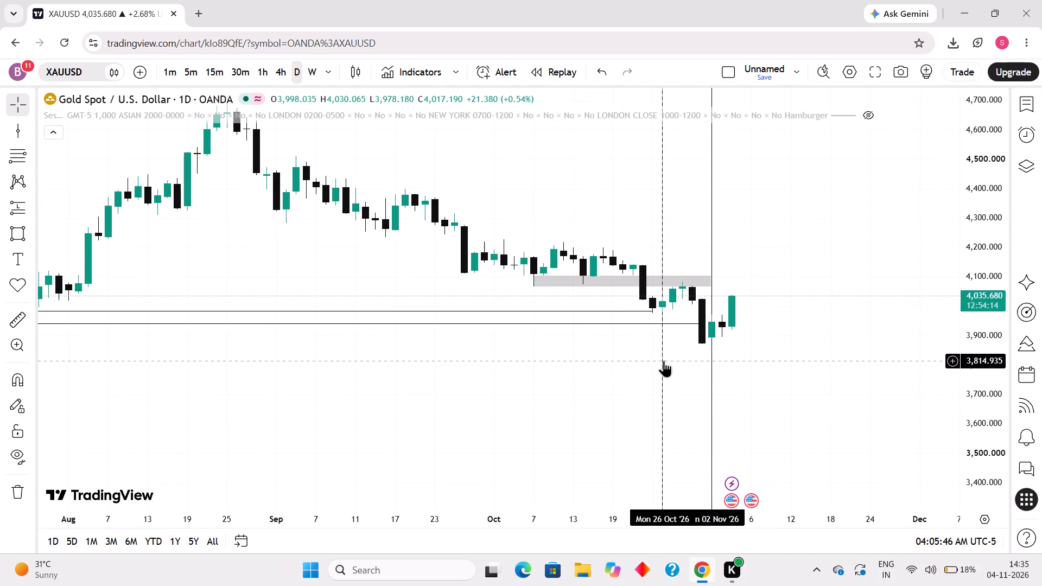
click(683, 369)
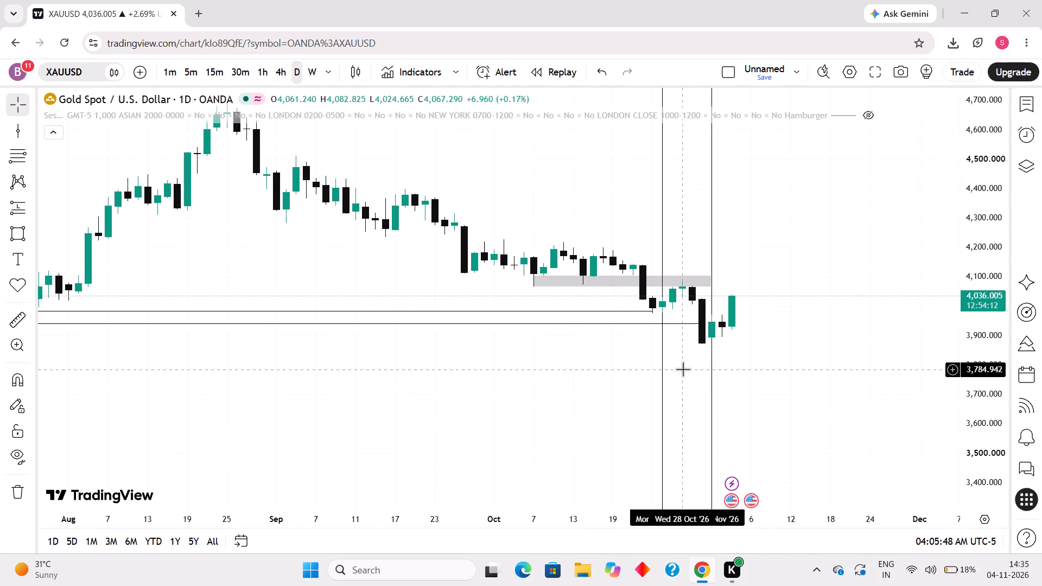
drag(985, 456, 878, 315)
scroll(645, 370, up, 2)
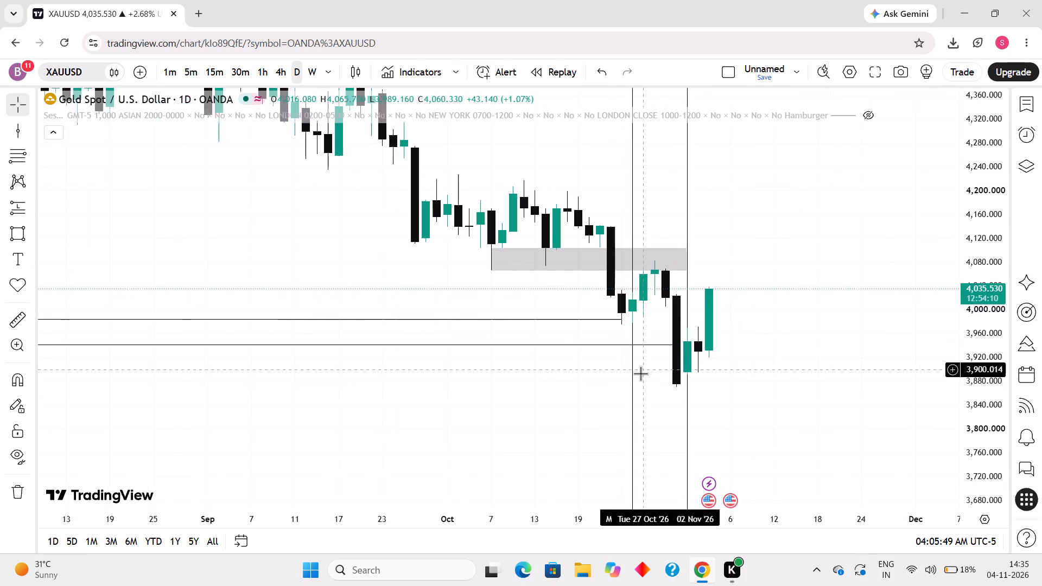
scroll(640, 373, up, 3)
drag(510, 396, 701, 441)
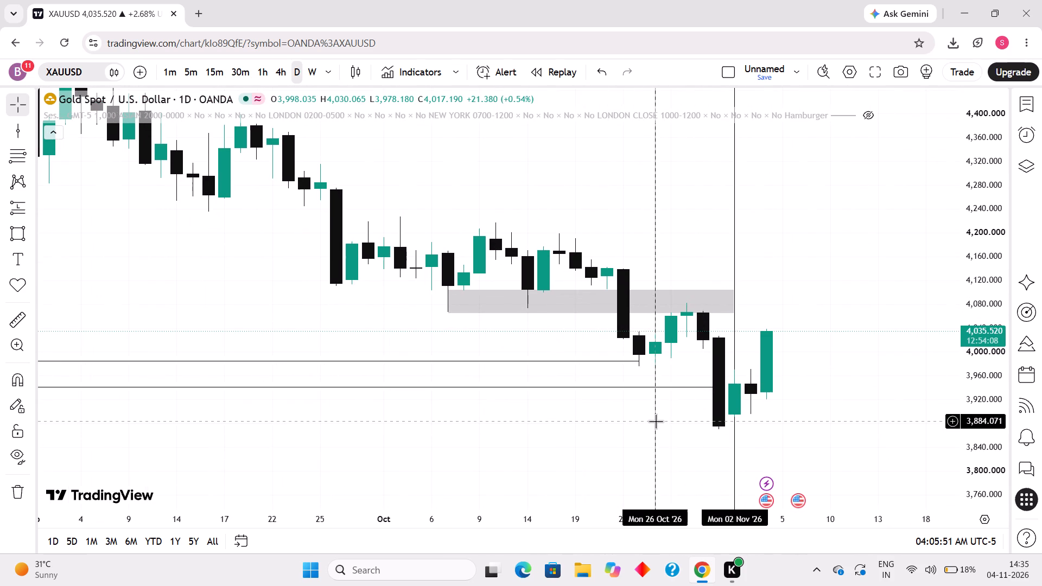
scroll(653, 422, up, 3)
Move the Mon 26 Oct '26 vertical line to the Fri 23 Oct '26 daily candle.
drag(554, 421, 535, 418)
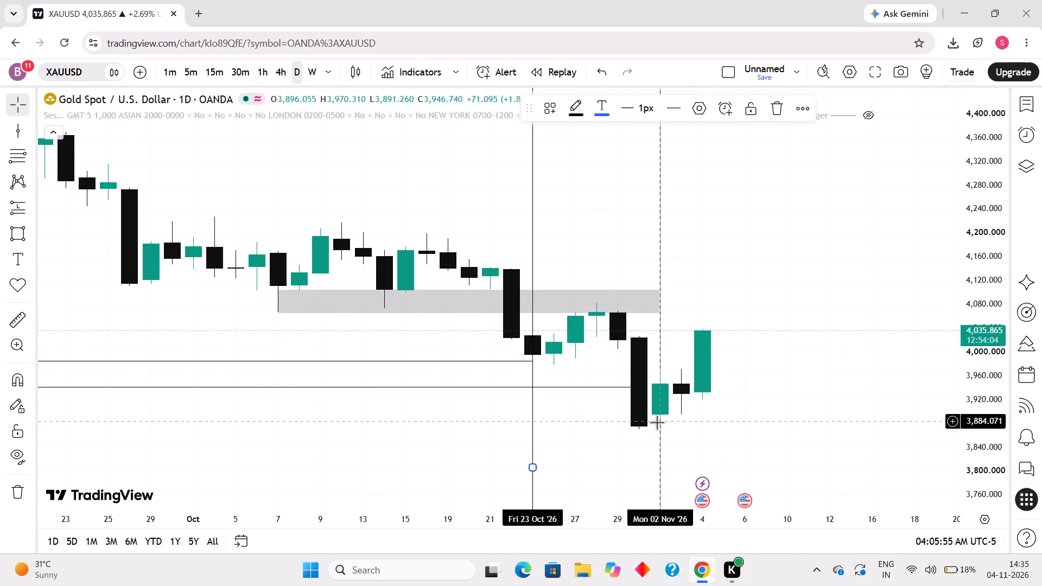
Move the Mon 02 Nov '26 vertical line to the Tue 03 Nov '26 daily candle.
drag(663, 431, 671, 434)
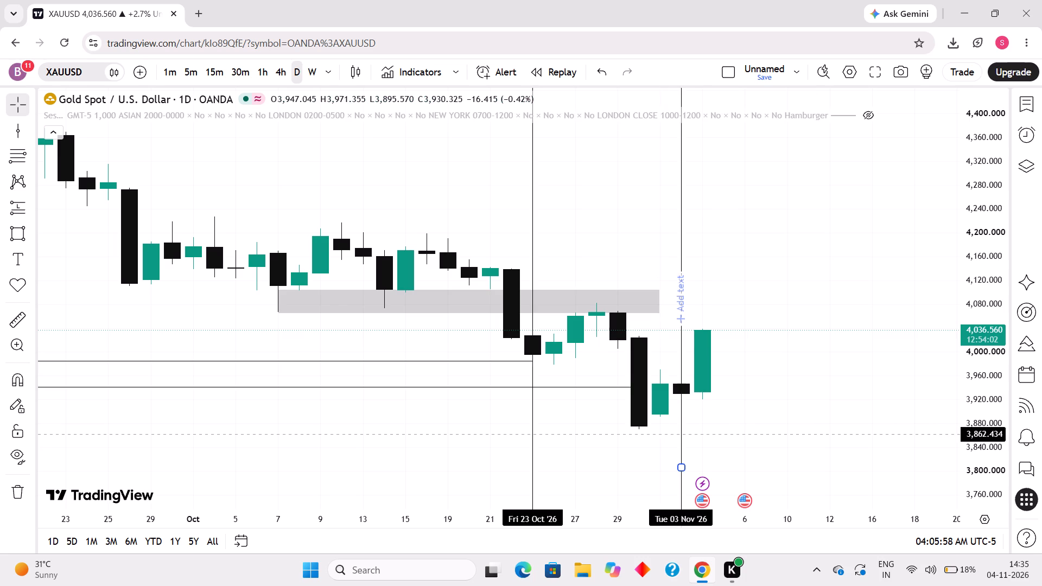
drag(671, 434, 672, 434)
click(620, 437)
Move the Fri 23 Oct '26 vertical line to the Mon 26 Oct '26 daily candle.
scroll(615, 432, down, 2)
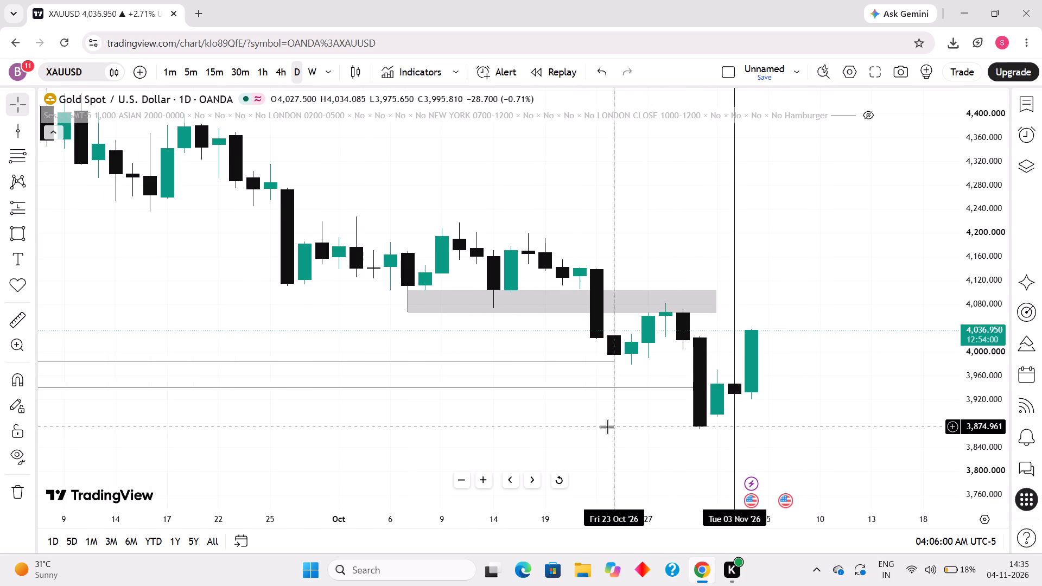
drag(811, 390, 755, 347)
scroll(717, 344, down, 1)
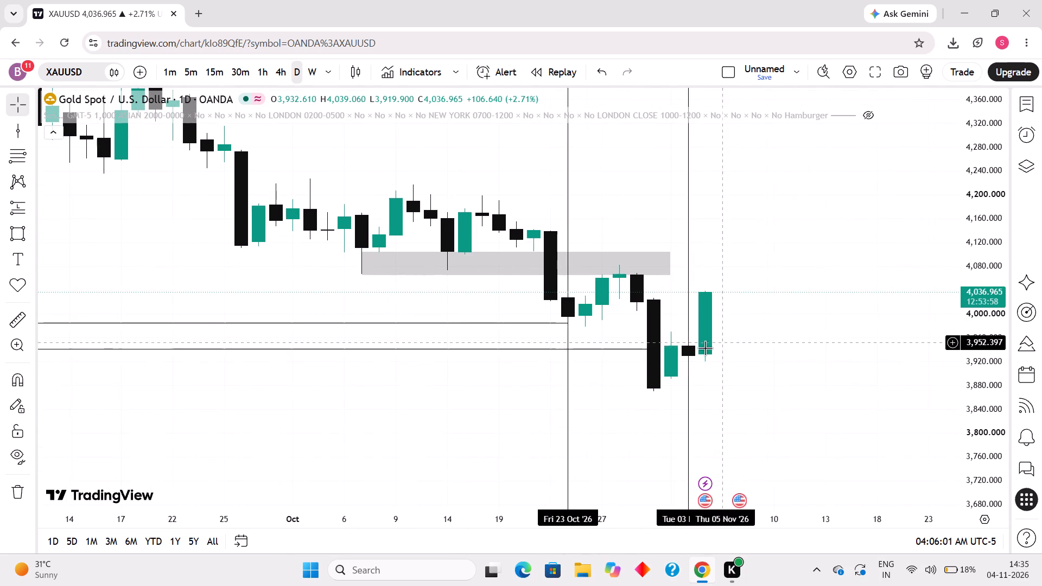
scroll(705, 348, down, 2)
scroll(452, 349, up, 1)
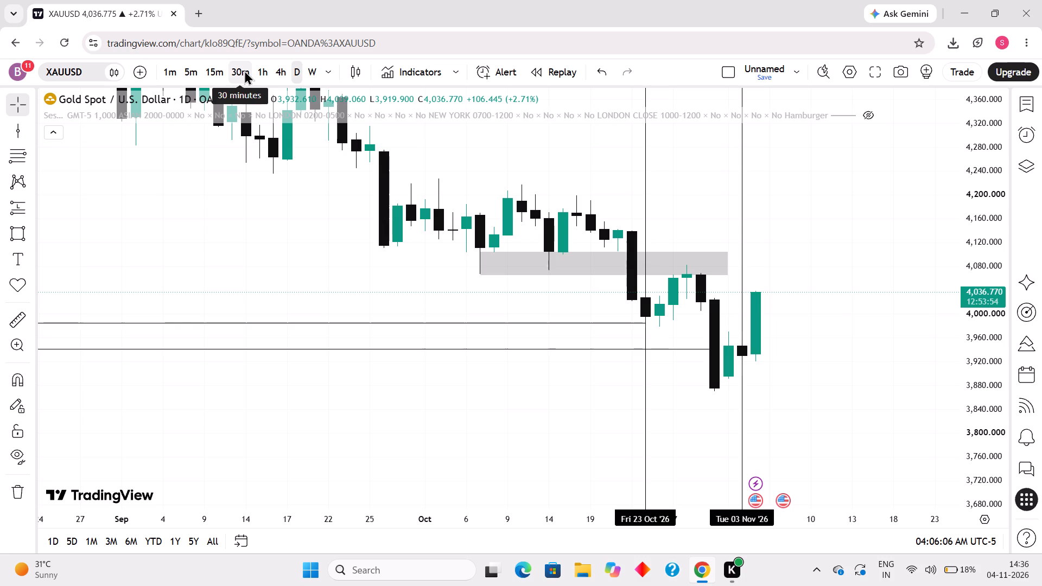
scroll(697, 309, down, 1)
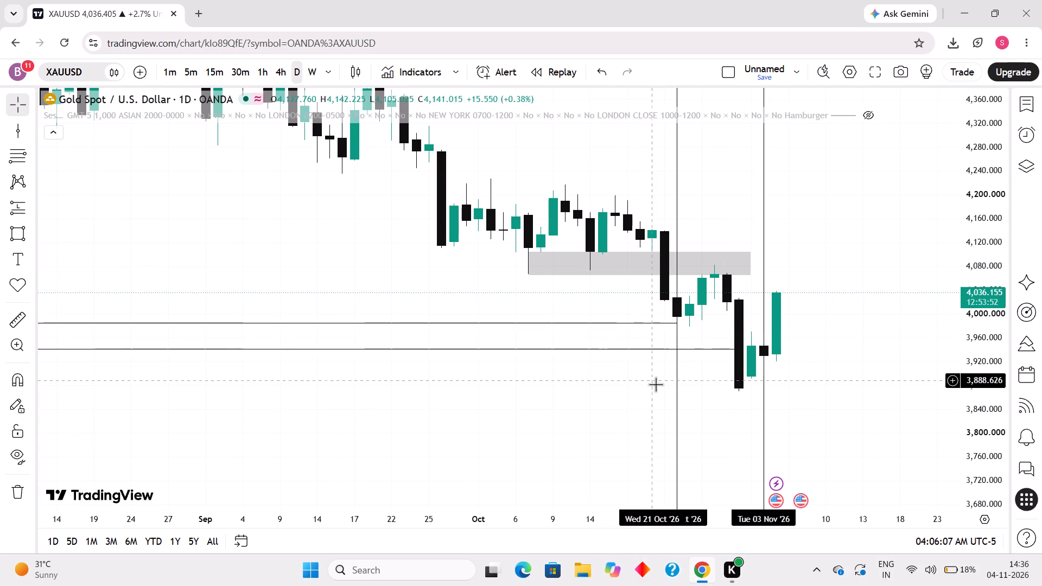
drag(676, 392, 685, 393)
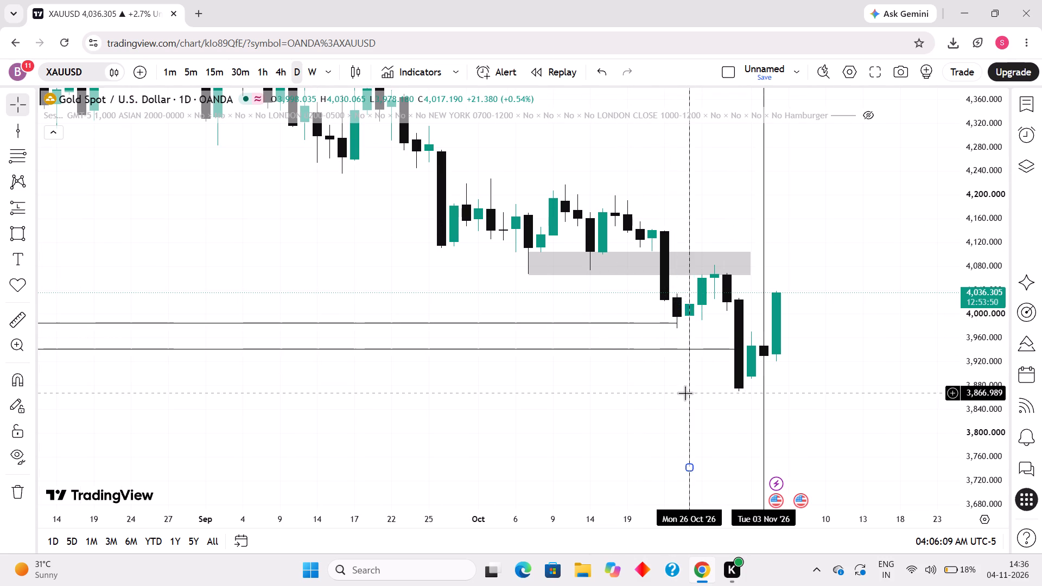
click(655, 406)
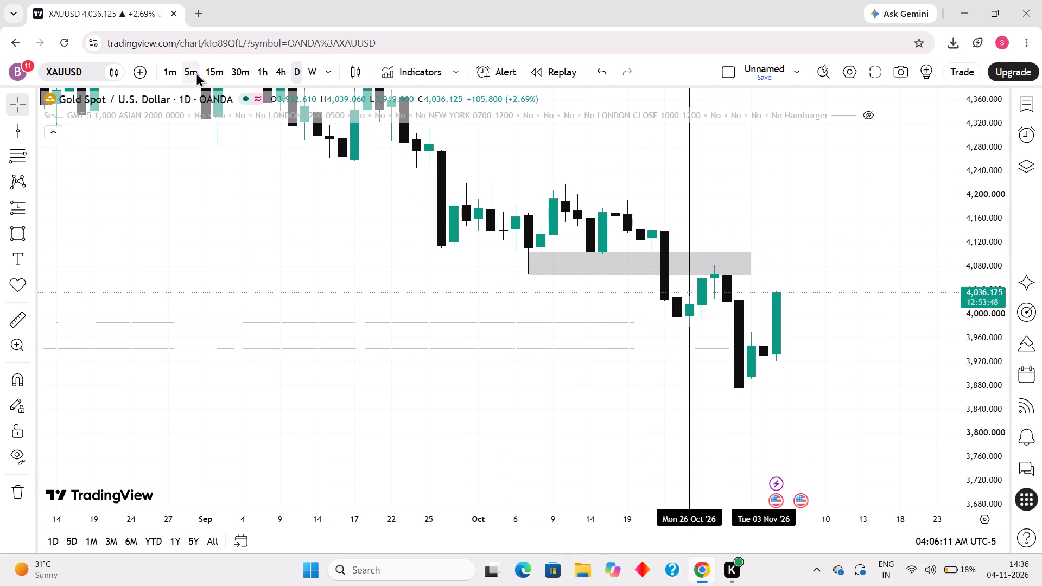
On 4-hour candles, extend the 3,984.6 trendline's end to the Fri 23 Oct '26 09:00 AM candle.
click(274, 77)
click(278, 76)
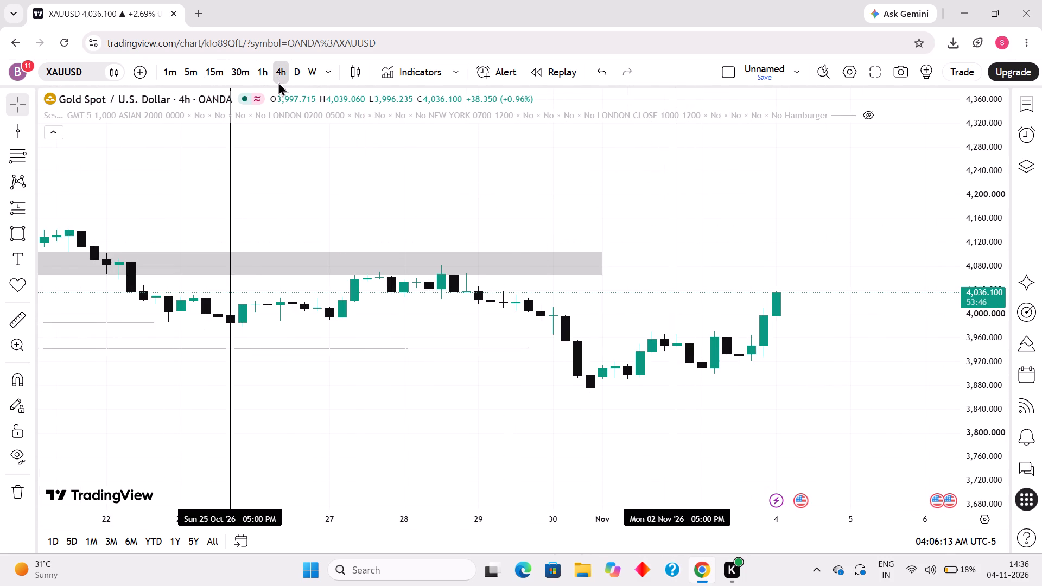
scroll(478, 282, down, 15)
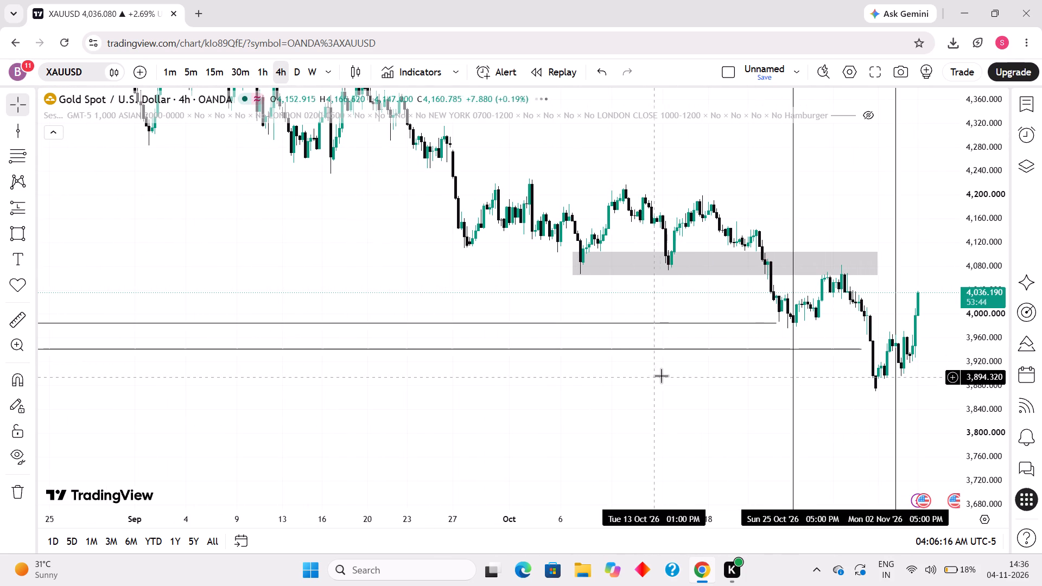
scroll(701, 368, down, 7)
scroll(698, 394, up, 9)
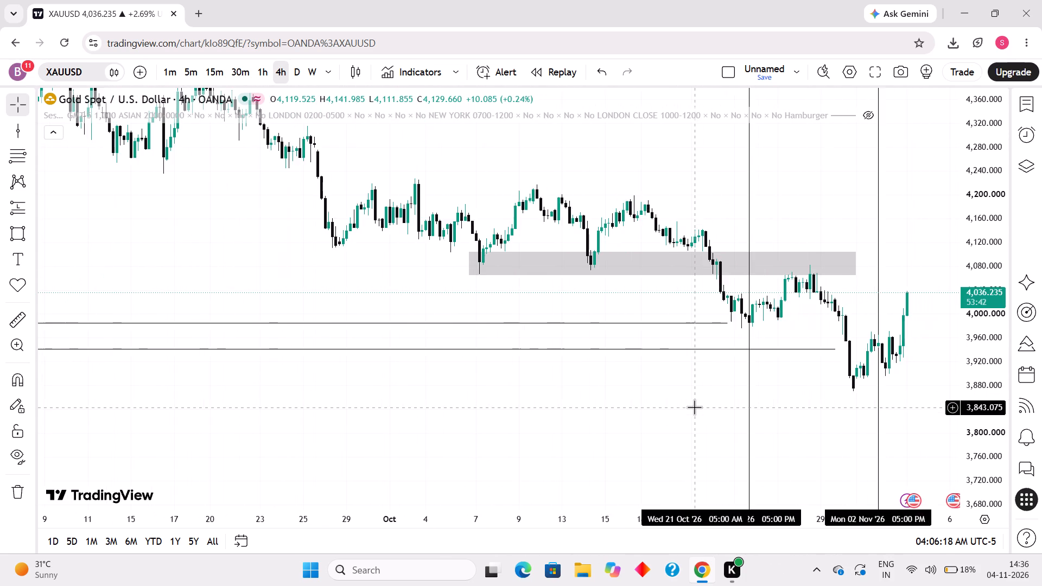
scroll(694, 407, up, 5)
drag(970, 432, 813, 209)
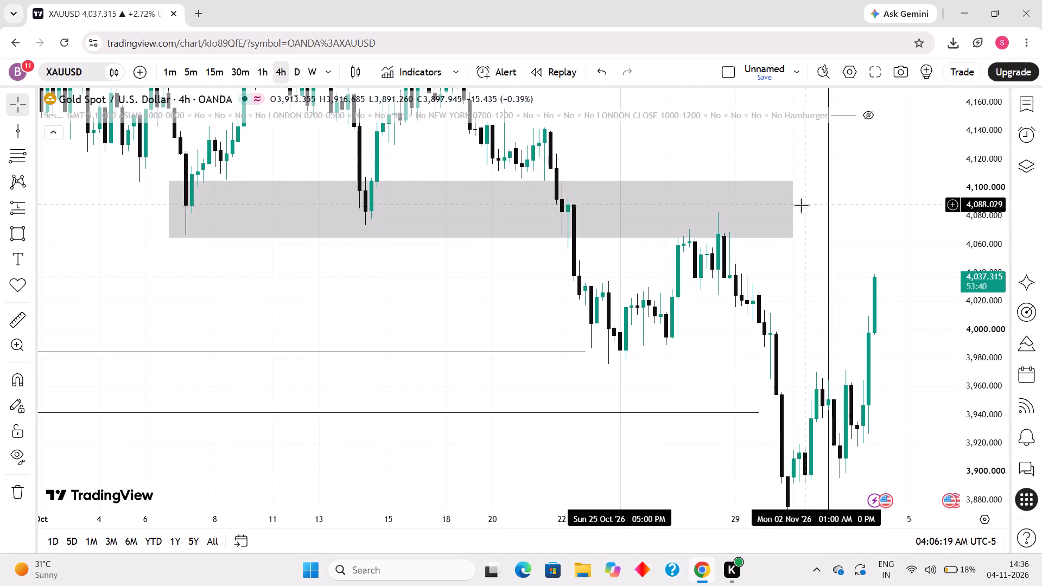
scroll(602, 343, up, 3)
drag(462, 355, 476, 356)
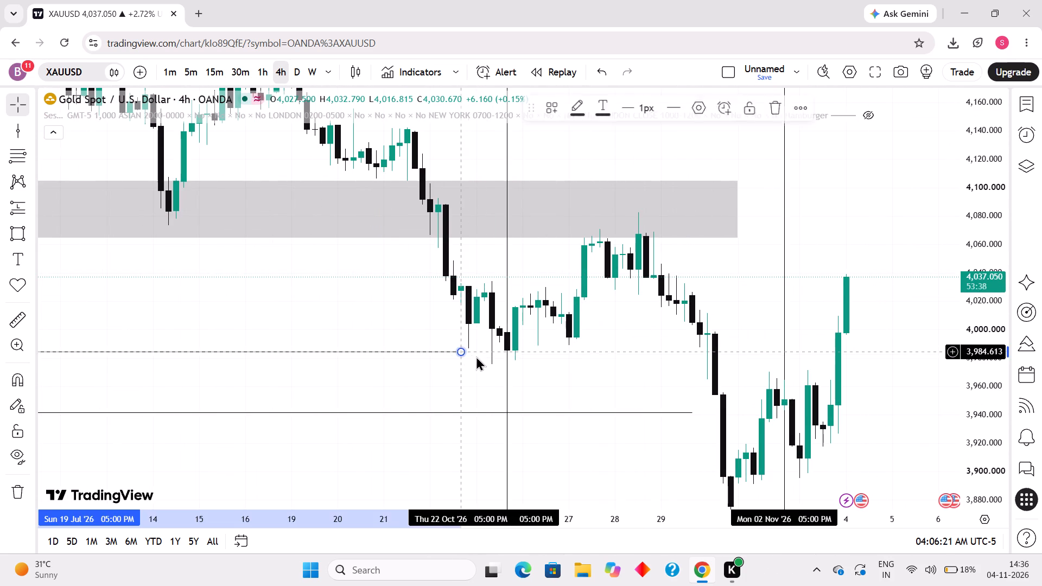
drag(476, 356, 492, 357)
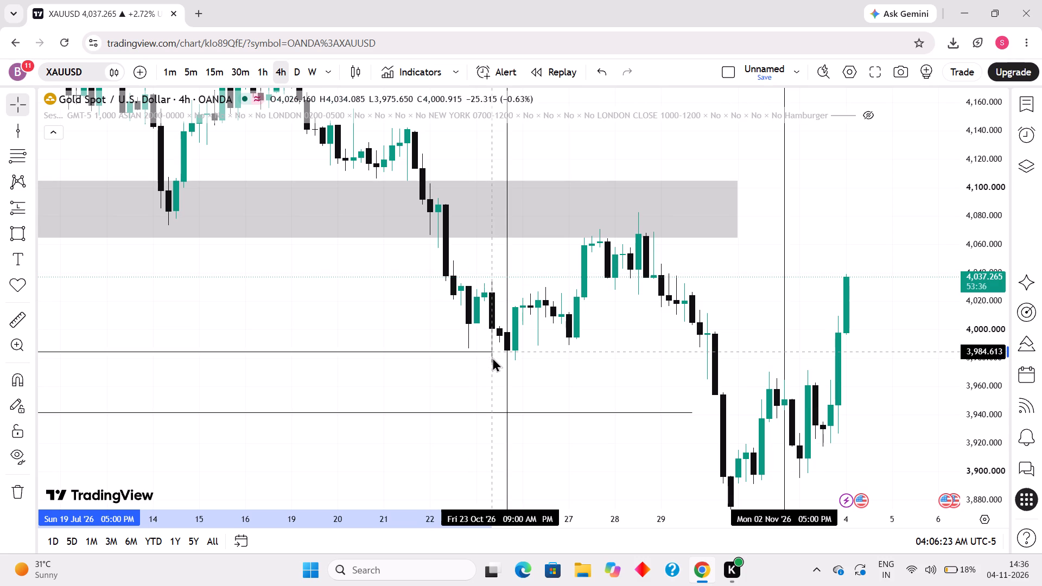
drag(492, 357, 490, 357)
click(580, 368)
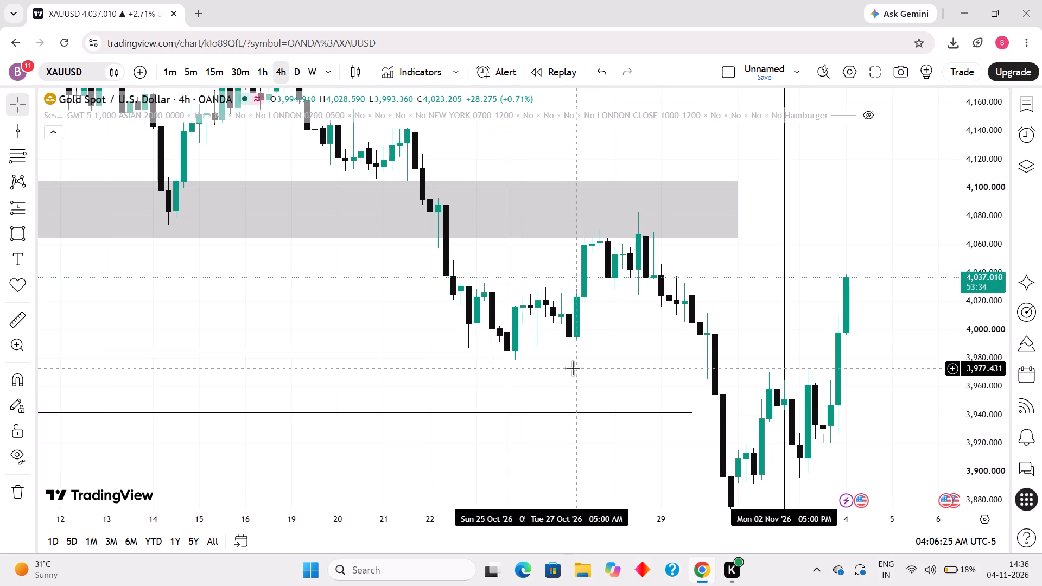
Move the Sun 25 Oct '26 05:00 PM vertical line to the Sun 25 Oct '26 09:00 PM candle.
drag(508, 380, 488, 380)
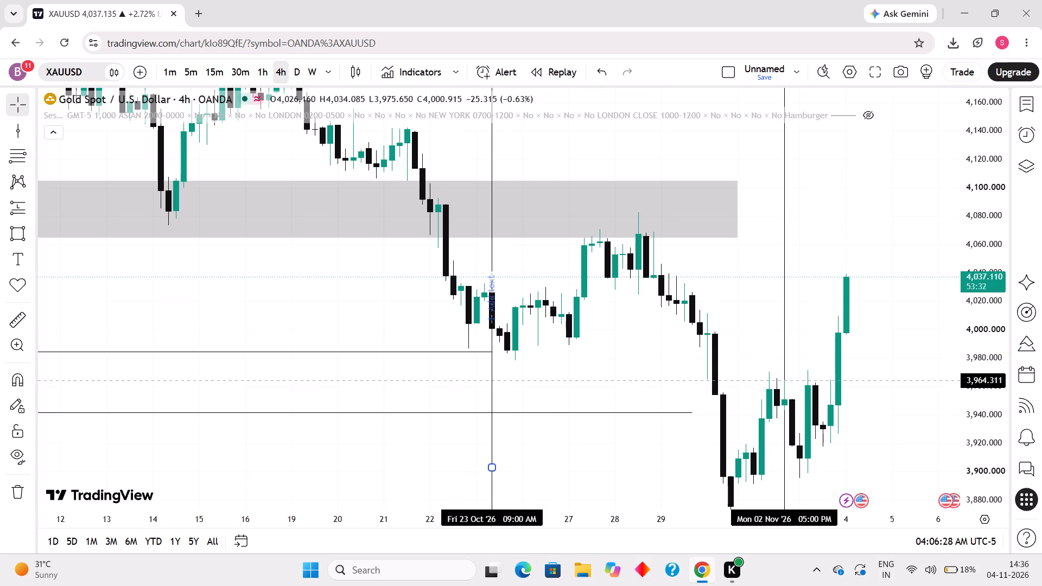
drag(488, 380, 516, 382)
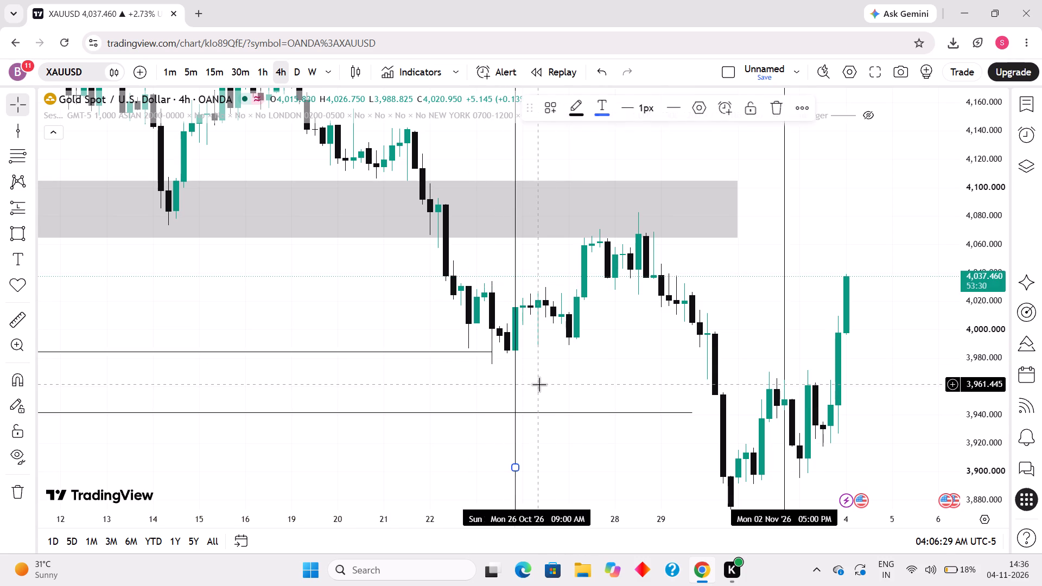
click(542, 384)
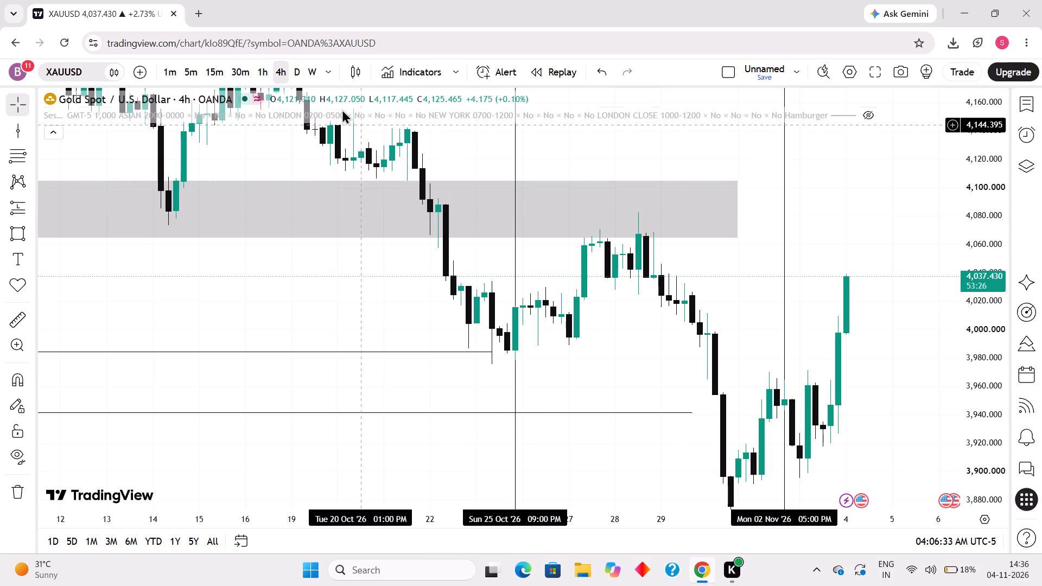
On daily candles, examine how the vertical lines, trendlines and rectangle line up with the October and November candles.
click(297, 75)
scroll(757, 352, up, 2)
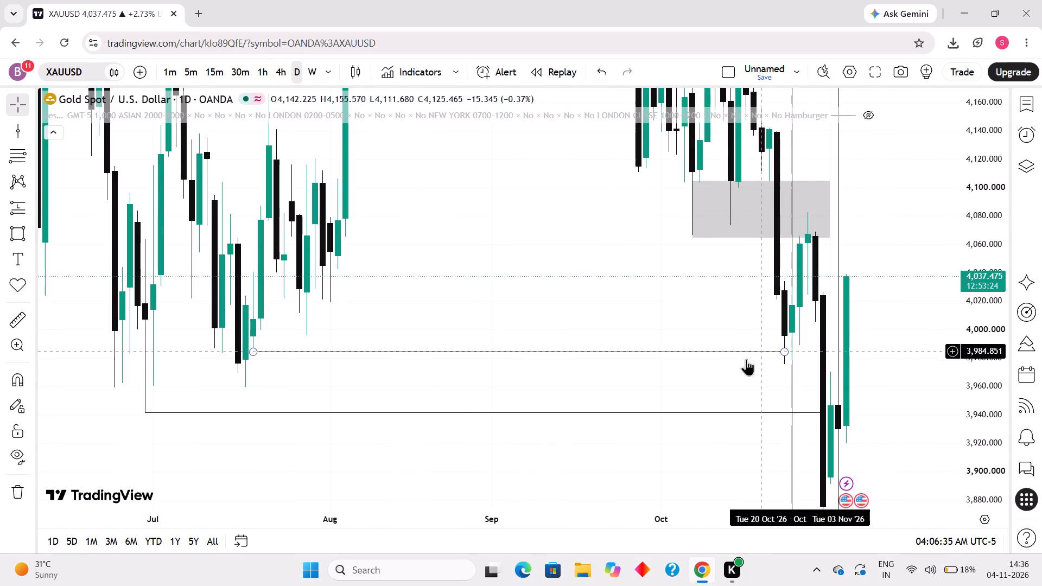
scroll(746, 359, up, 6)
drag(967, 273, 943, 456)
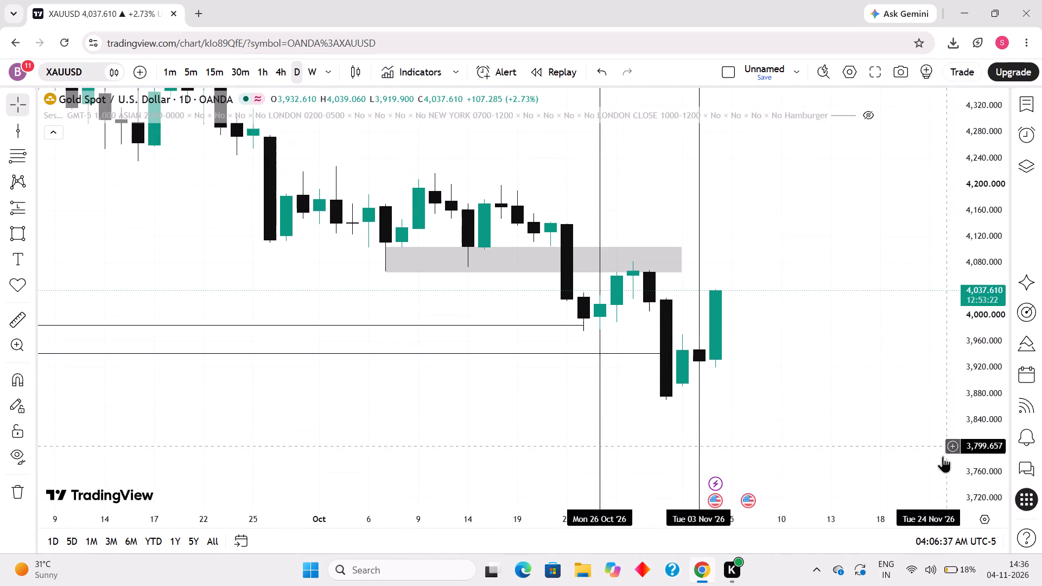
drag(943, 456, 941, 459)
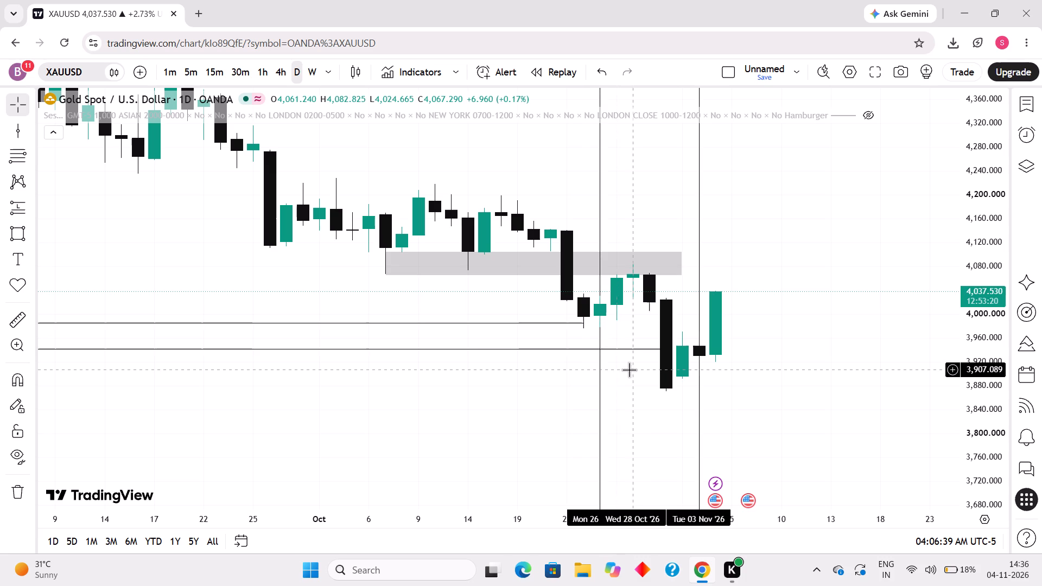
click(602, 374)
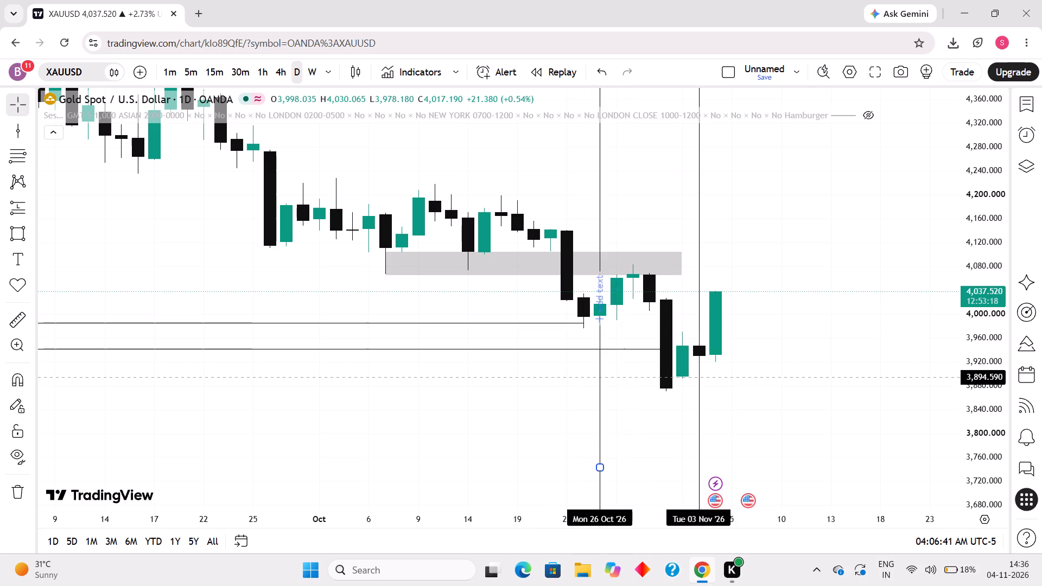
click(616, 394)
scroll(443, 342, down, 8)
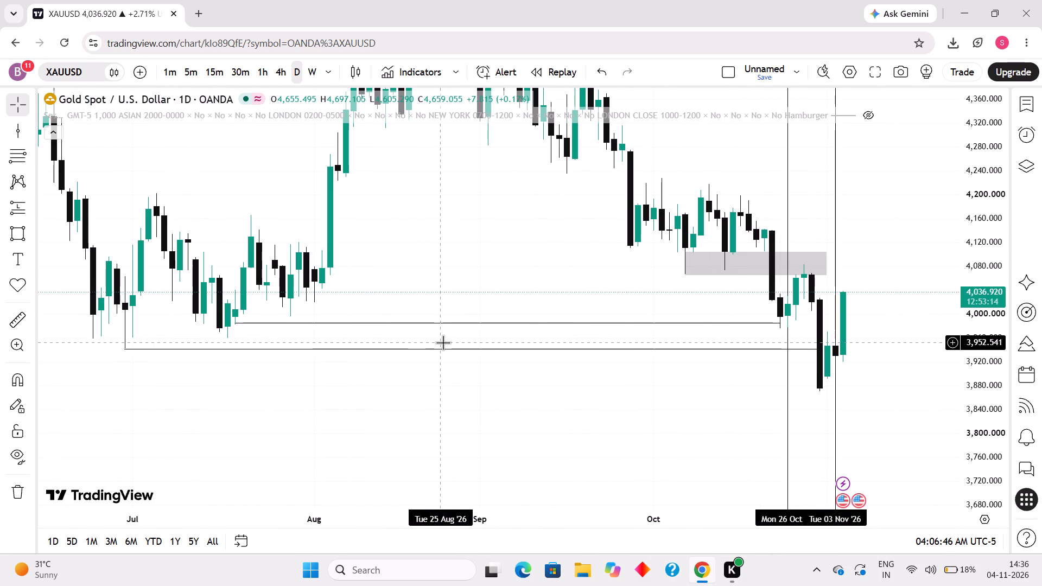
scroll(443, 342, up, 6)
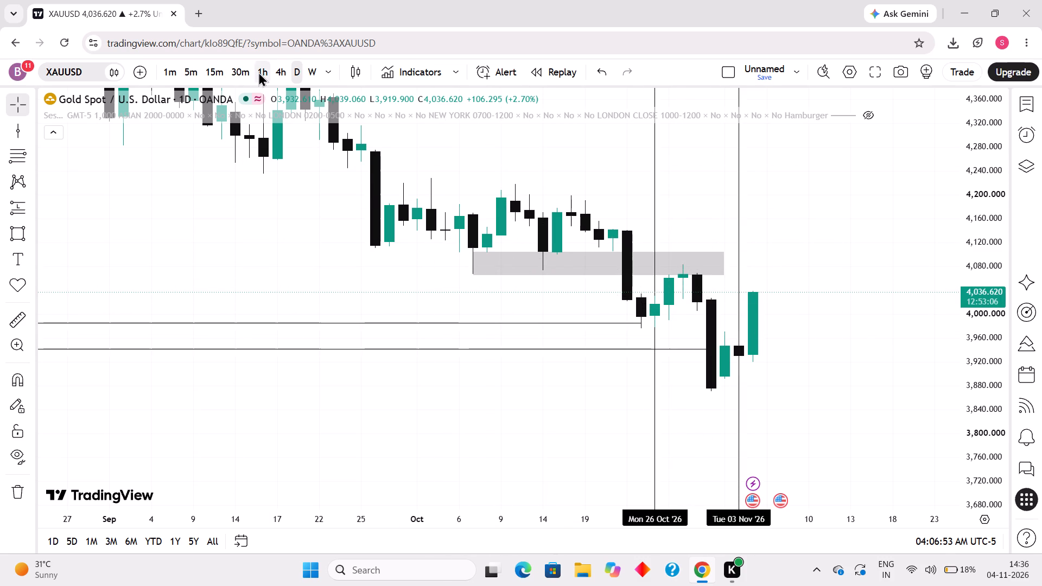
On 4-hour candles, shorten the grey rectangle by moving its October 6 edge to the Thu 22 Oct '26 05:00 AM candle.
click(280, 74)
scroll(430, 228, down, 7)
scroll(461, 318, down, 14)
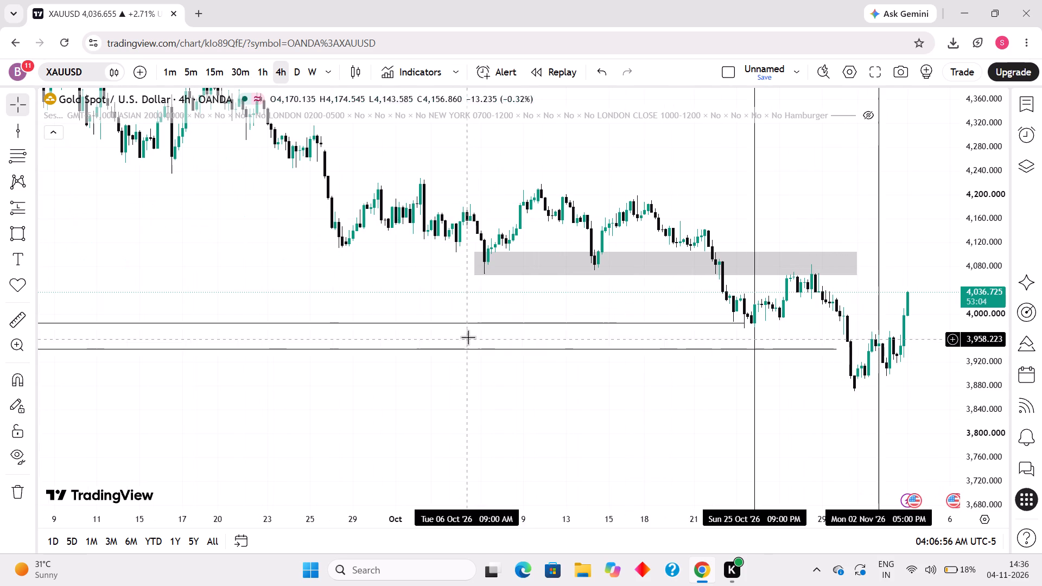
drag(986, 426, 868, 208)
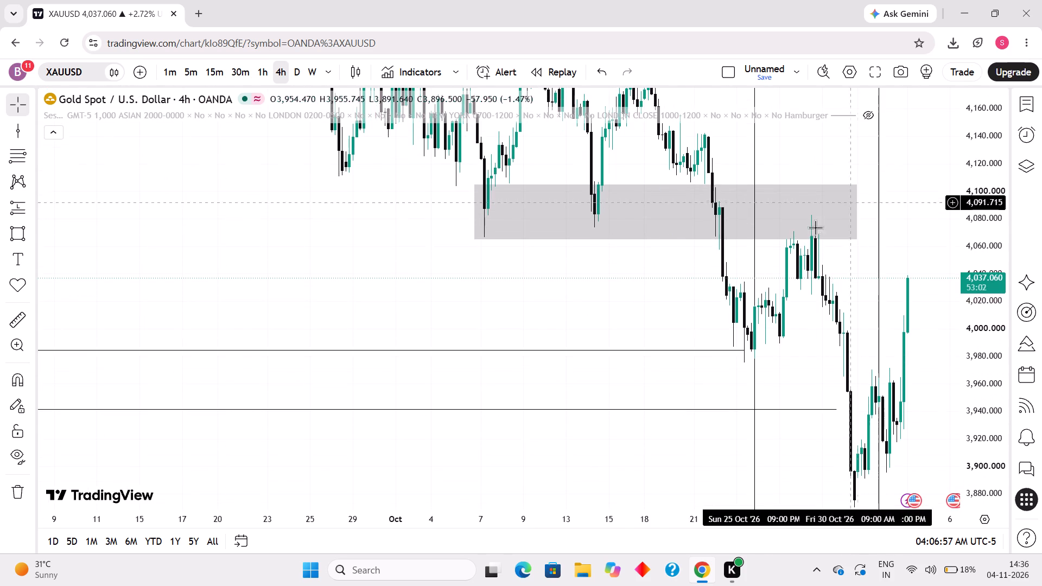
scroll(695, 321, up, 7)
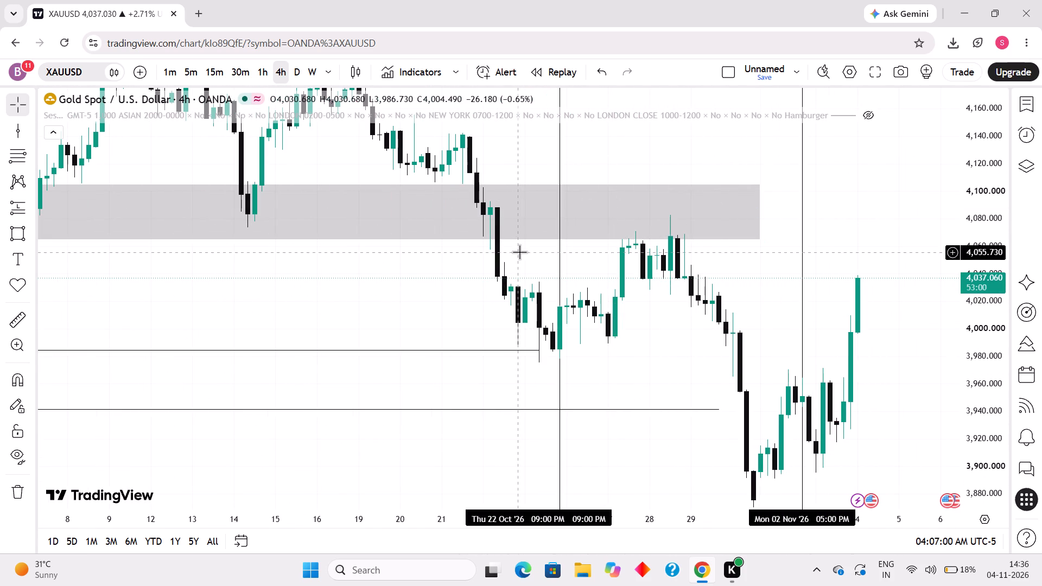
drag(519, 252, 512, 319)
scroll(485, 299, down, 5)
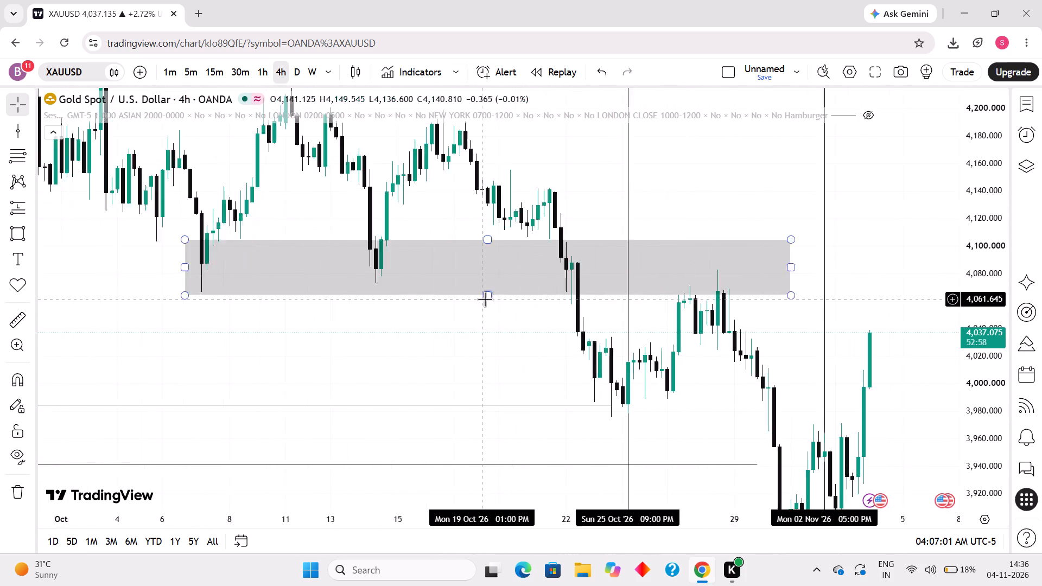
scroll(485, 299, down, 1)
scroll(485, 299, up, 3)
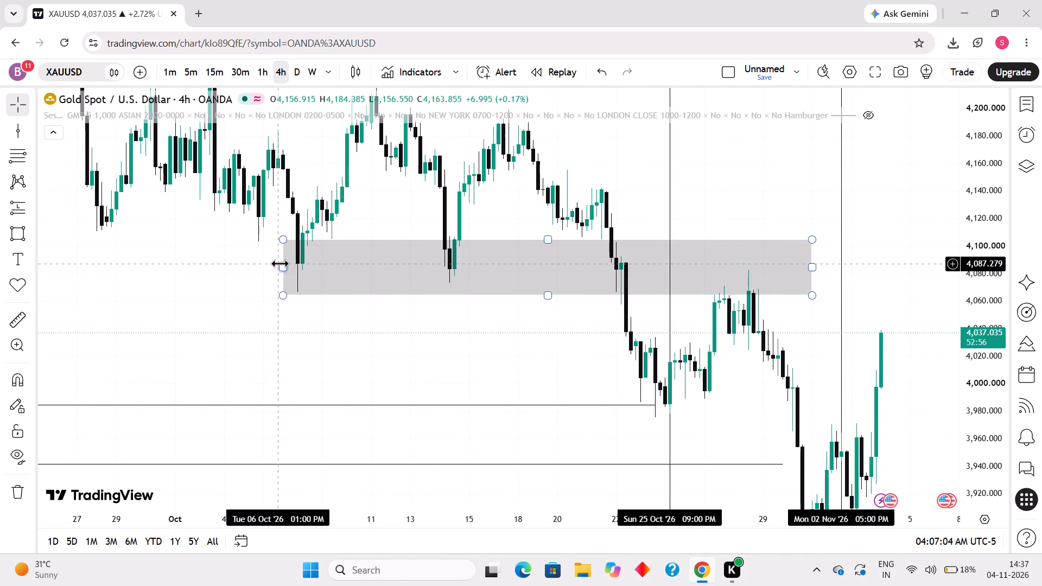
drag(279, 263, 619, 285)
Set the grey rectangle's upper price to about 4,094 and its lower price to about 4,058.
drag(621, 239, 621, 257)
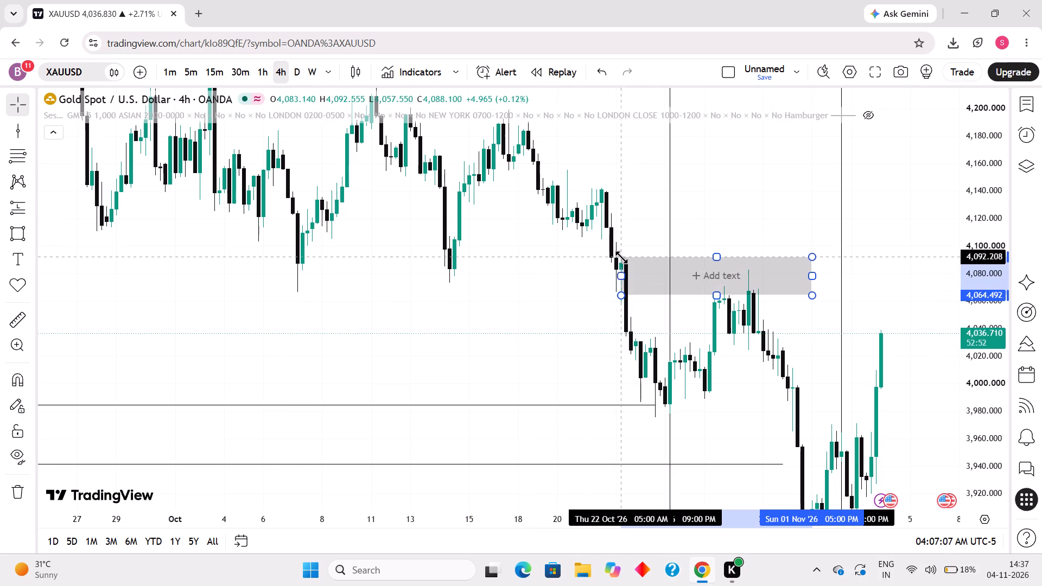
drag(621, 257, 621, 253)
click(606, 321)
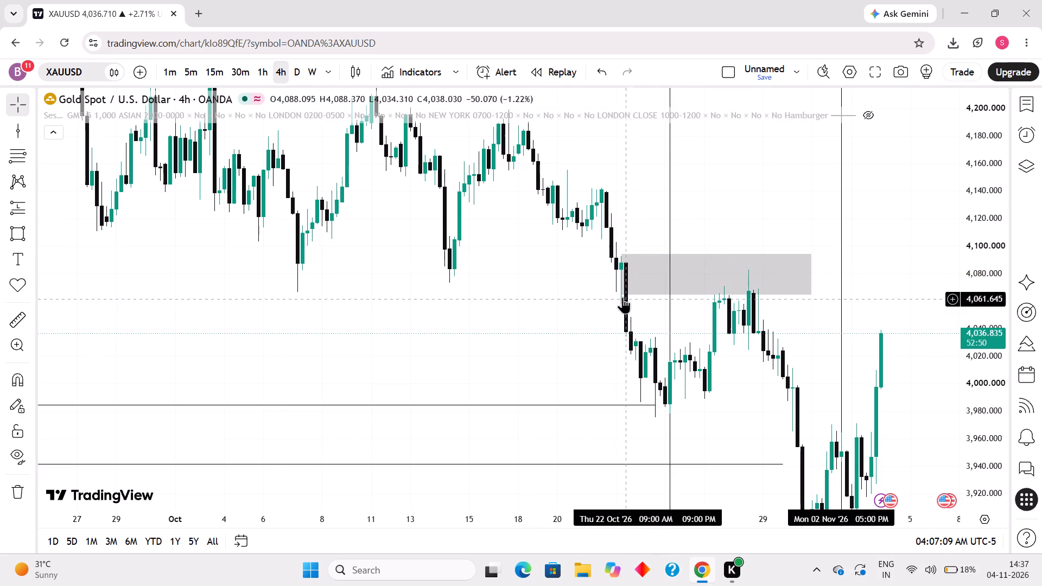
drag(622, 296, 622, 303)
click(595, 311)
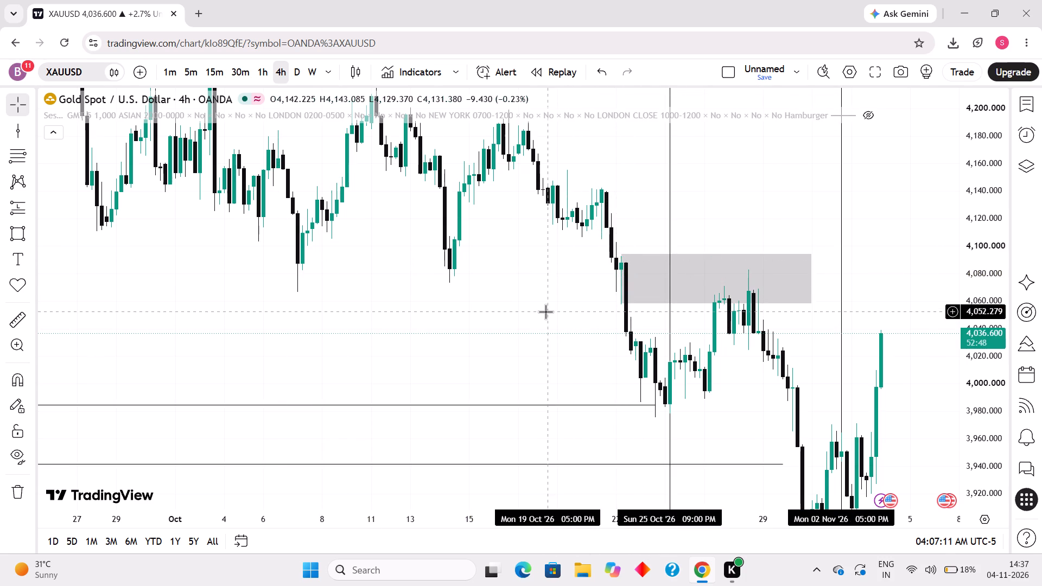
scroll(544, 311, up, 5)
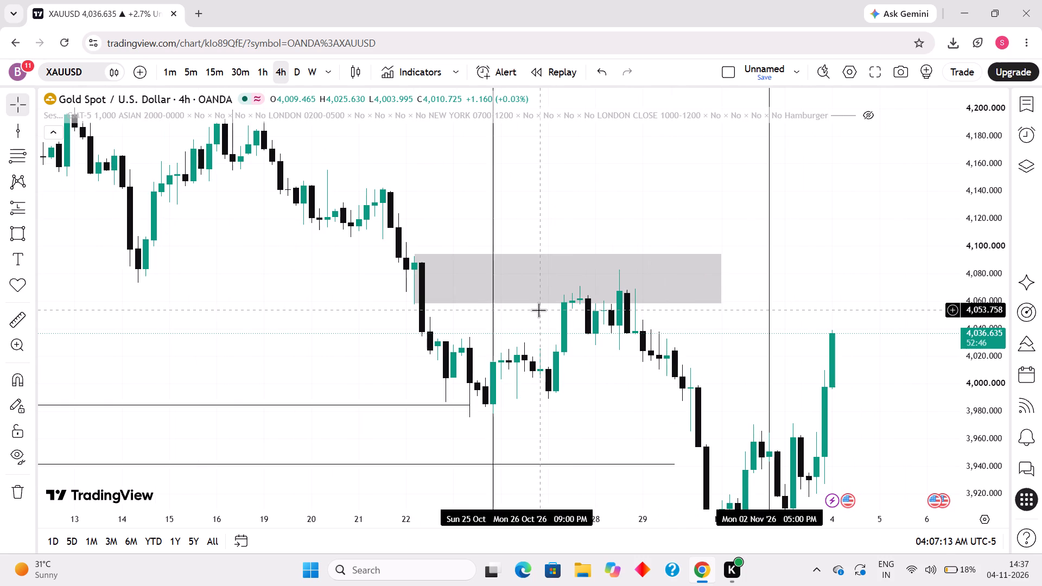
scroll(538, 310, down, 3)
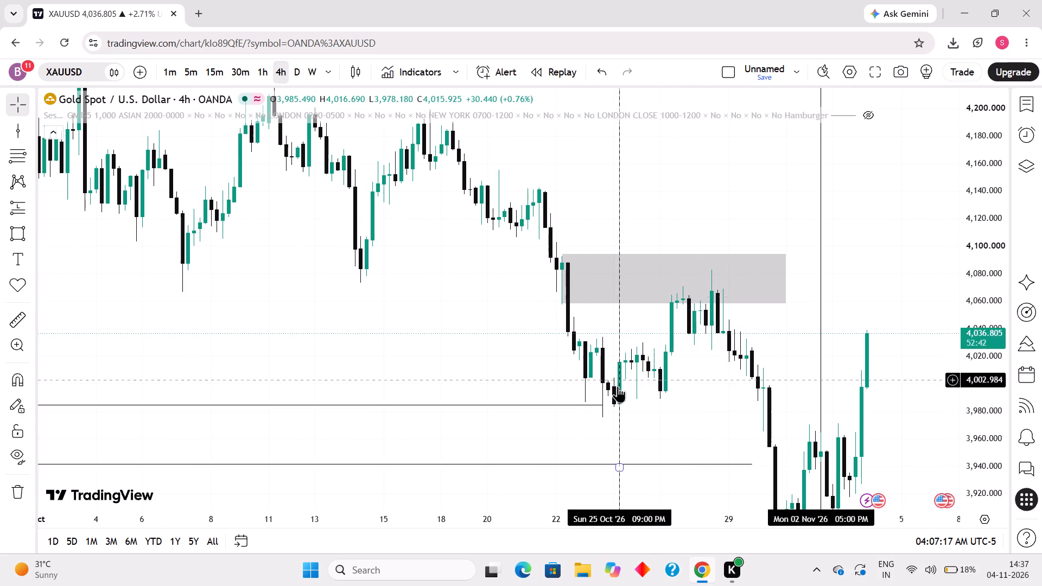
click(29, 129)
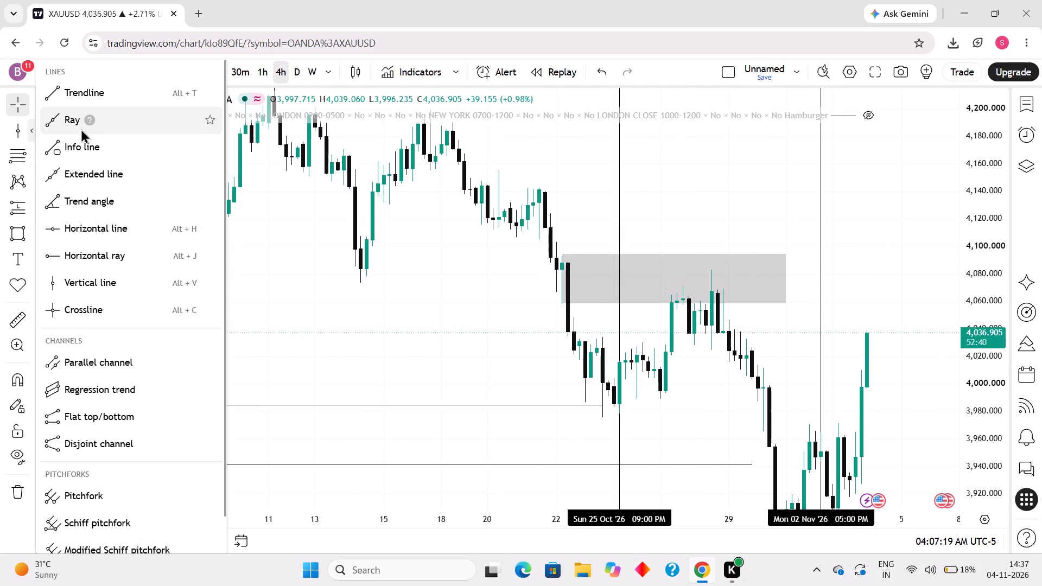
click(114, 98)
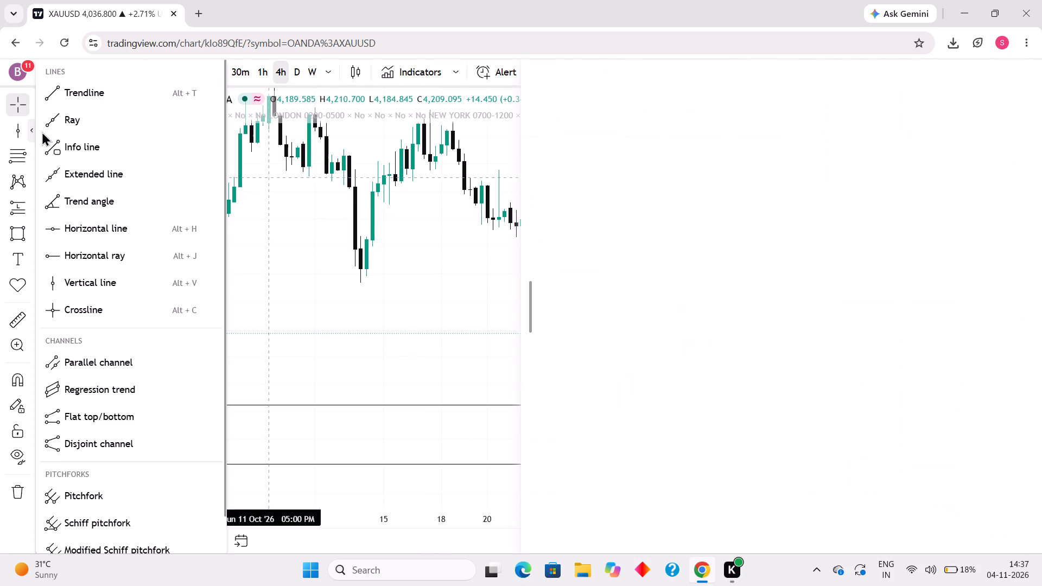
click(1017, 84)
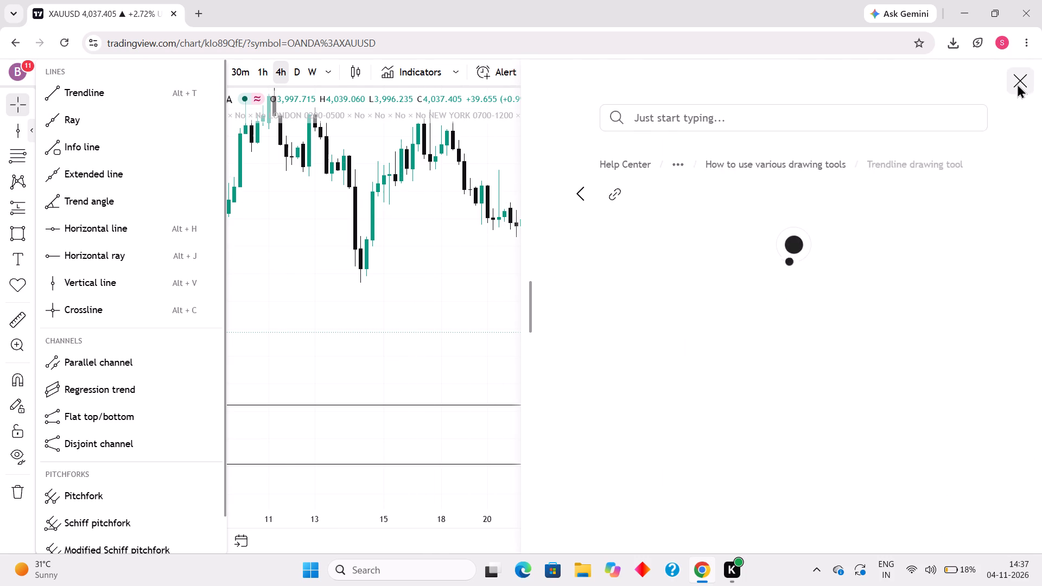
Draw a horizontal trendline at about 4,070.5 from the Tue 27 Oct '26 high to the Wed 28 Oct '26 01:00 PM candle.
click(28, 125)
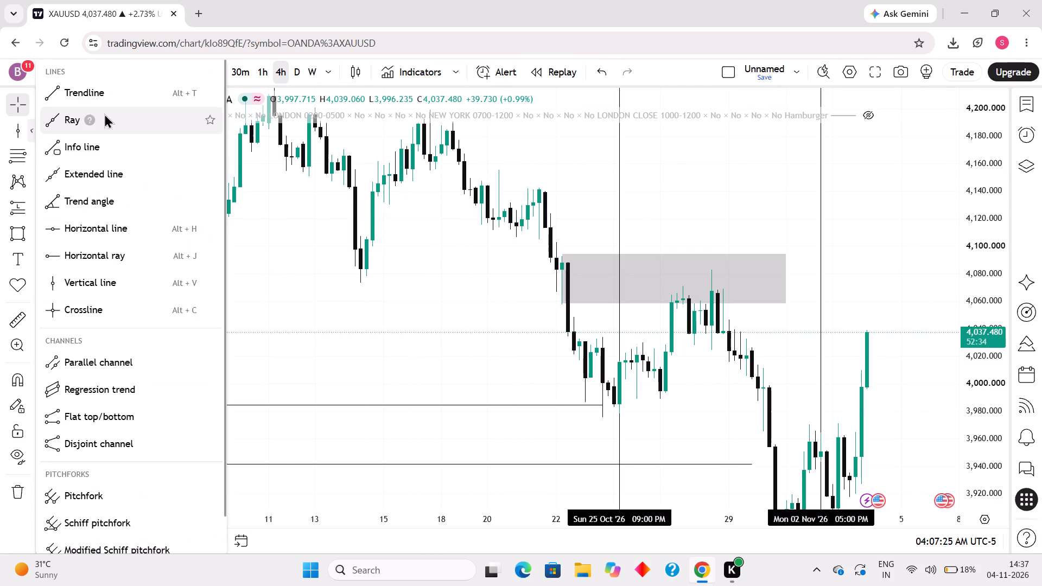
click(116, 100)
click(682, 286)
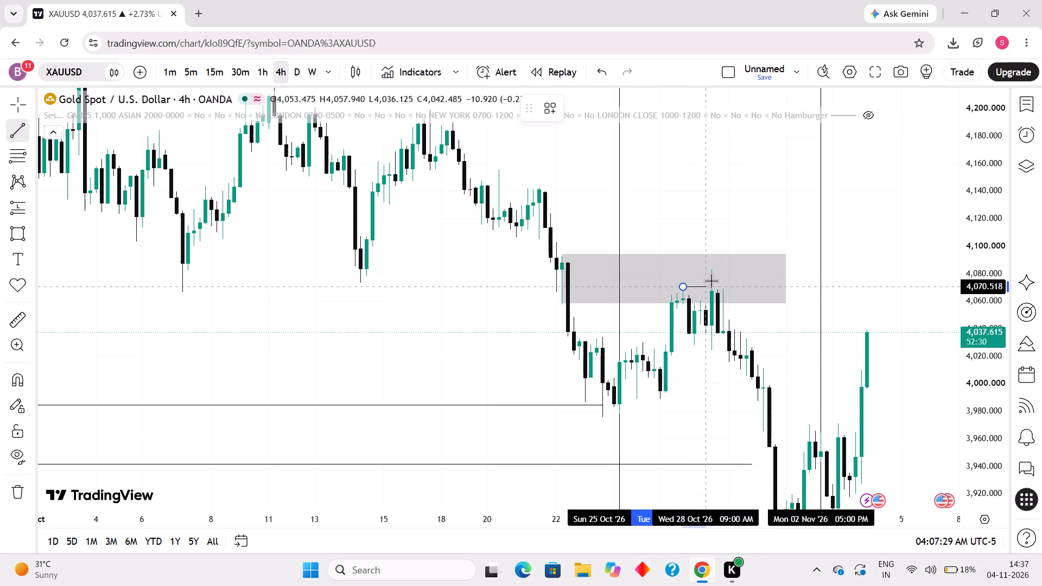
shift+click(711, 281)
click(738, 339)
Examine the rectangle, trendlines and late-October vertical line on 4-hour candles, then on 1-hour candles around the Fri 23 Oct '26 low.
scroll(663, 390, up, 2)
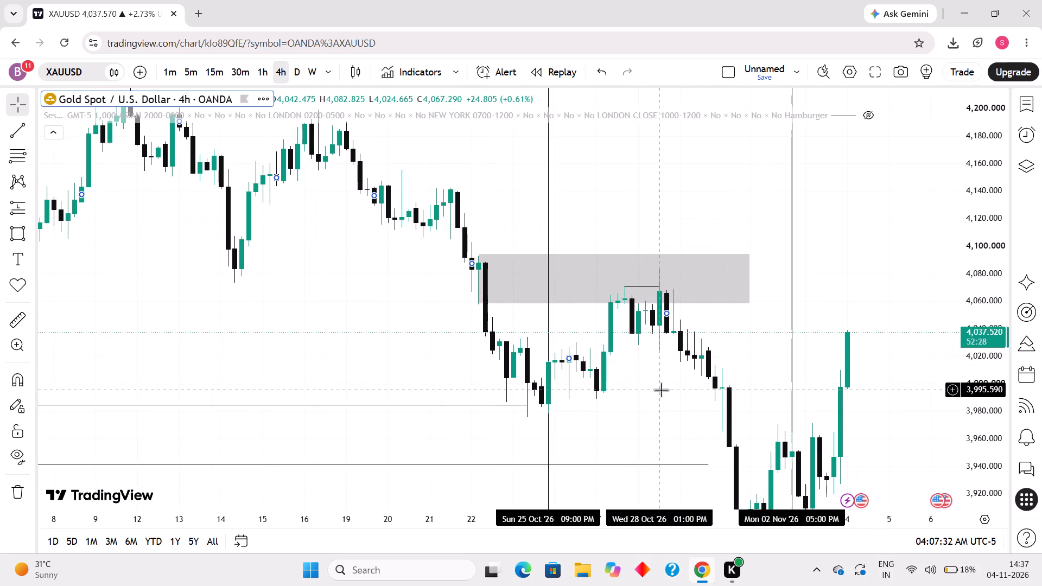
drag(661, 390, 690, 327)
scroll(480, 375, up, 1)
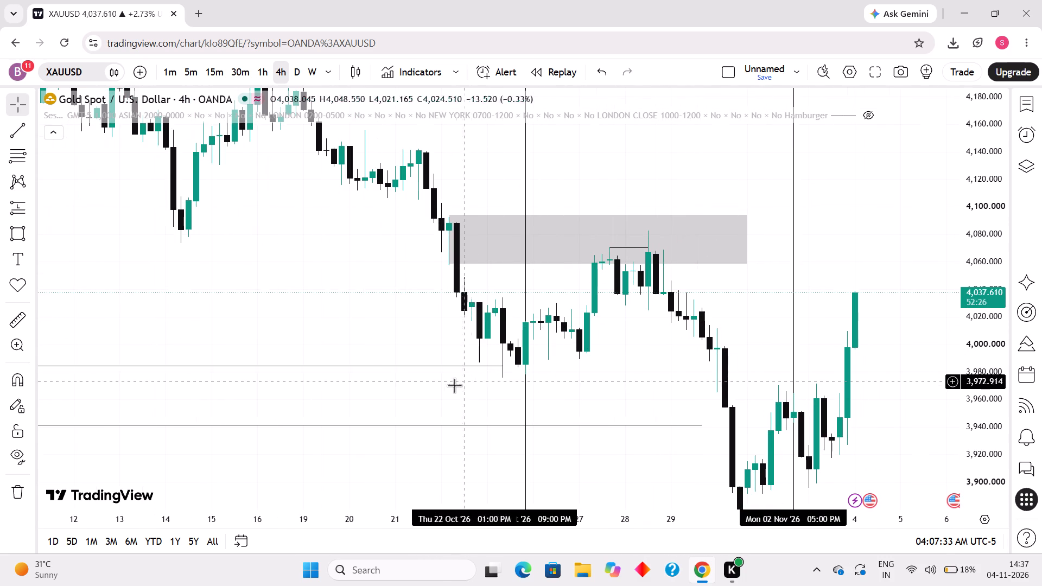
drag(612, 380, 652, 351)
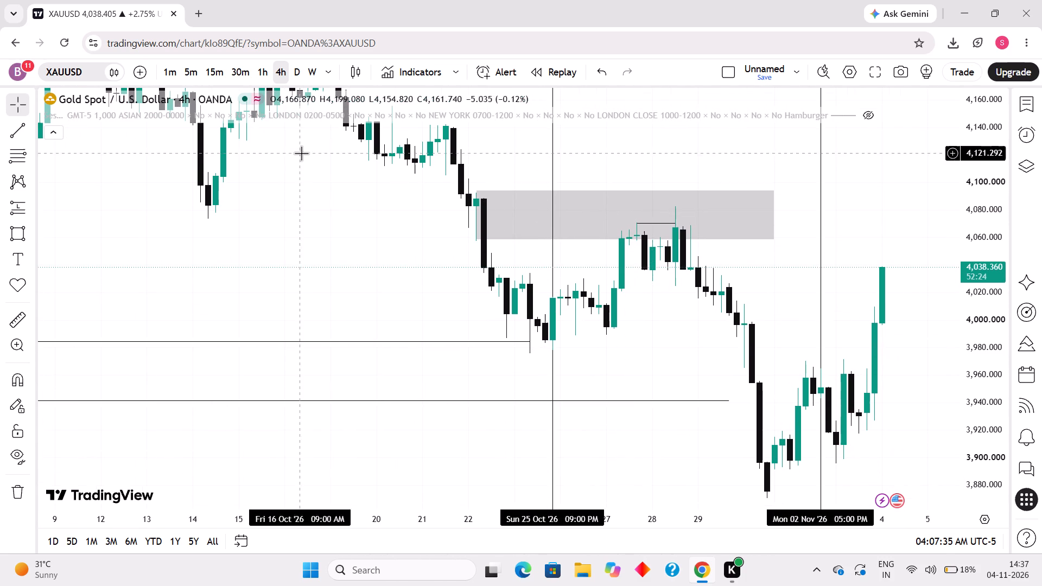
click(263, 78)
scroll(353, 292, down, 16)
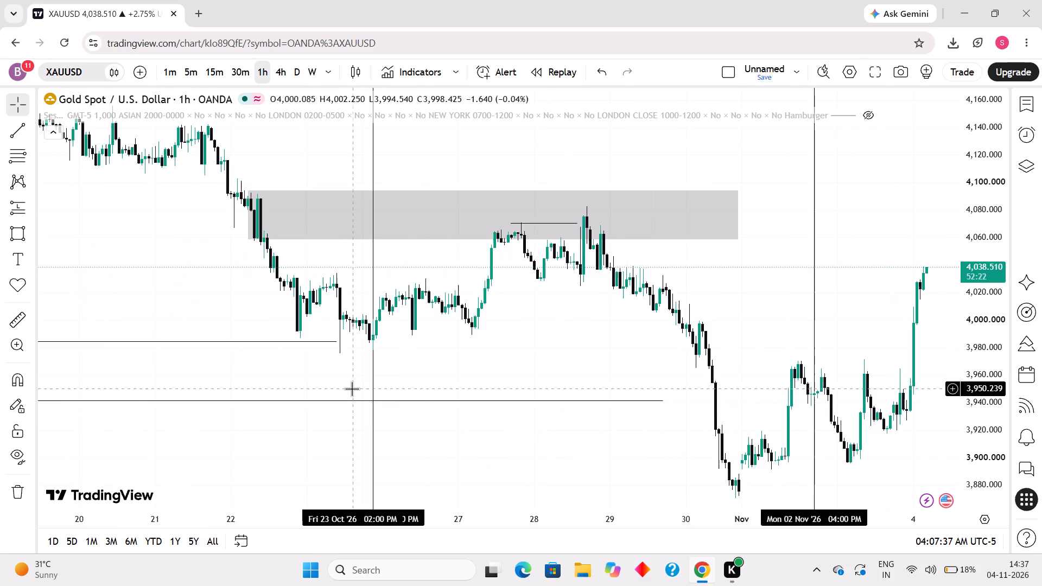
scroll(352, 388, down, 4)
drag(994, 402, 957, 351)
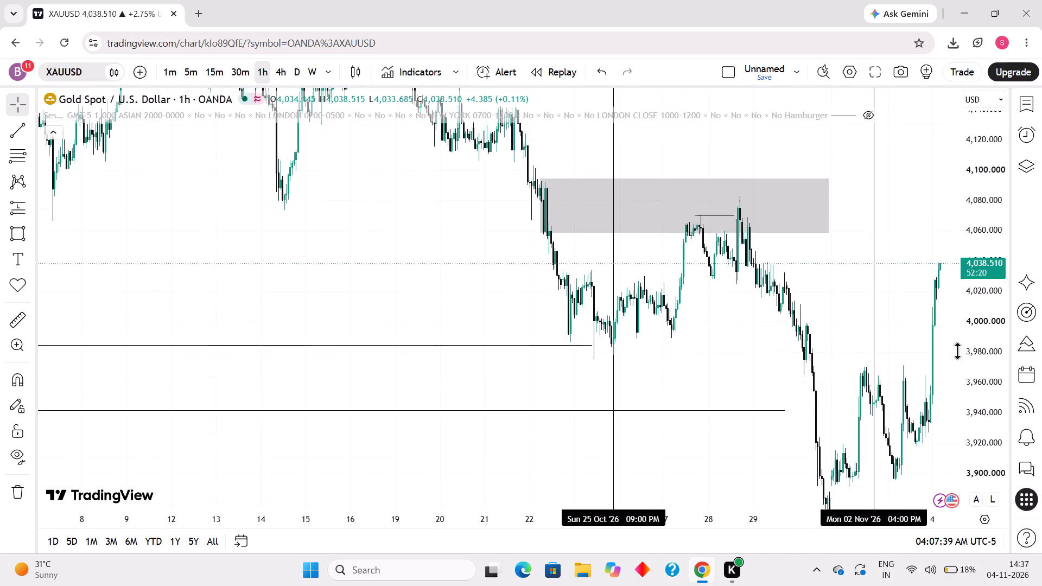
drag(957, 351, 913, 294)
scroll(440, 387, up, 4)
drag(388, 390, 806, 416)
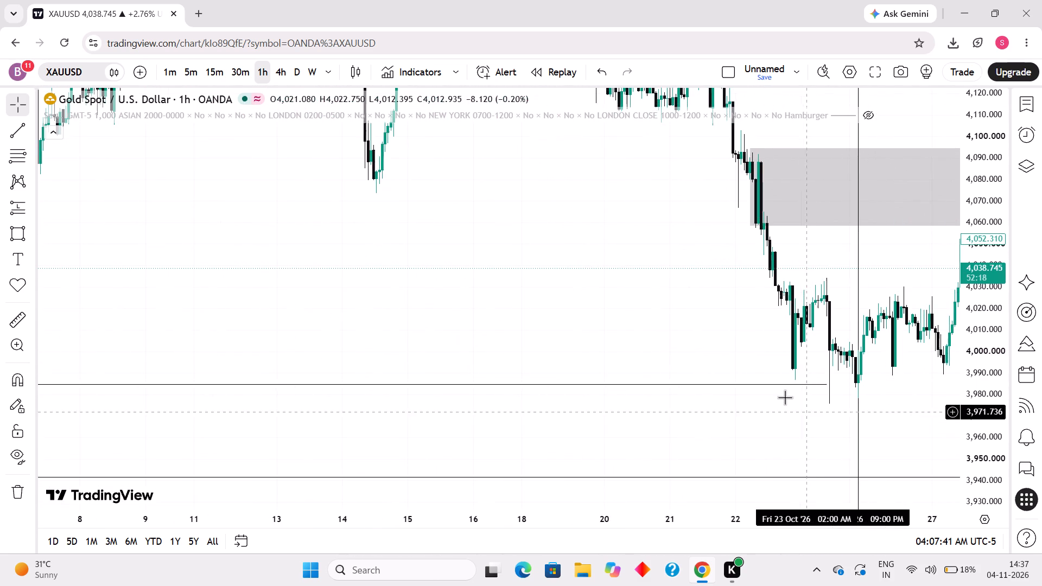
scroll(688, 383, up, 6)
drag(821, 419, 691, 345)
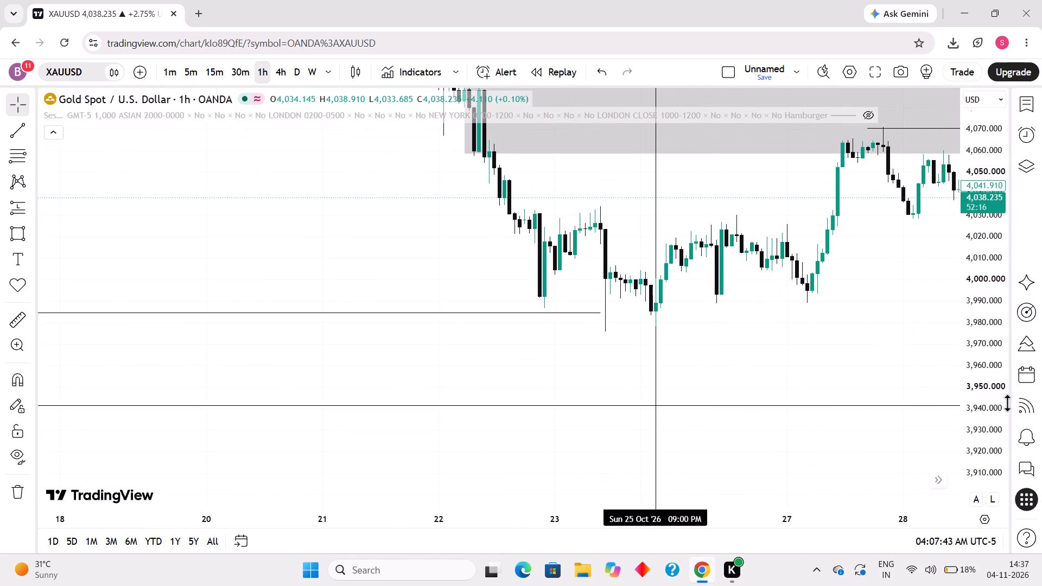
drag(987, 417, 877, 246)
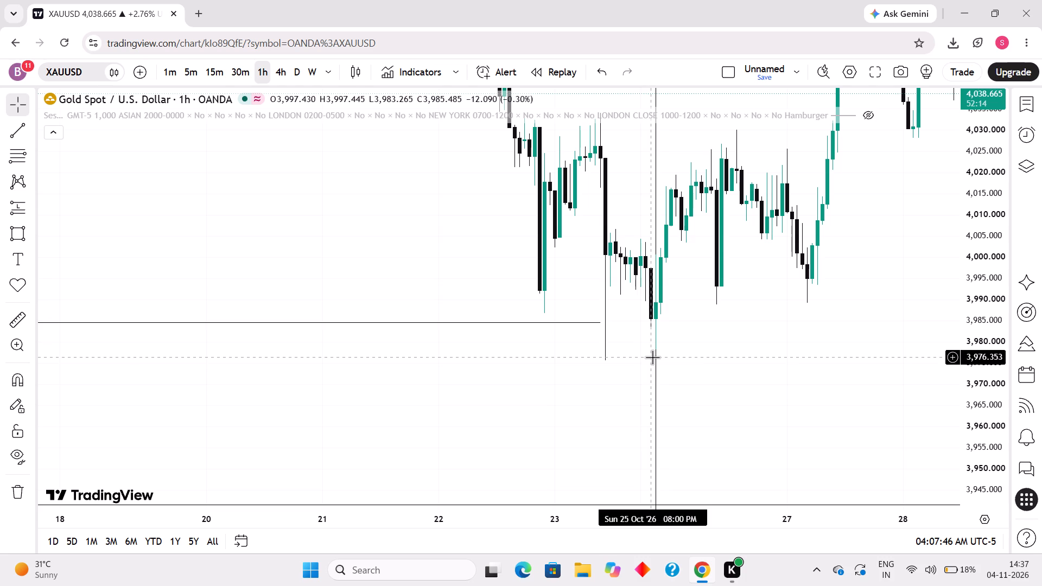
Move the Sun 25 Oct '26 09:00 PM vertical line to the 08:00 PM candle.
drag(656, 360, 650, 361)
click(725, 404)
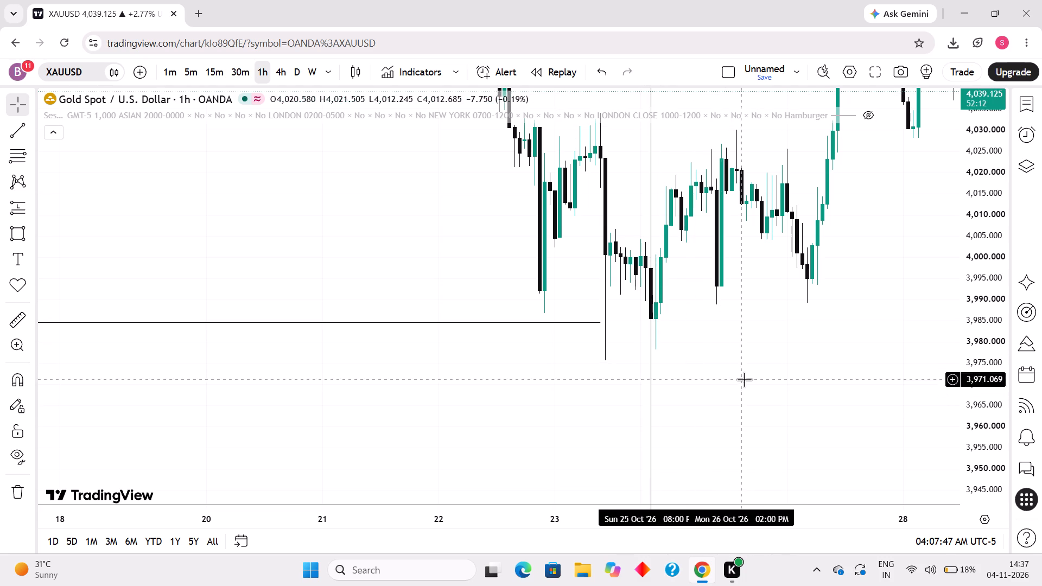
Extend the 3,984.6 trendline's end by one 1-hour candle to the candle with the Fri 23 Oct '26 low.
drag(742, 380, 700, 452)
drag(568, 384, 573, 384)
click(917, 411)
Move the Sun 25 Oct '26 08:00 PM vertical line to the 09:00 PM candle.
scroll(680, 400, up, 2)
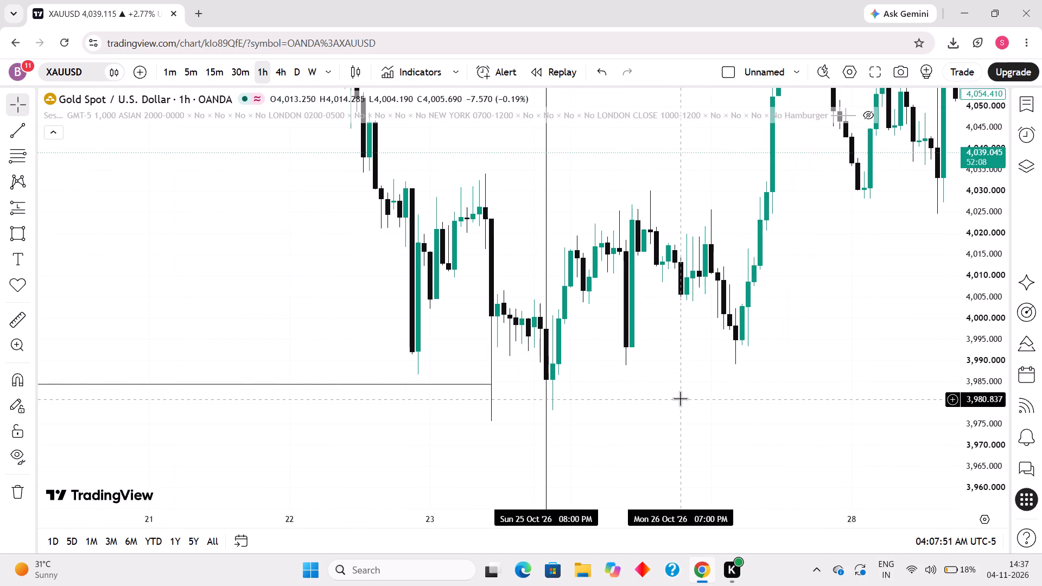
drag(680, 397, 657, 424)
scroll(367, 316, up, 2)
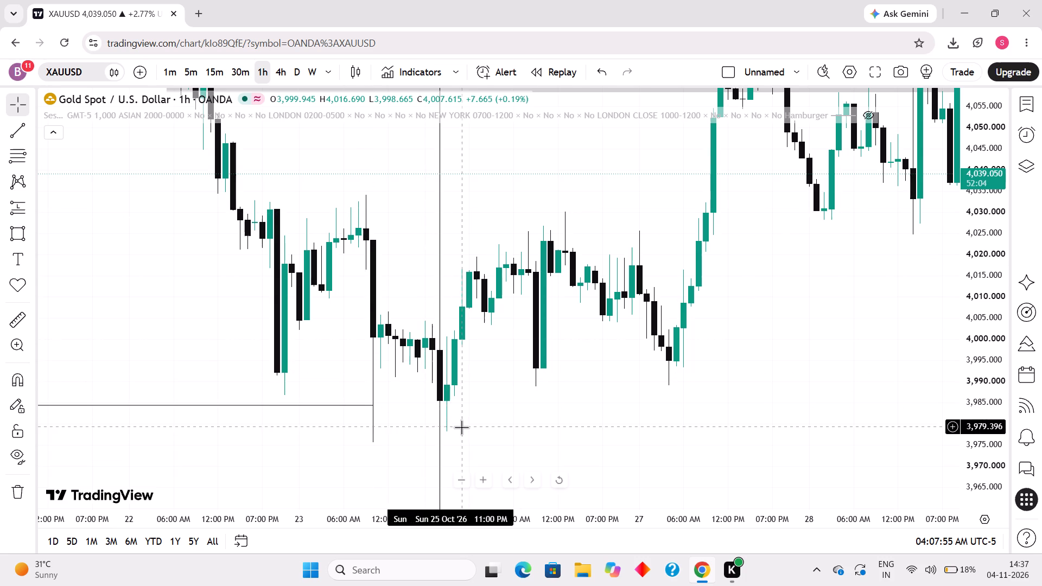
drag(439, 442, 444, 442)
click(497, 414)
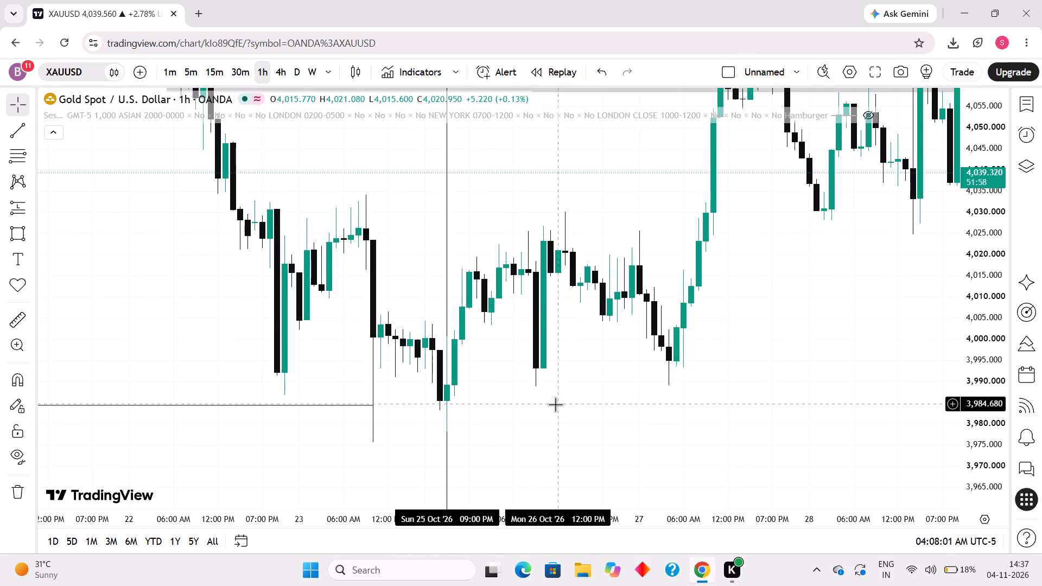
On 1-hour candles, examine the price action from the Sun 25 Oct '26 vertical line through the rectangle and the 4,070 trendline.
click(598, 385)
drag(656, 393, 630, 422)
scroll(582, 416, down, 1)
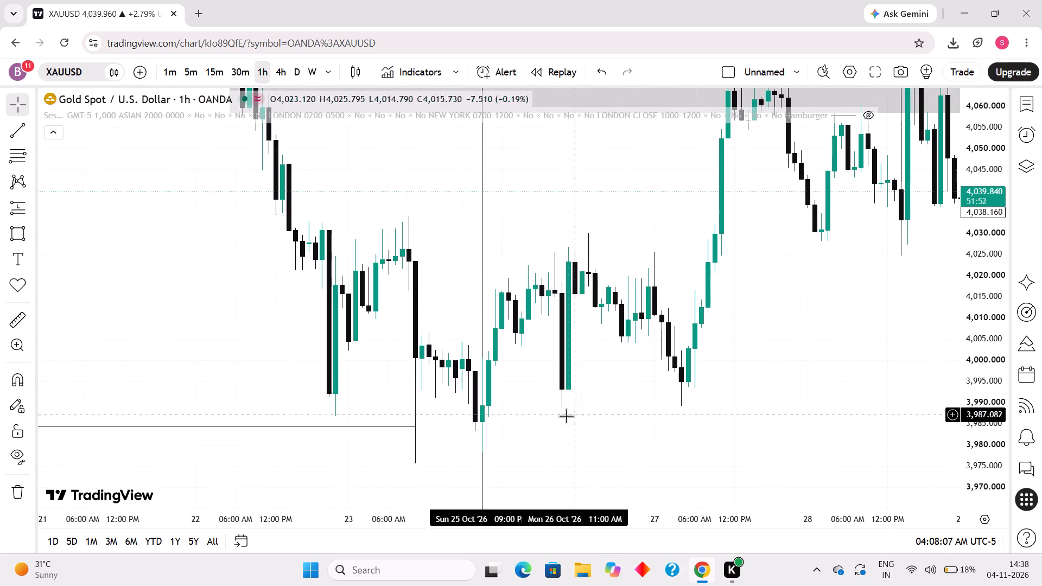
scroll(563, 416, down, 1)
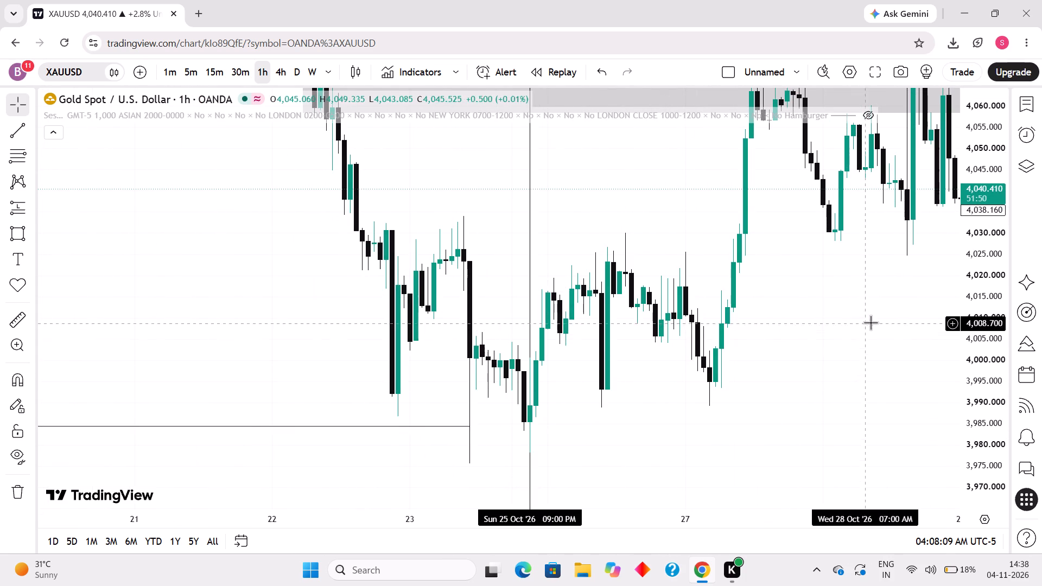
drag(974, 331, 796, 380)
drag(784, 370, 765, 370)
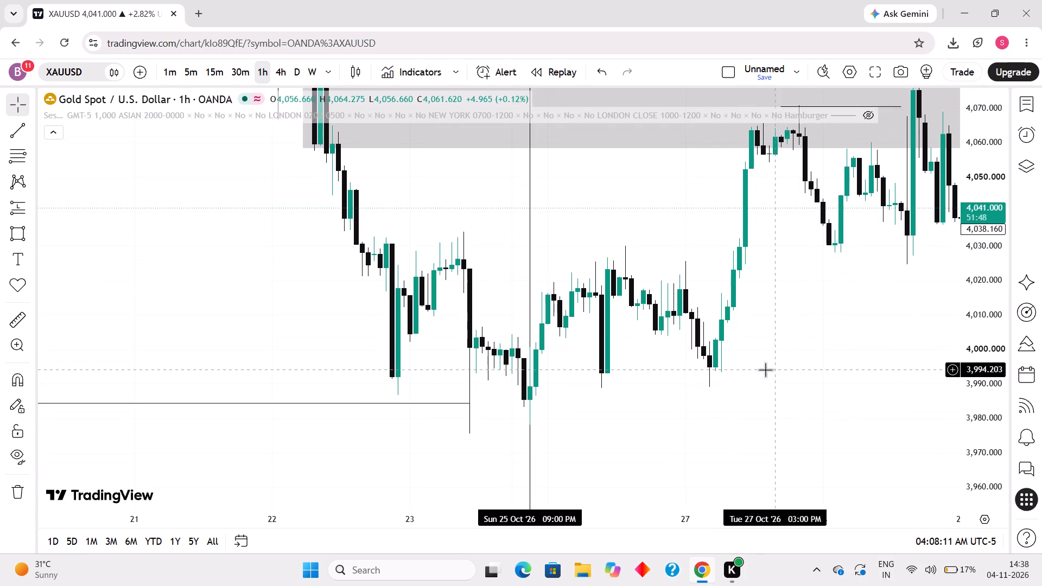
drag(765, 370, 540, 409)
scroll(545, 394, down, 1)
drag(608, 320, 621, 472)
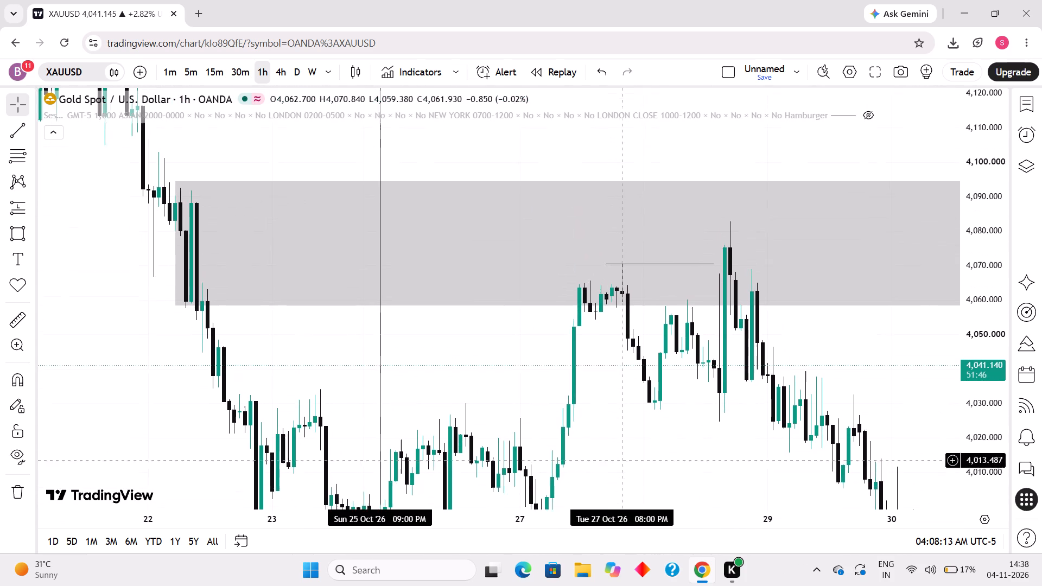
drag(621, 472, 622, 484)
drag(622, 484, 560, 360)
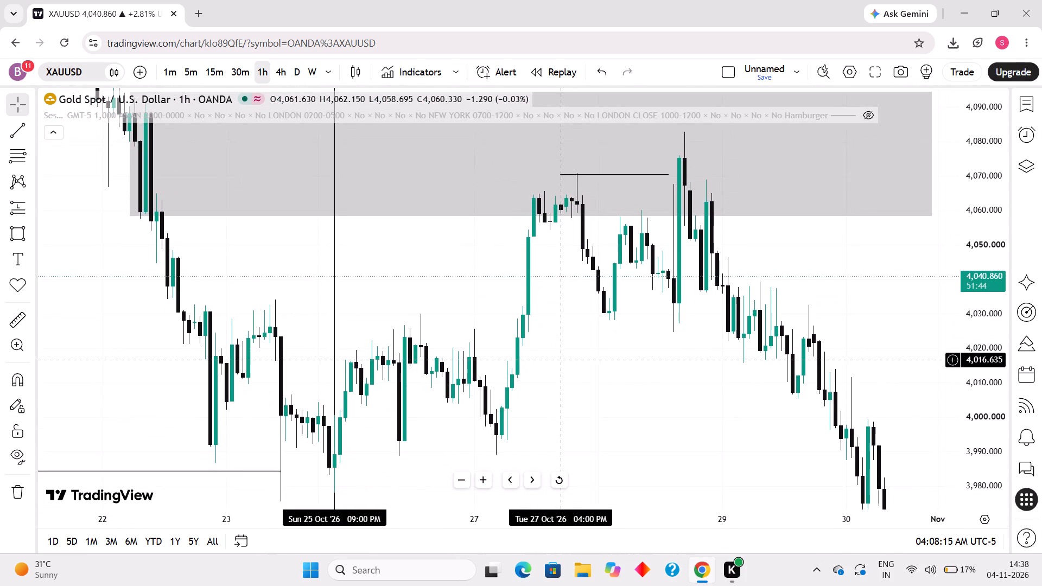
drag(560, 360, 551, 343)
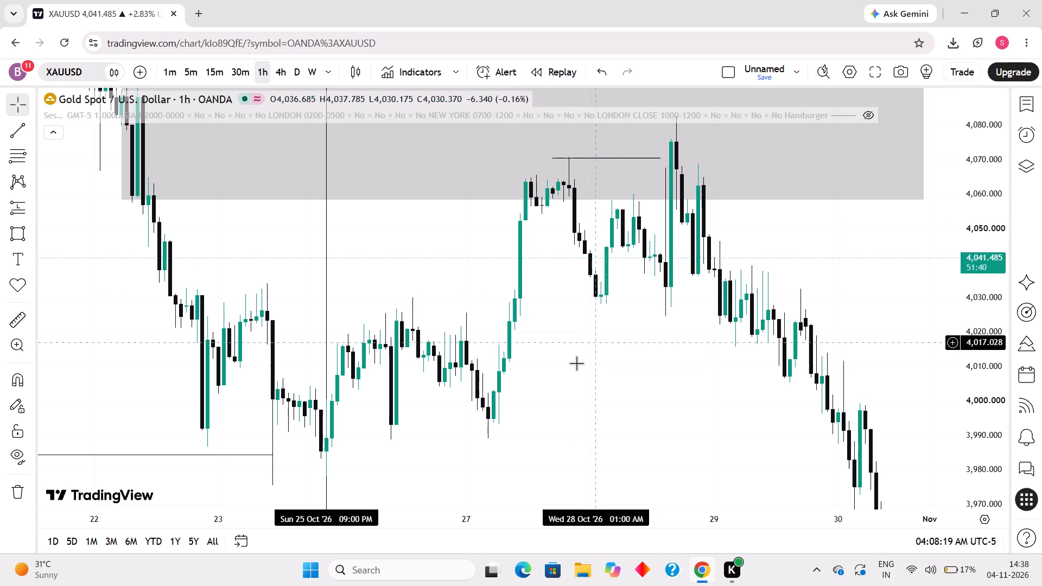
drag(554, 394, 576, 350)
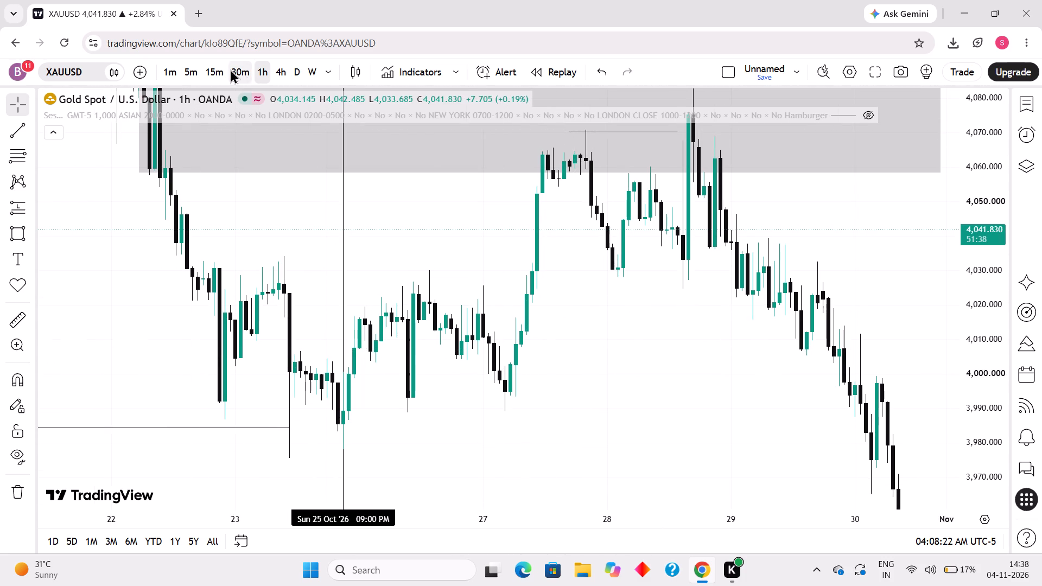
On 15-minute candles, examine the price action around the Sun 25 Oct '26 vertical line and the 3,984.6 trendline.
click(212, 68)
scroll(226, 426, down, 16)
scroll(403, 393, down, 7)
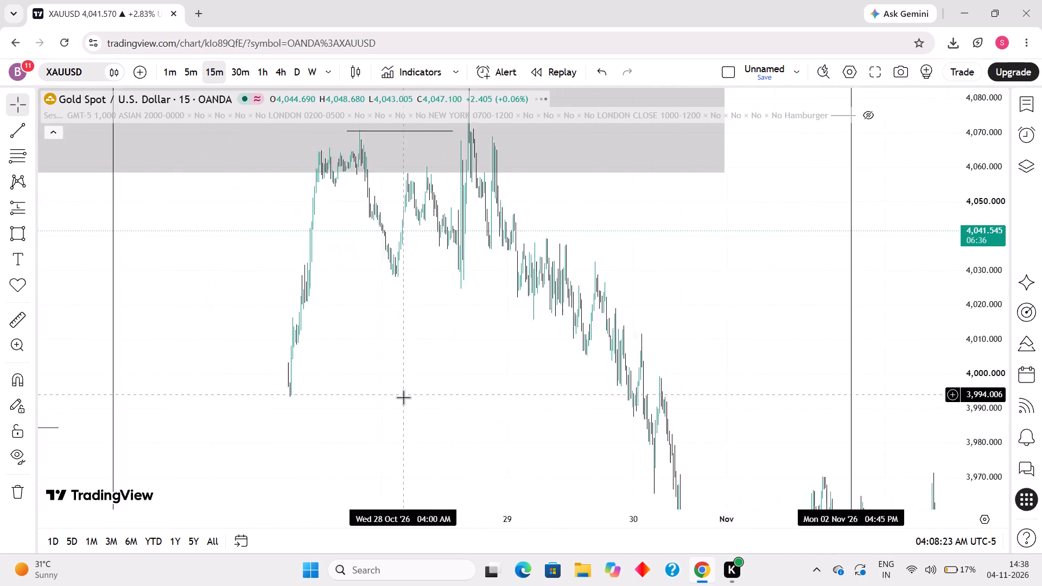
drag(490, 395, 990, 357)
scroll(644, 403, up, 2)
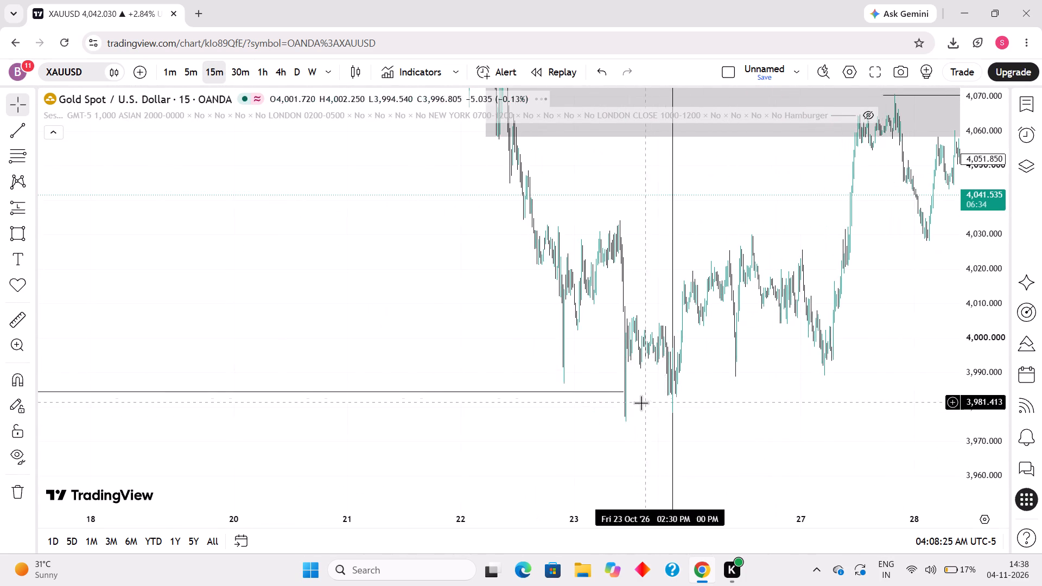
scroll(641, 403, up, 2)
drag(456, 434, 685, 430)
scroll(590, 436, up, 6)
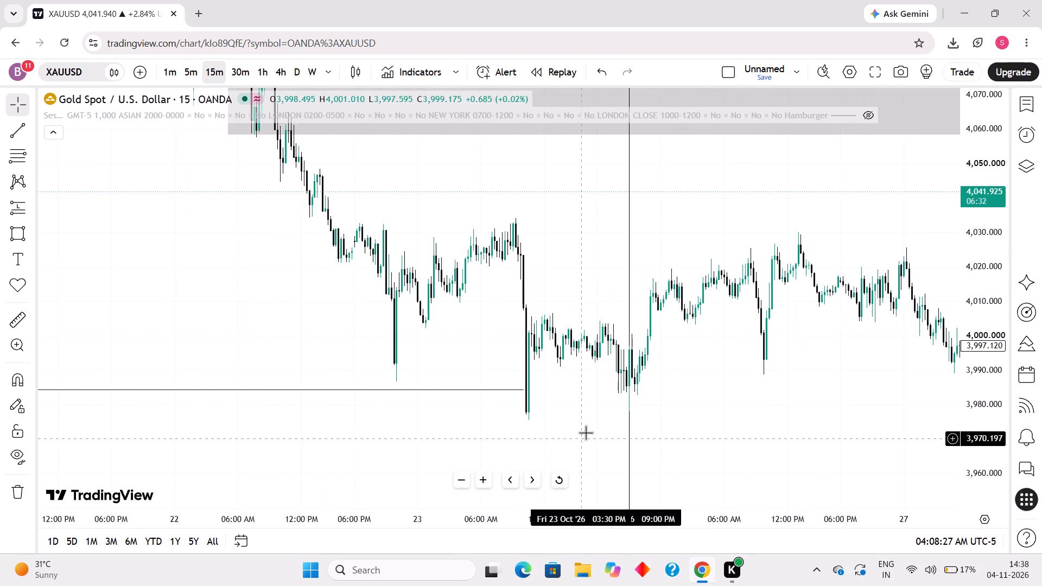
scroll(592, 425, up, 2)
drag(787, 436, 812, 401)
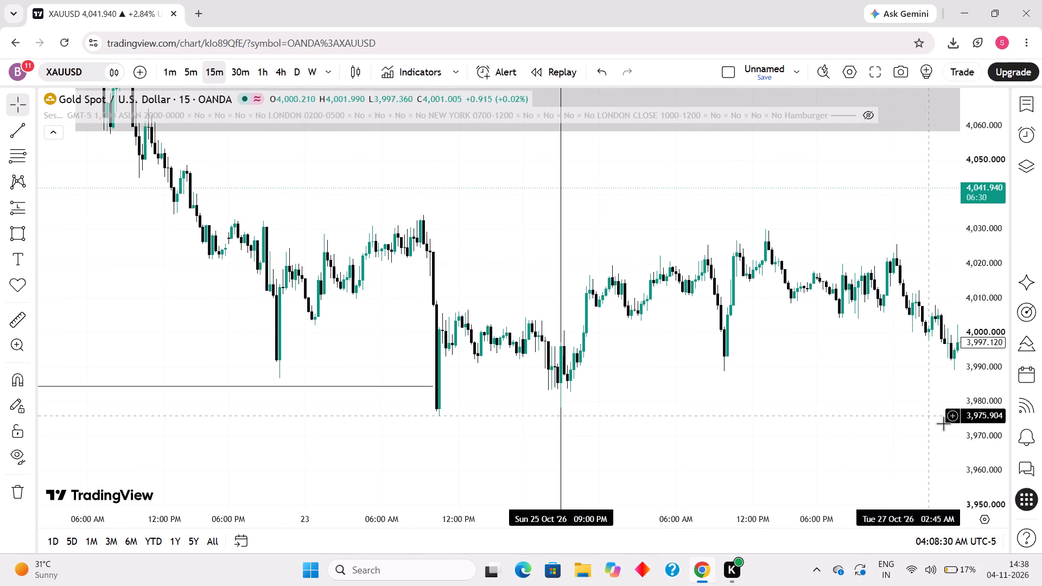
drag(979, 443, 870, 311)
drag(627, 425, 599, 338)
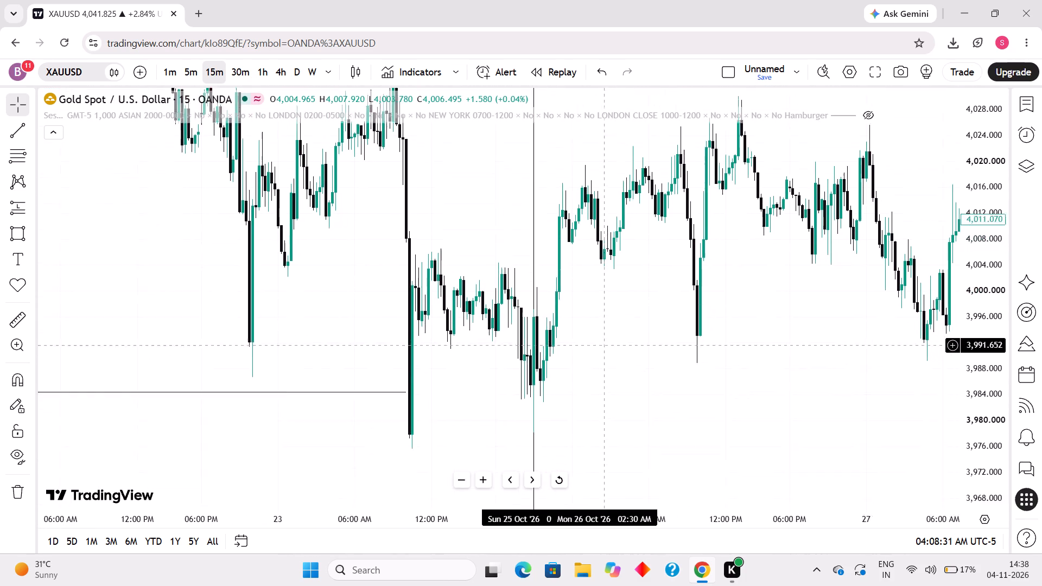
drag(599, 338, 589, 323)
scroll(499, 343, down, 1)
scroll(450, 364, up, 1)
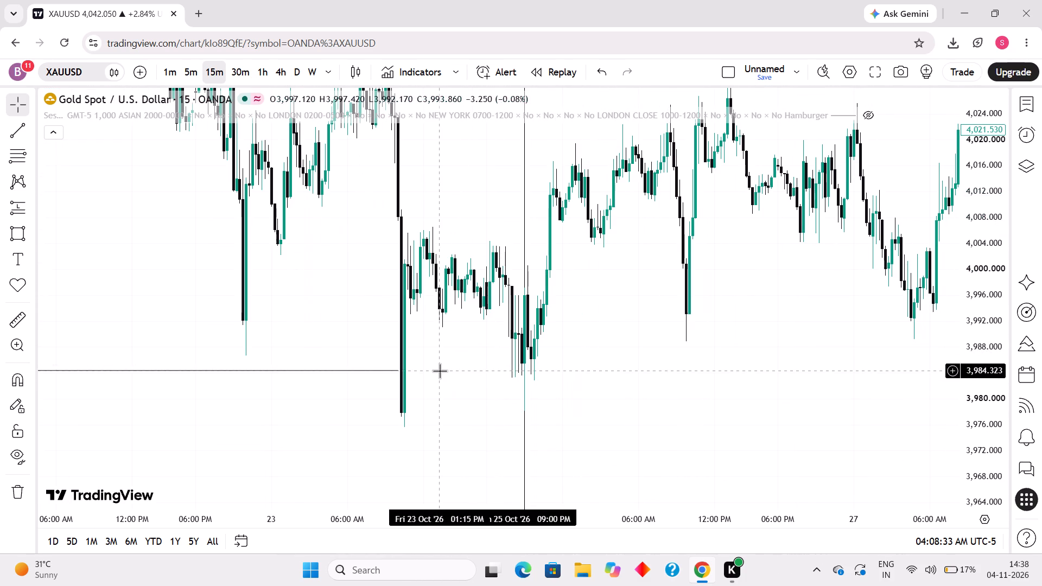
drag(595, 316, 587, 371)
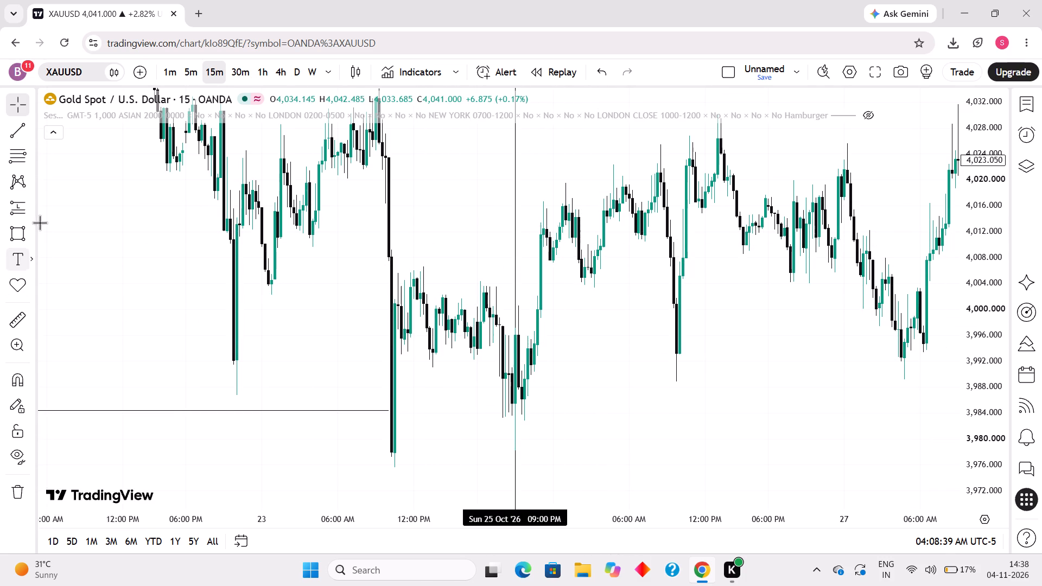
Draw a rectangle from Sun 25 Oct '26 10:30 PM at about 3,996.5 to Mon 26 Oct '26 09:45 AM at about 3,989.1.
click(17, 233)
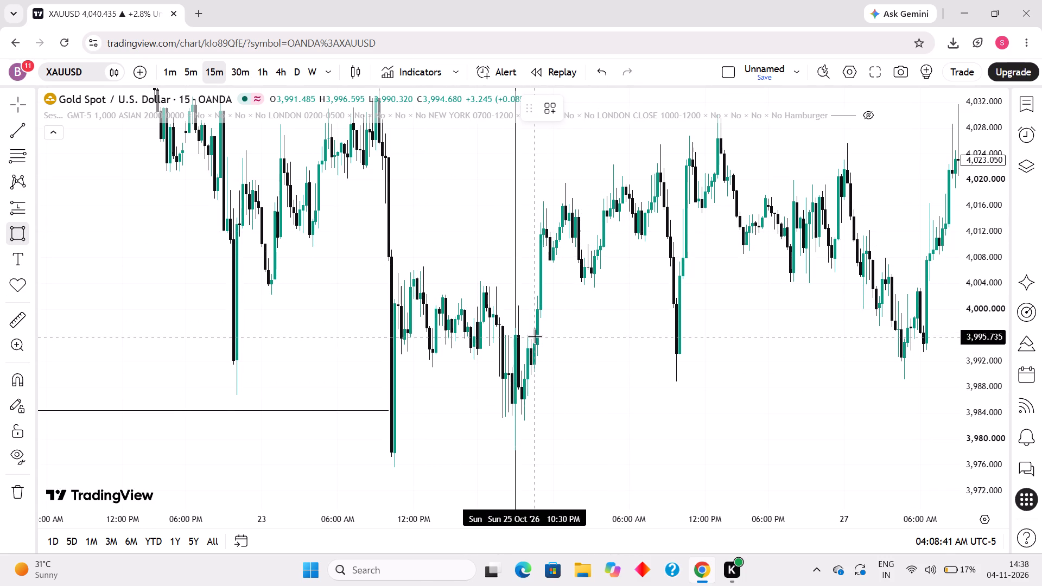
click(536, 332)
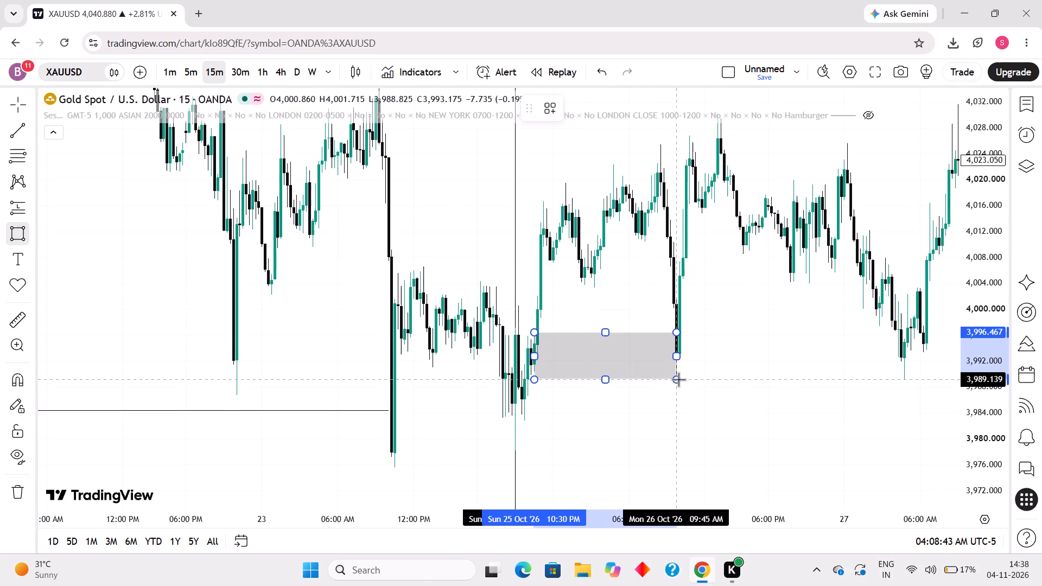
click(679, 379)
click(723, 388)
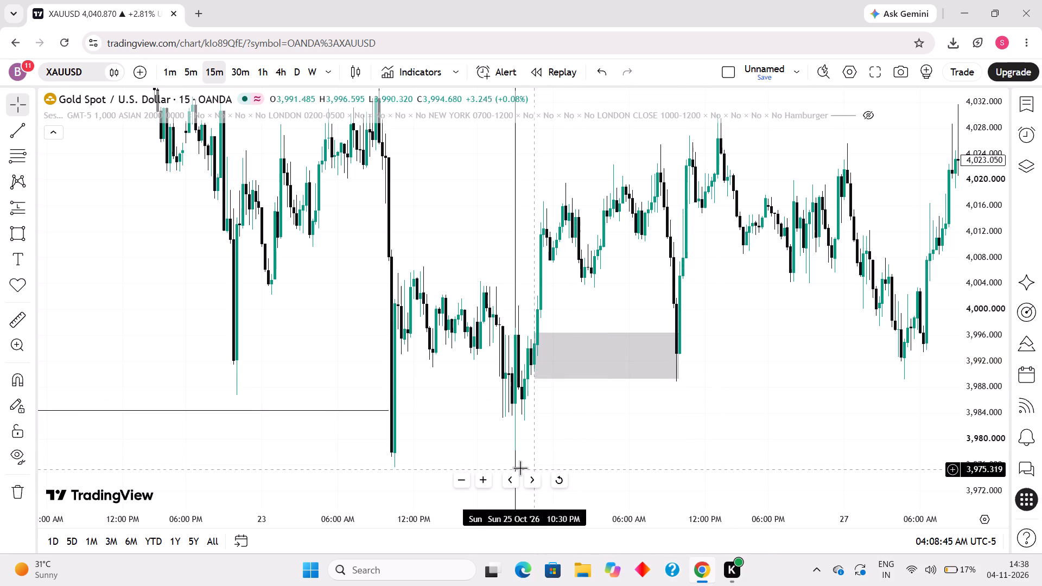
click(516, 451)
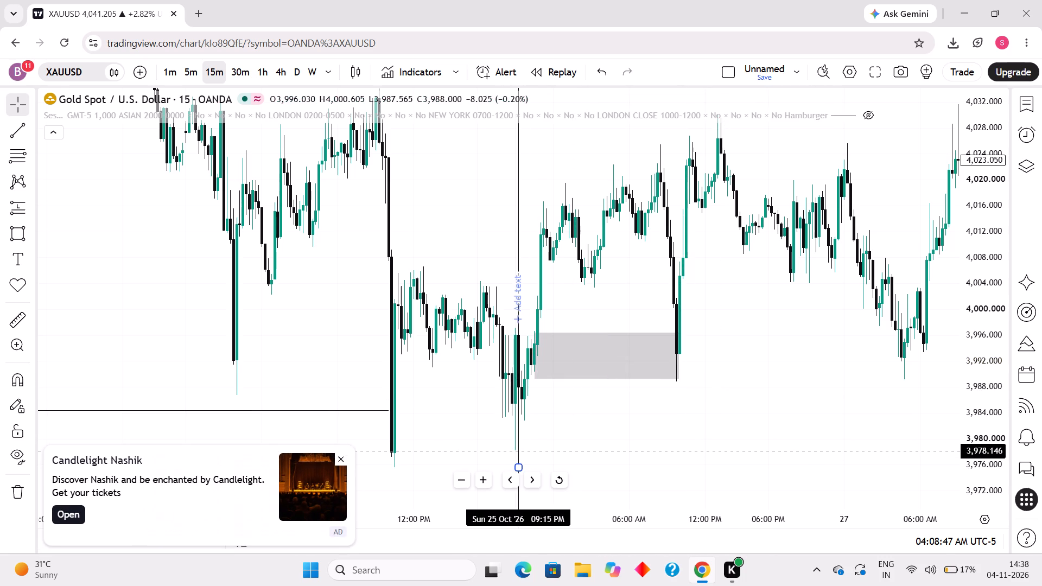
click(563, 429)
Place a long position from Mon 26 Oct '26 02:30 AM with entry at about 3,992.6 inside the small rectangle and stop at about 3,977.7.
drag(564, 447, 509, 401)
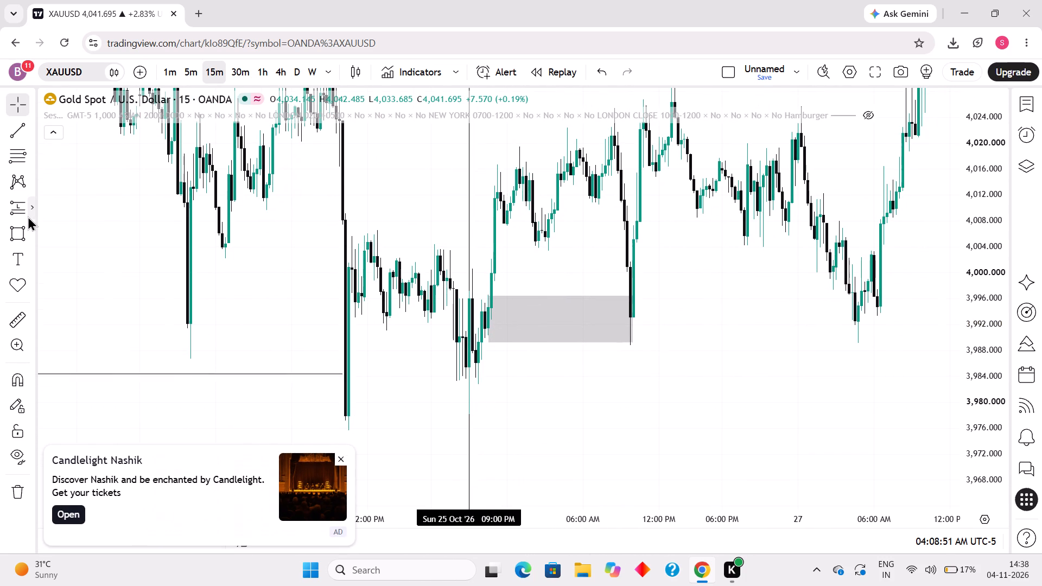
click(17, 206)
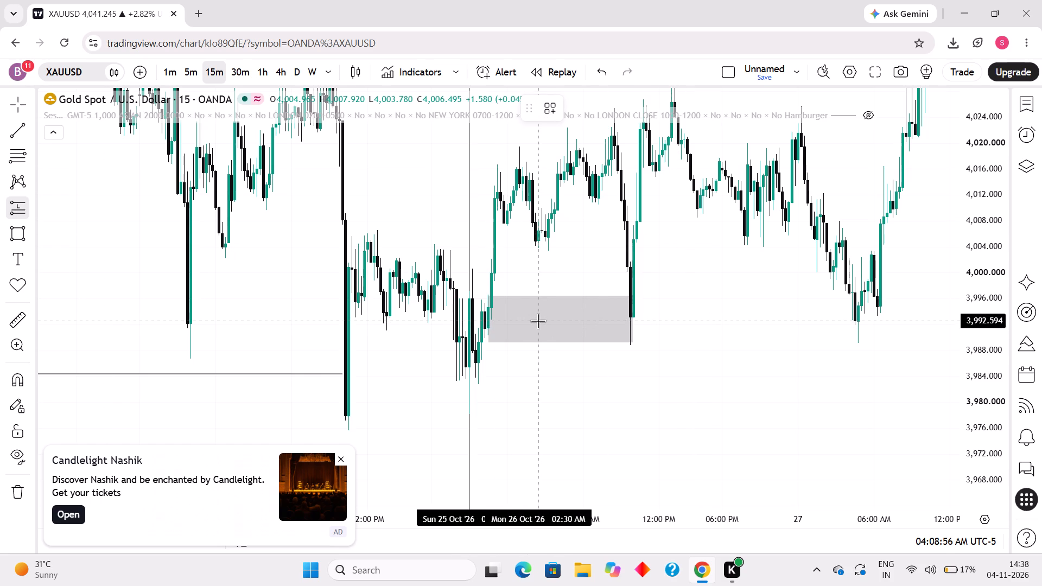
click(538, 321)
drag(539, 462, 545, 436)
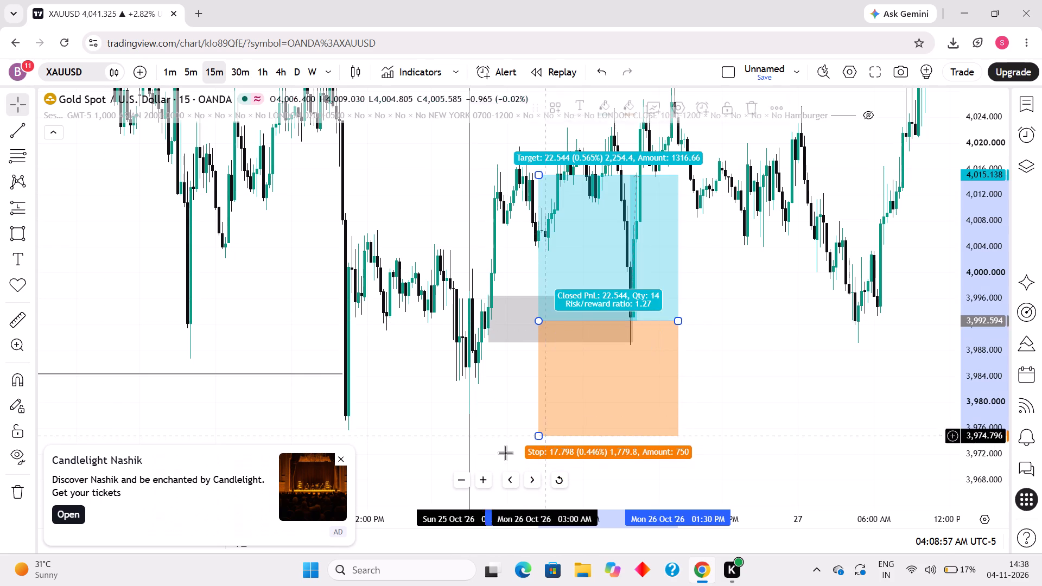
click(470, 456)
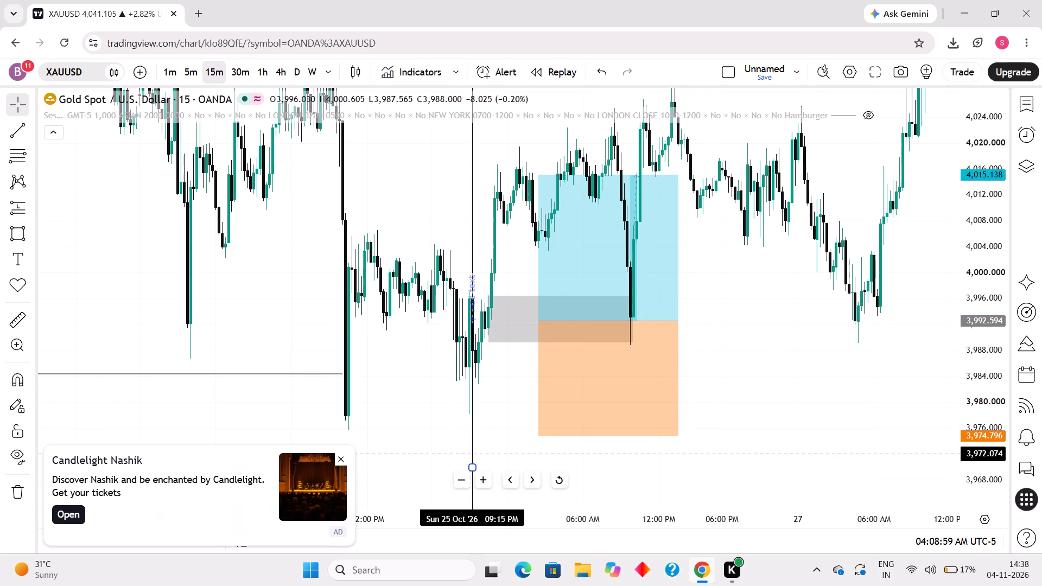
drag(538, 432, 532, 421)
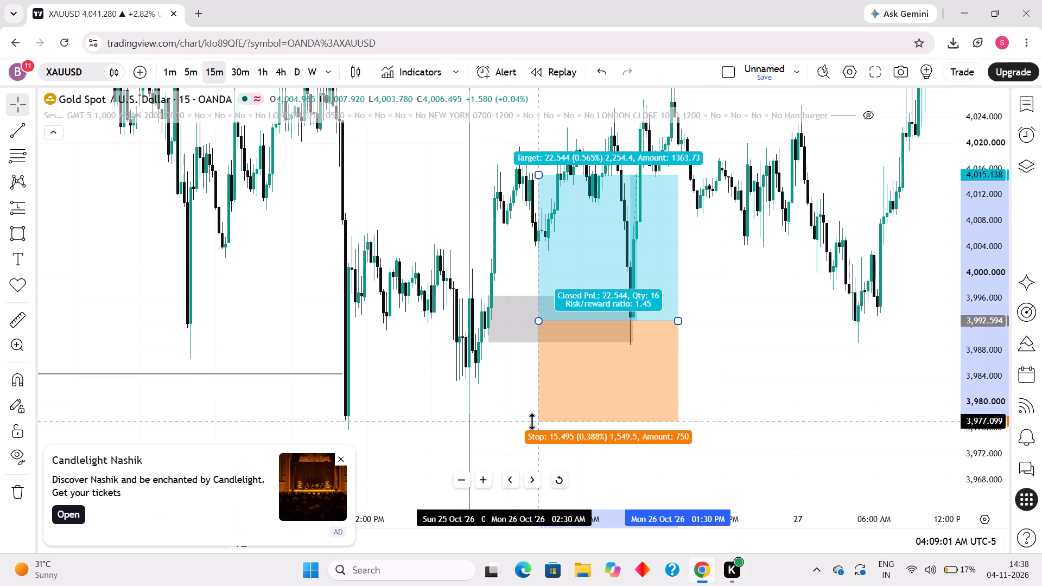
drag(532, 421, 533, 417)
Raise the long position's target to about 4,034.0, level with the Fri 23 Oct '26 high.
drag(731, 356, 730, 379)
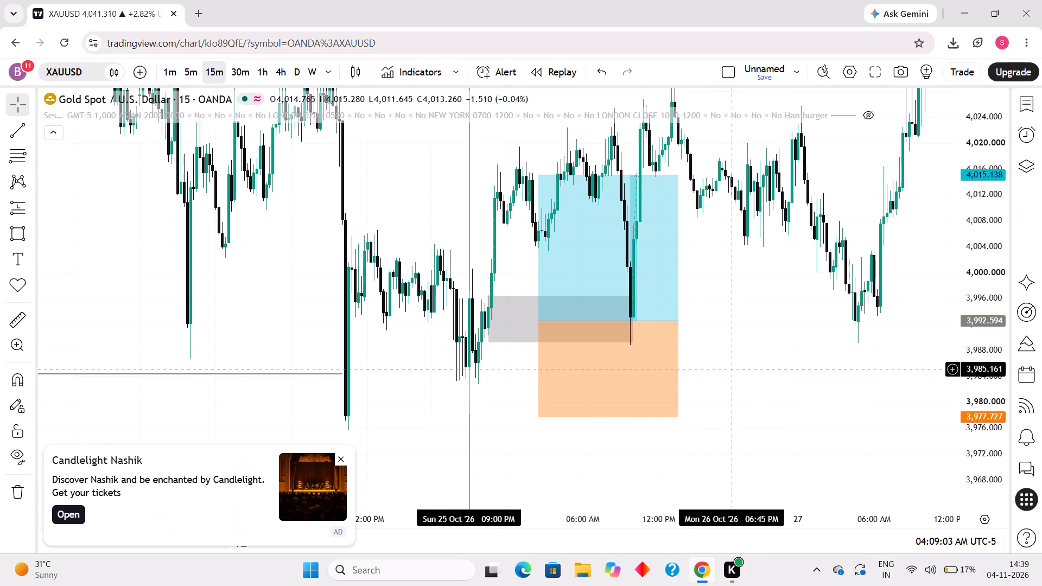
drag(730, 379, 711, 451)
drag(984, 301, 941, 435)
scroll(771, 351, down, 6)
drag(844, 354, 823, 439)
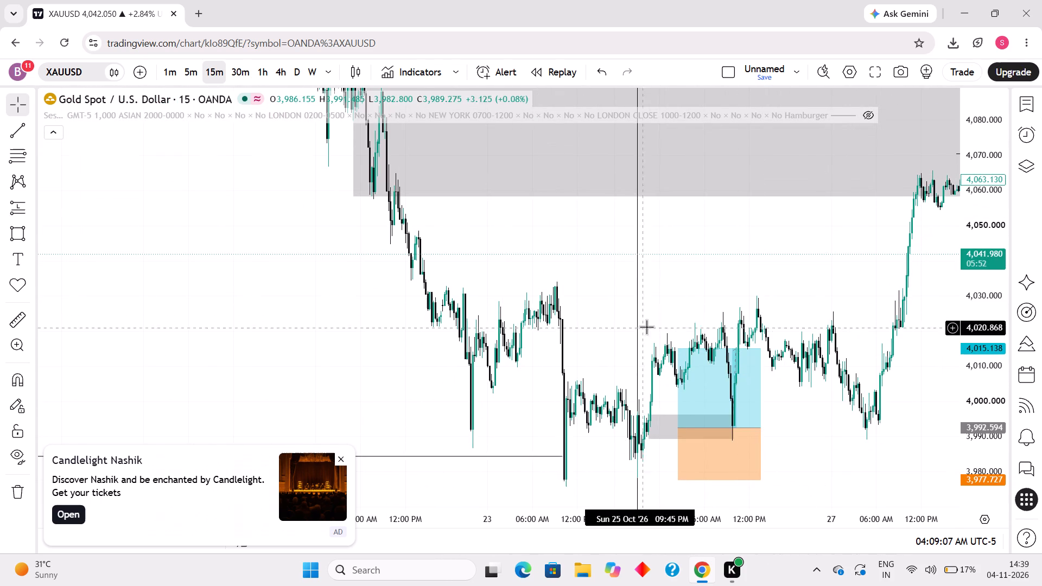
drag(674, 347, 685, 282)
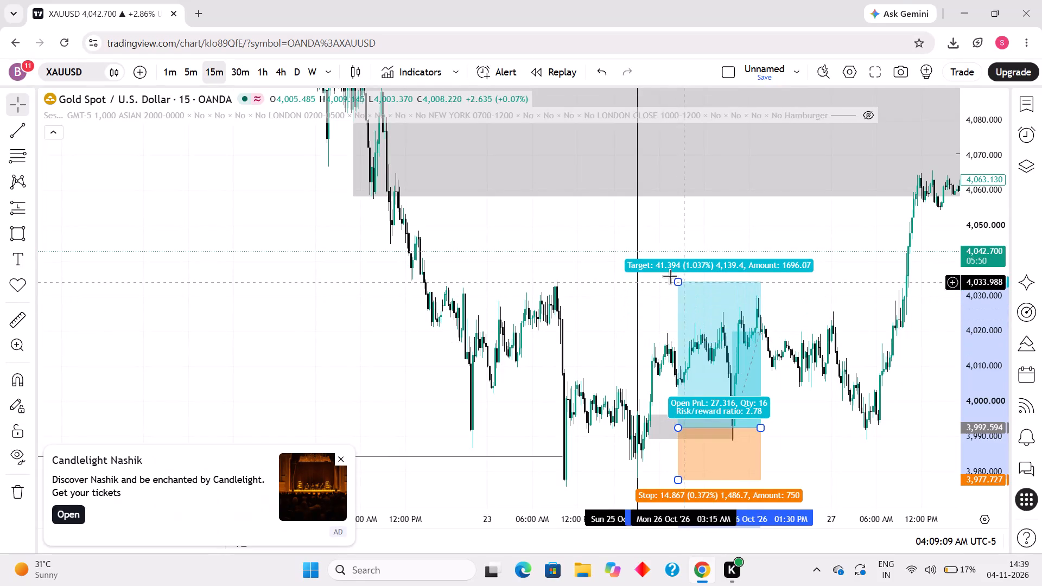
On 30-minute candles, review the setup and fine-tune the long position's target to about 4,034.6.
click(241, 73)
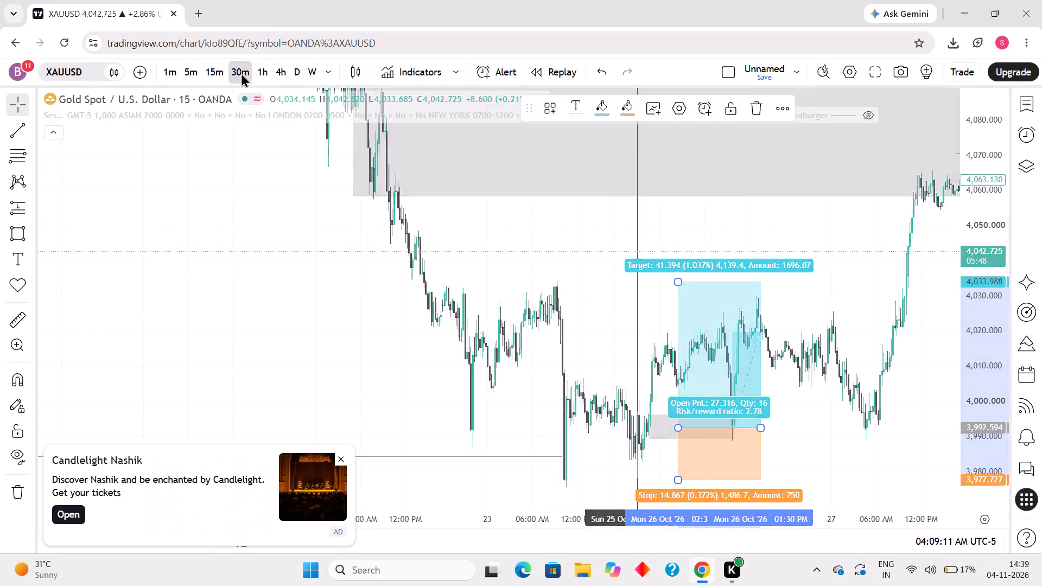
scroll(592, 317, up, 8)
drag(628, 357, 448, 267)
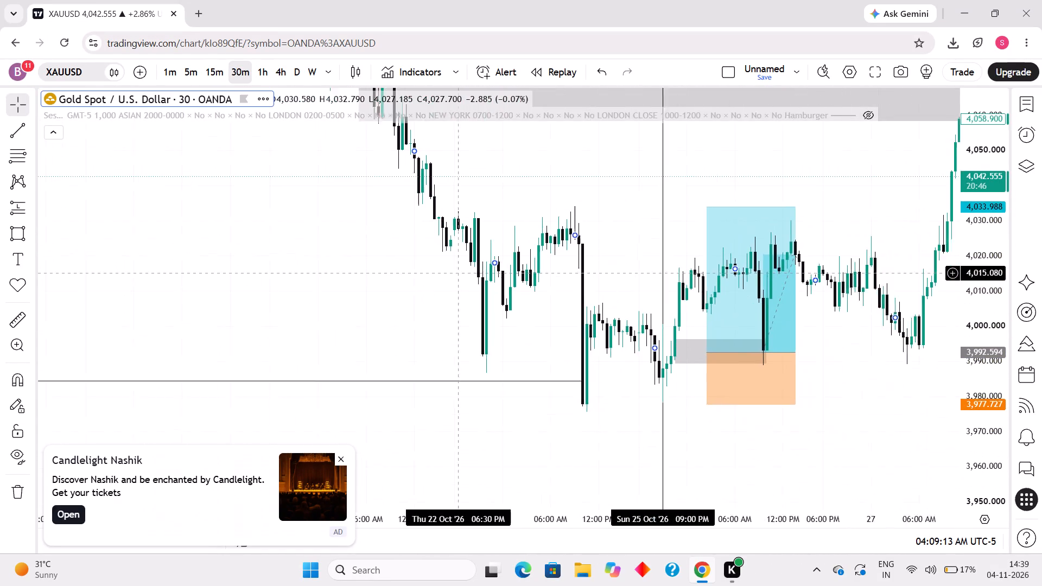
drag(448, 267, 413, 264)
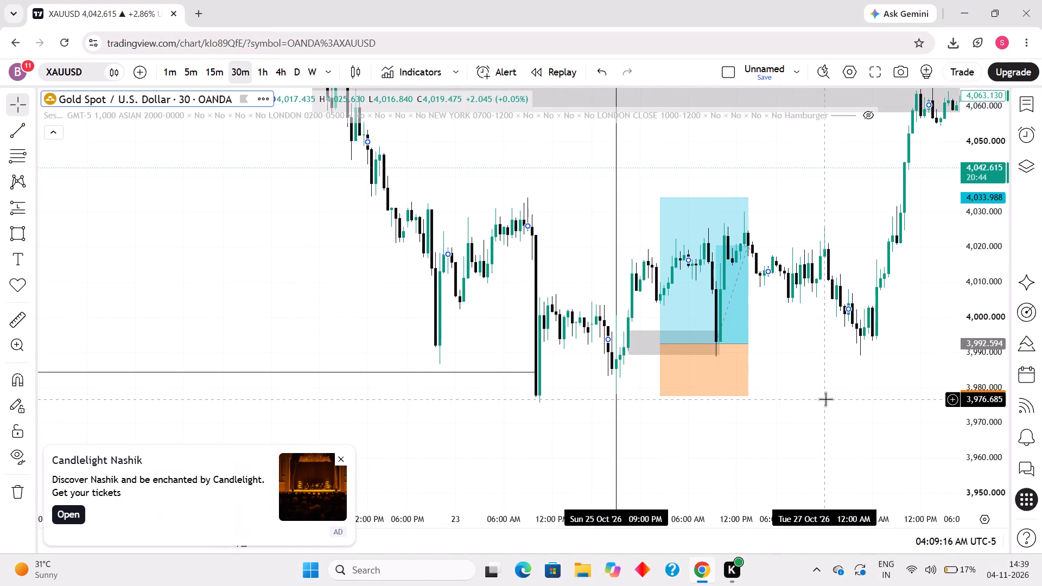
drag(824, 399, 781, 399)
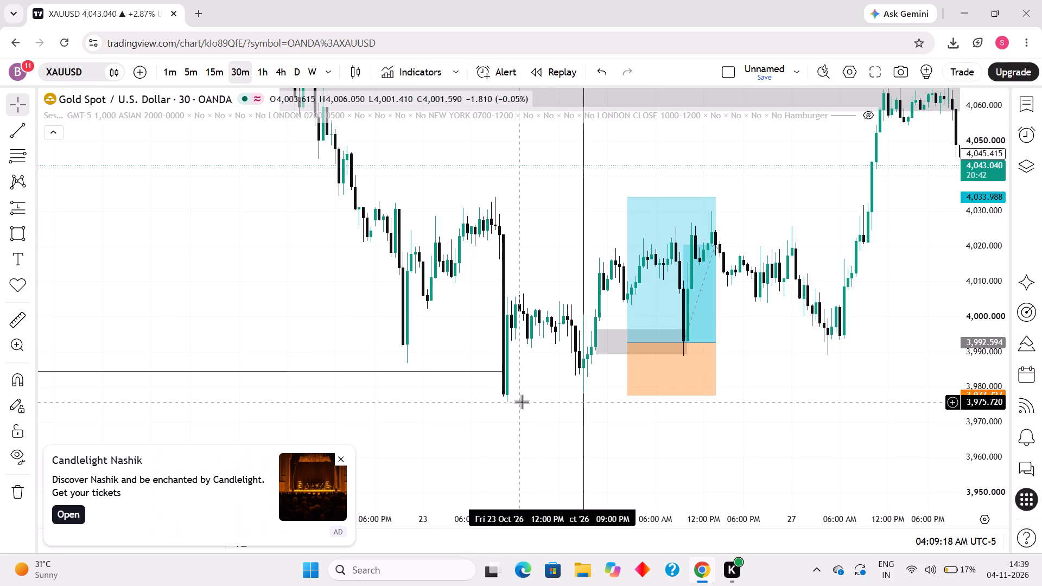
click(583, 432)
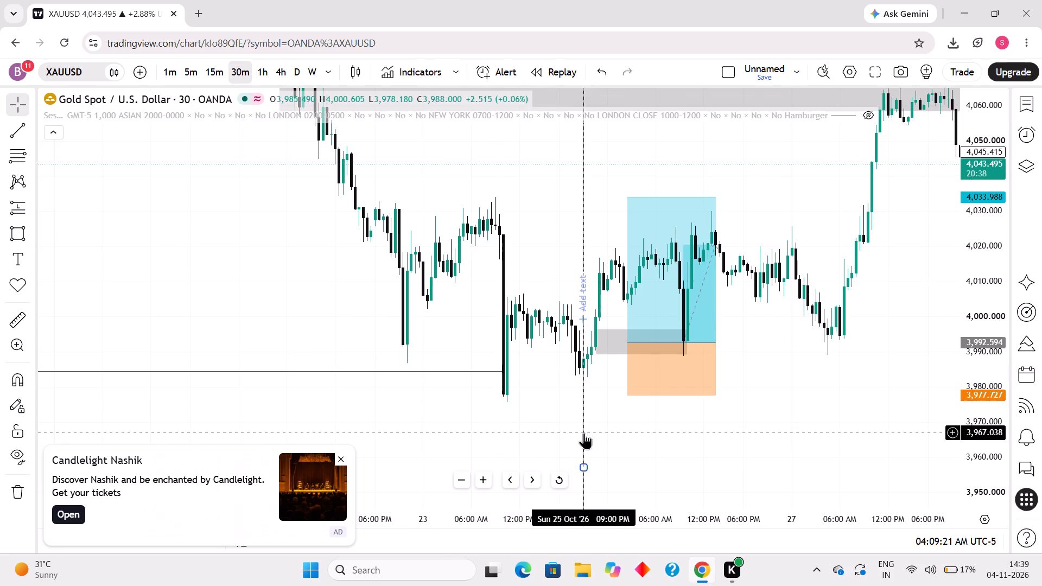
click(617, 428)
drag(617, 428, 588, 432)
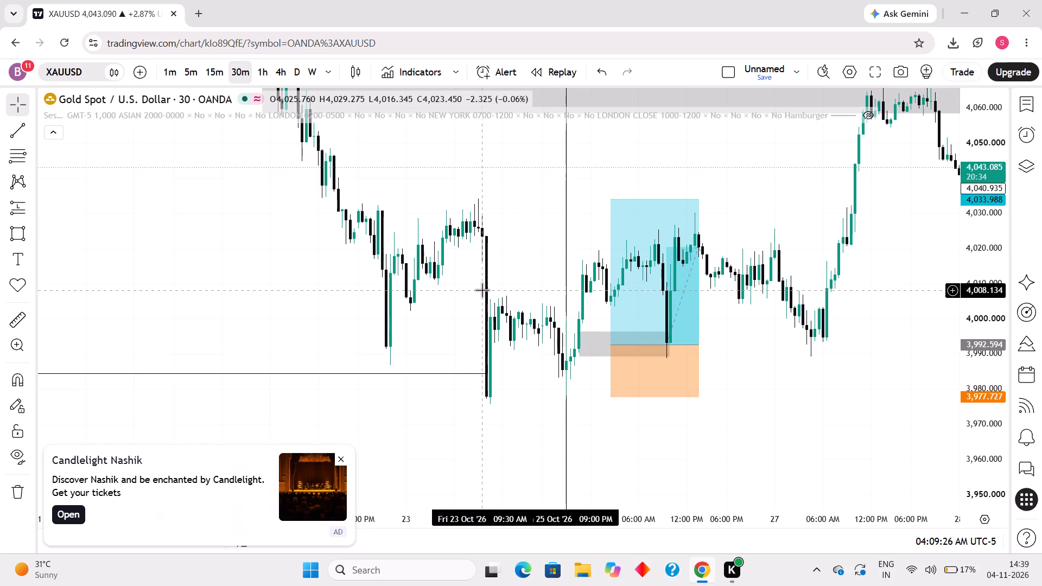
drag(784, 355, 775, 419)
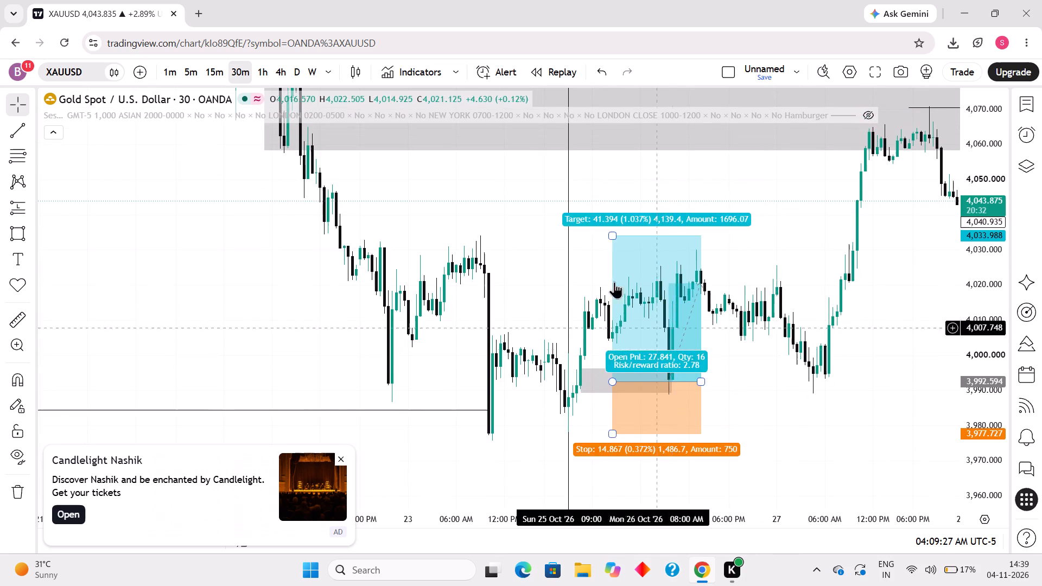
drag(612, 237, 617, 234)
click(588, 276)
Draw a horizontal trendline at about 4,034.0 from the Fri 23 Oct '26 09:00 AM high to Mon 26 Oct '26 01:30 PM.
click(11, 132)
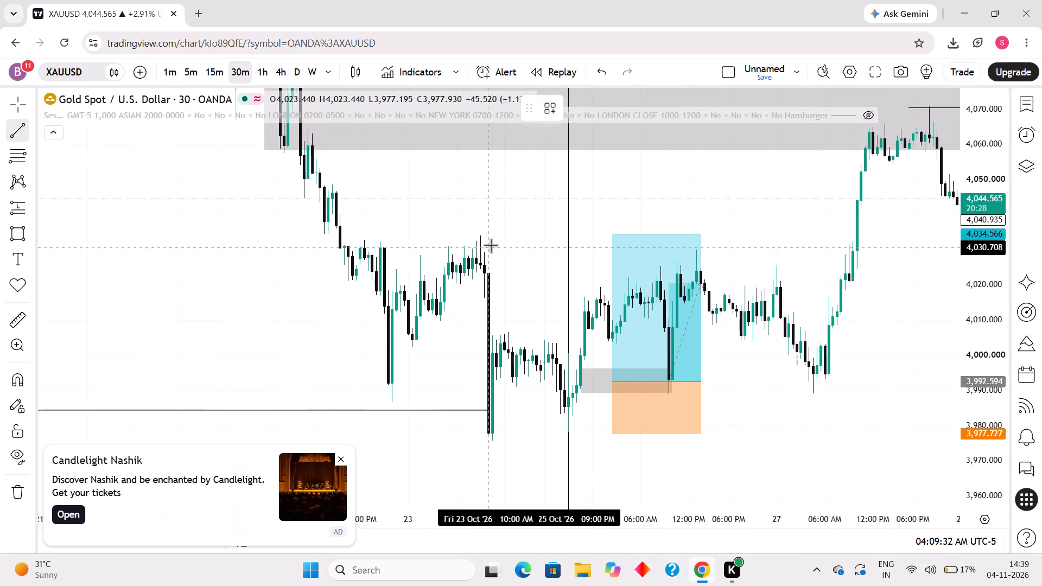
click(479, 235)
shift+click(700, 242)
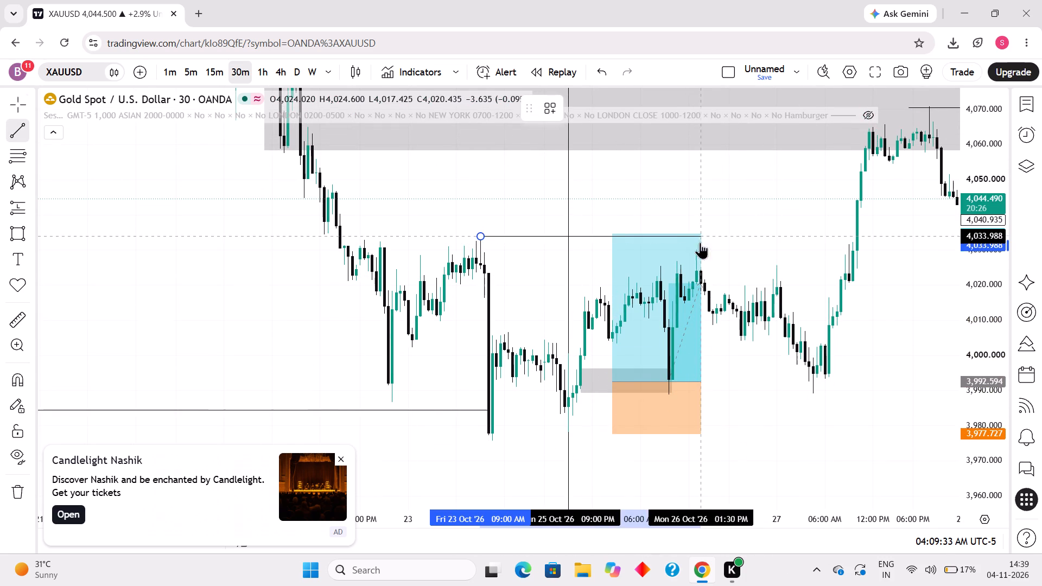
click(752, 254)
Narrow the large grey price zone to about 4,092.6–4,065.2 and shift its start edge forward to the 22 Oct swing-high candles.
drag(762, 239, 720, 333)
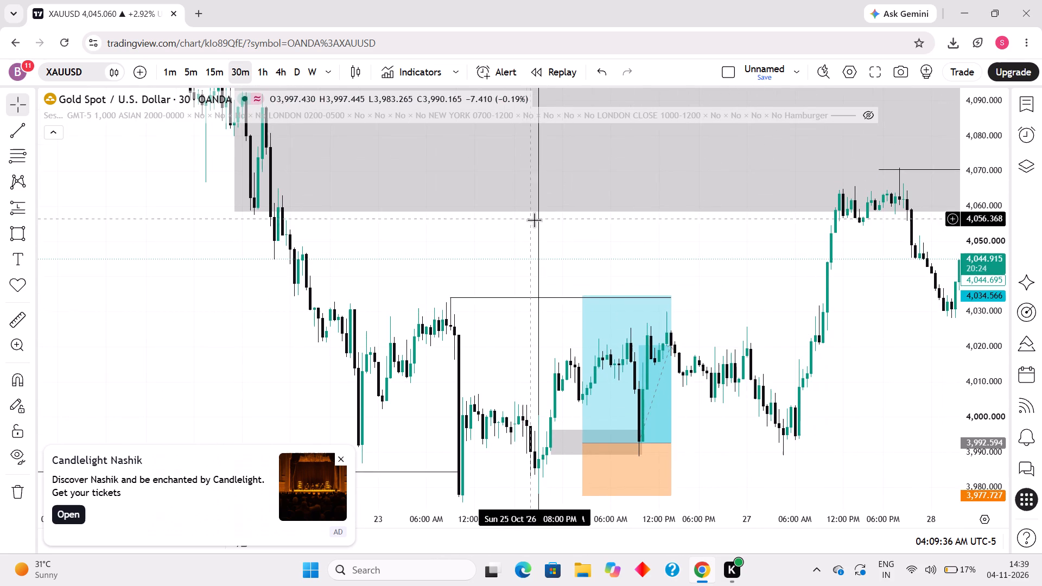
drag(613, 242, 628, 334)
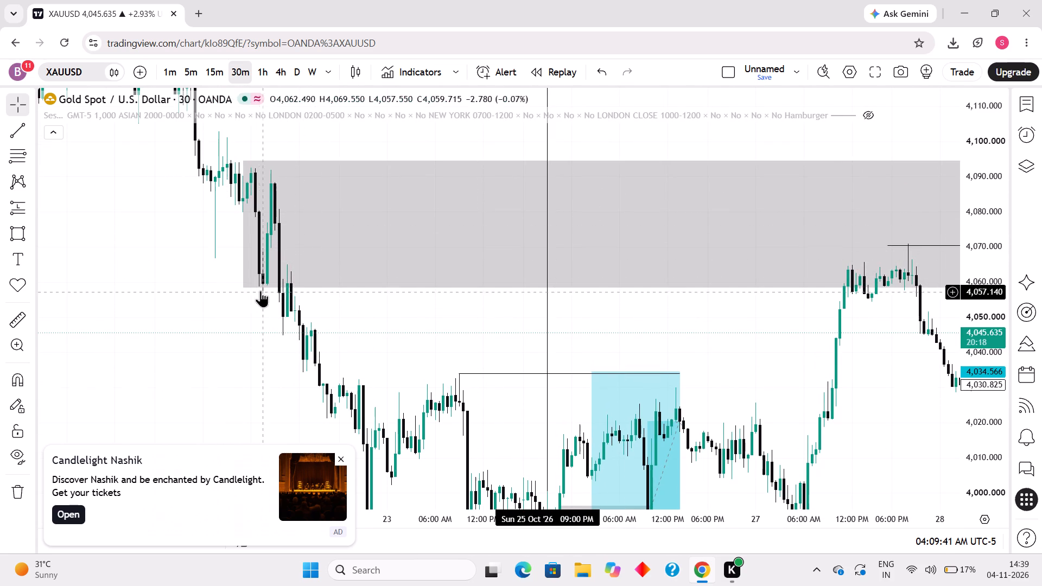
drag(242, 224, 272, 224)
click(364, 324)
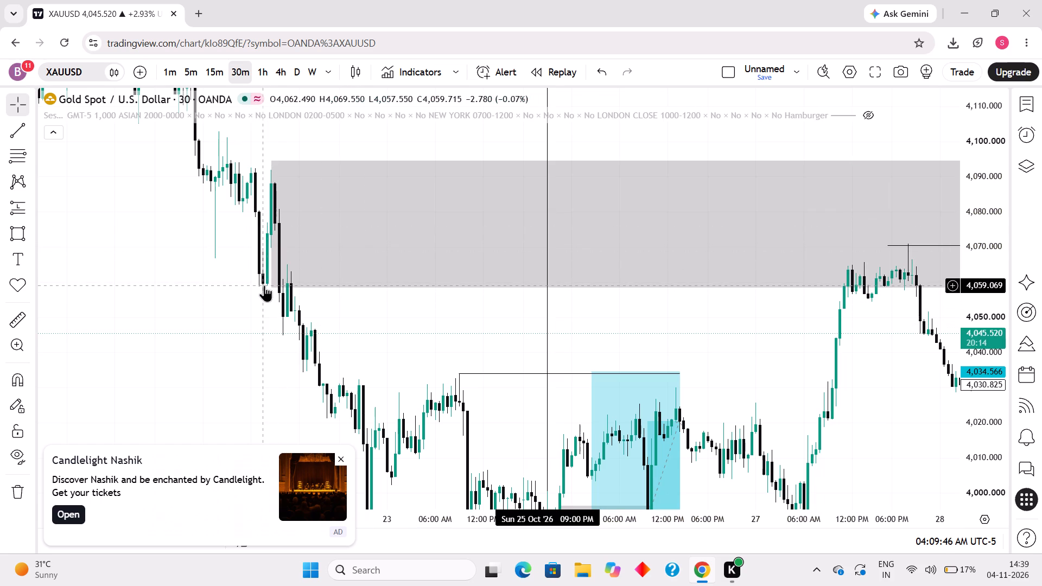
drag(271, 288, 280, 266)
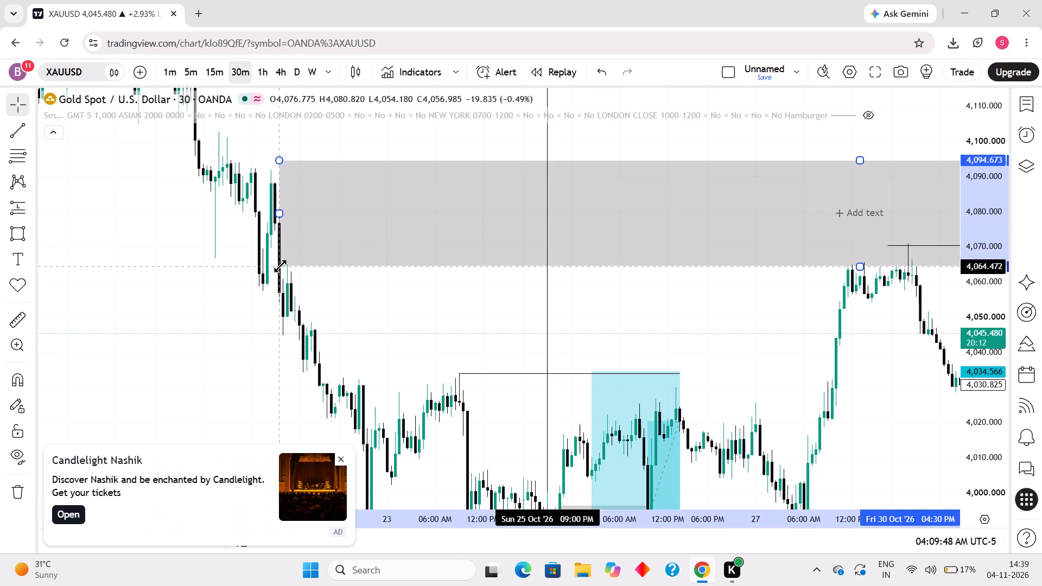
drag(280, 266, 280, 264)
click(366, 297)
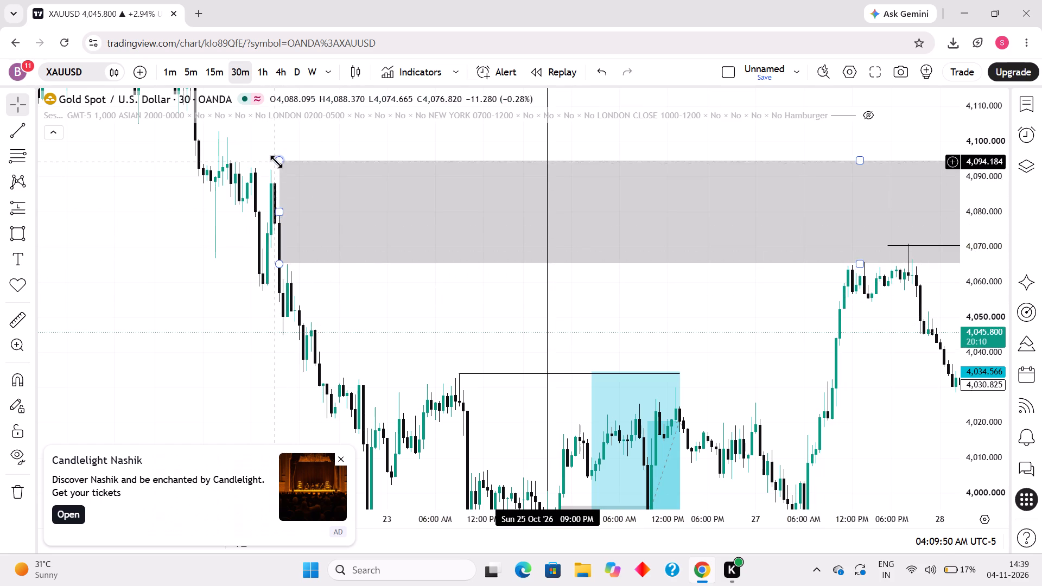
drag(276, 161, 269, 167)
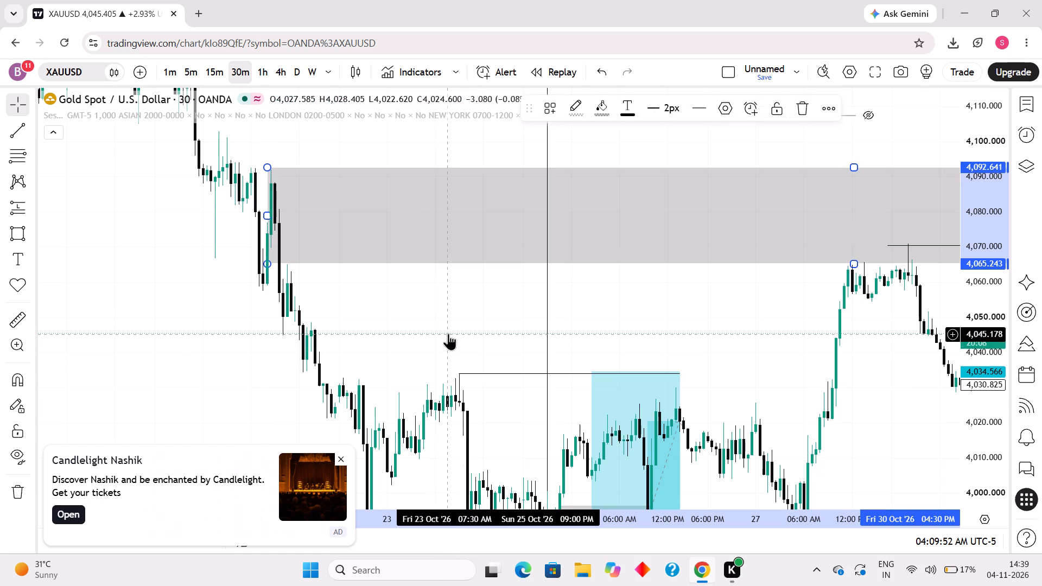
drag(448, 333, 338, 239)
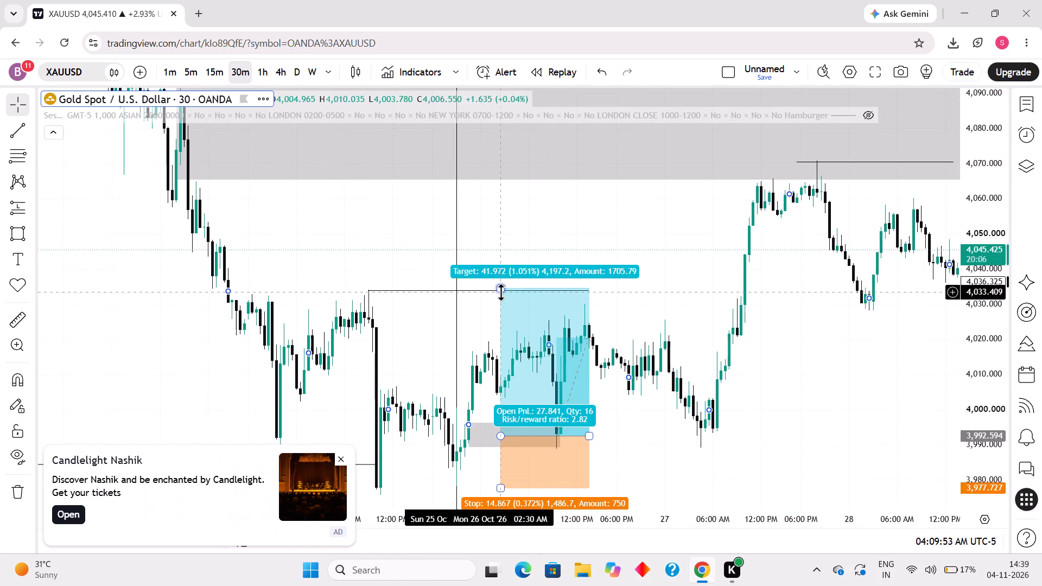
Raise the long position's target to about 4,065.6, level with the lower edge of the large grey price zone.
drag(501, 291, 651, 181)
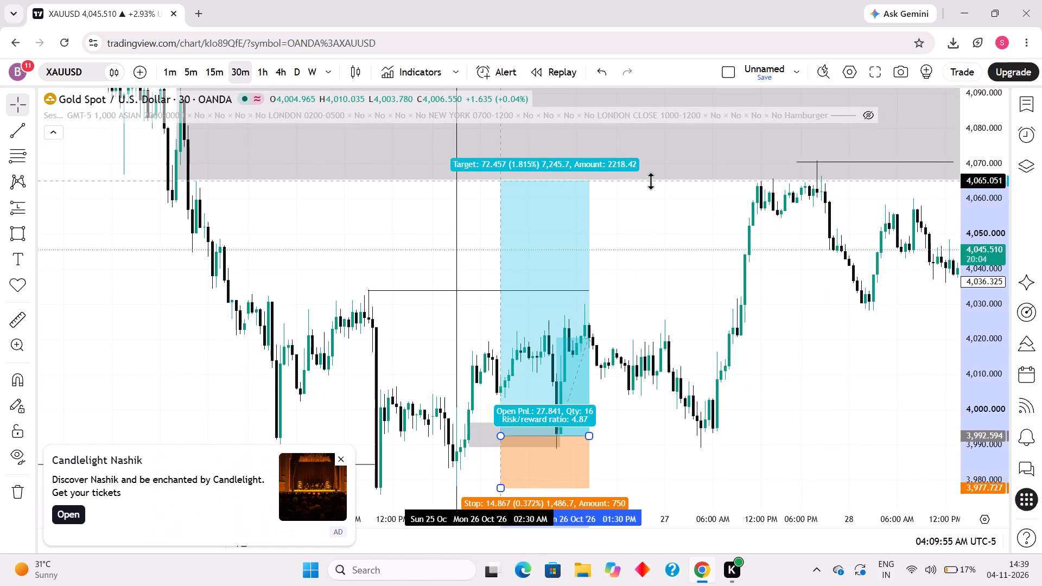
drag(651, 181, 653, 179)
click(670, 257)
Review the long position and the Tue 27 Oct '26 pullback on 30-minute candles and on 15-minute candles.
drag(660, 441, 668, 395)
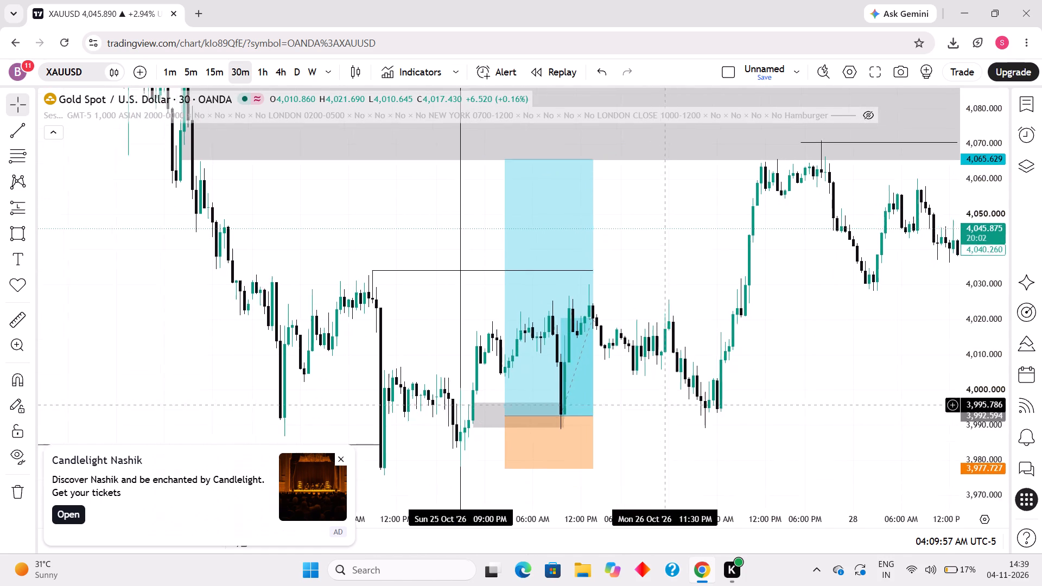
drag(668, 395, 669, 364)
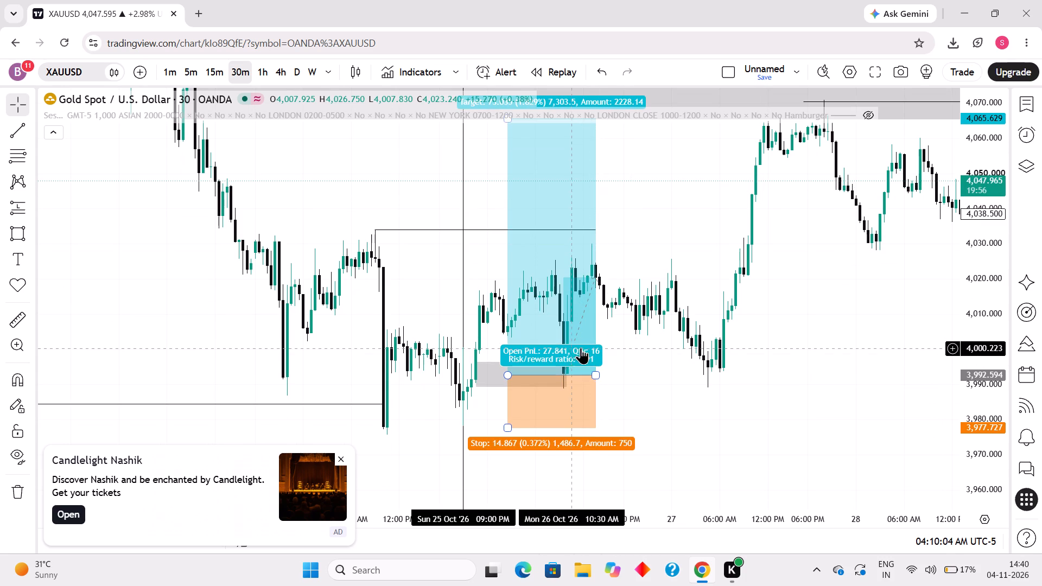
drag(688, 308, 637, 409)
drag(635, 408, 624, 379)
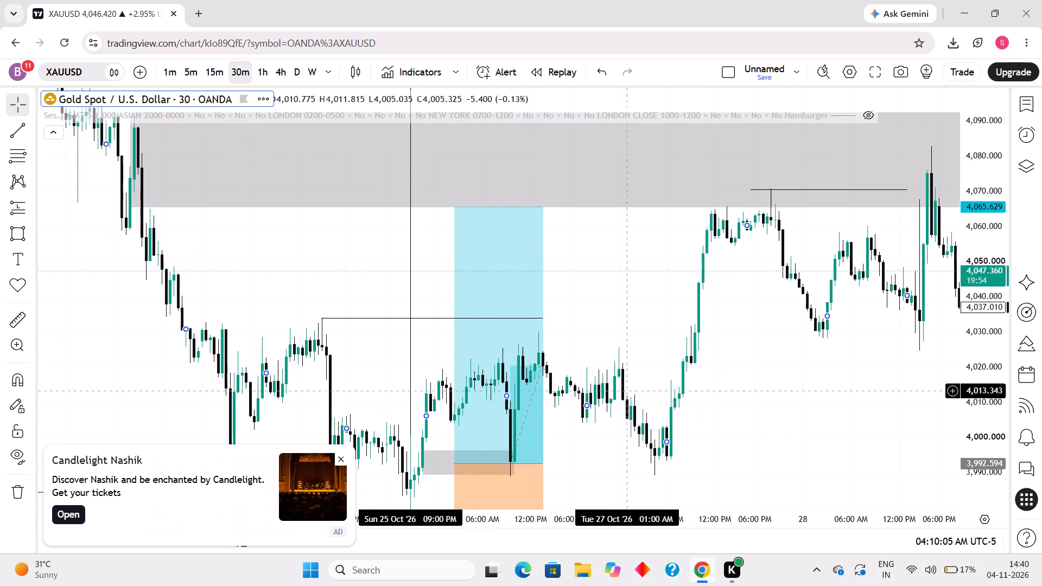
drag(624, 379, 608, 320)
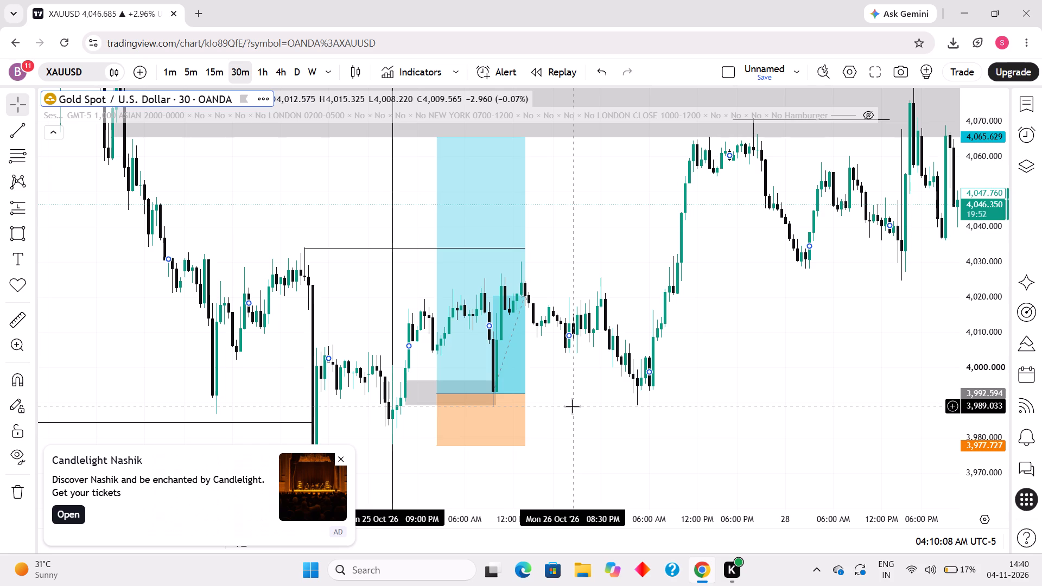
drag(806, 400, 761, 405)
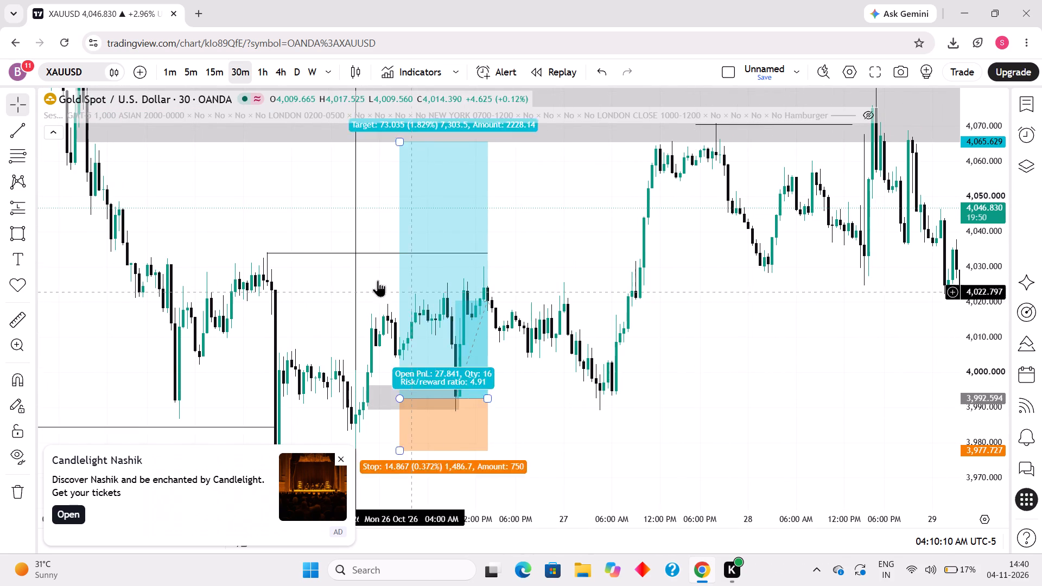
click(214, 73)
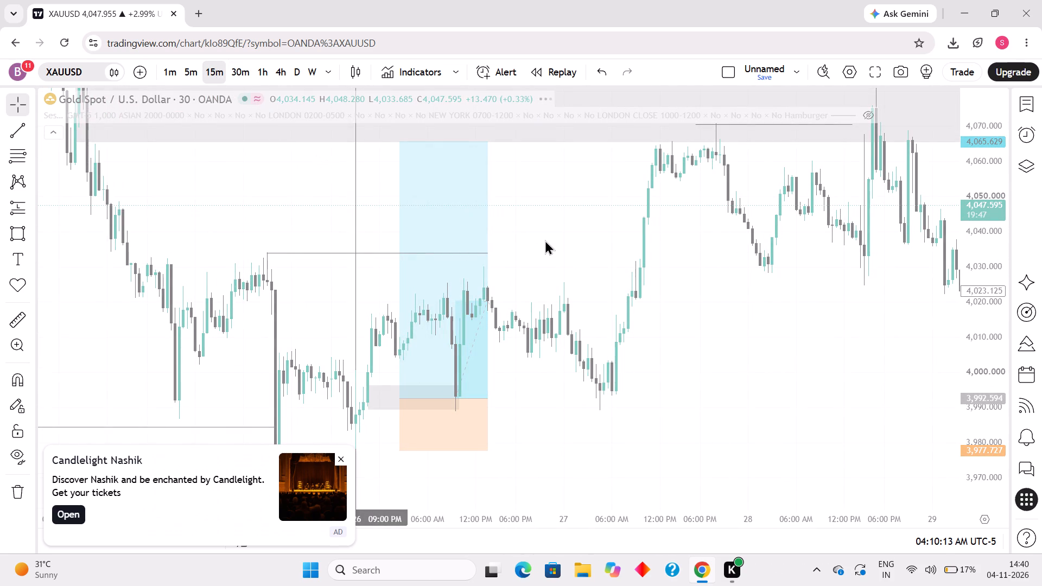
drag(630, 390, 910, 290)
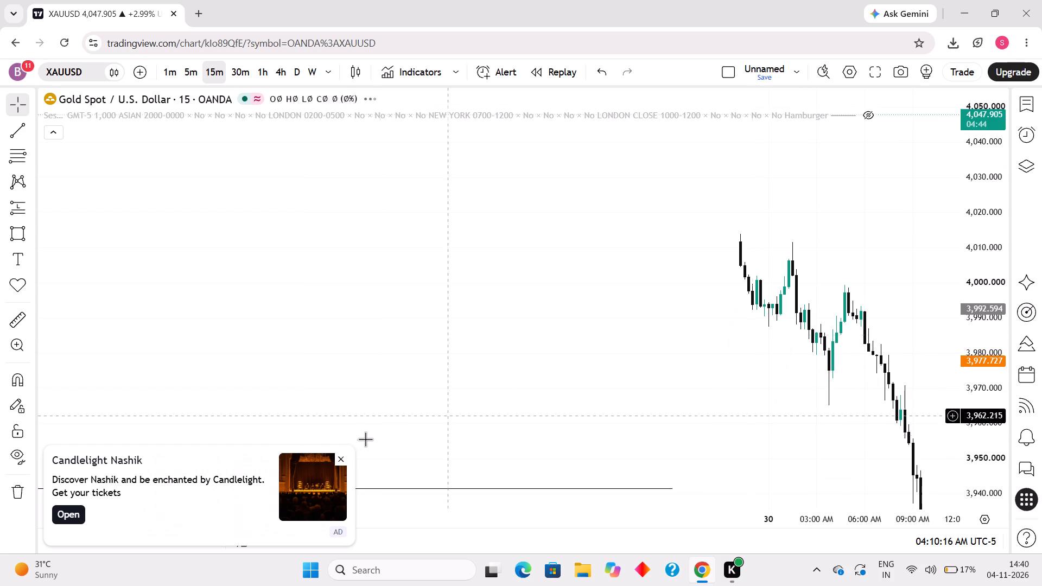
click(341, 456)
drag(727, 405, 183, 151)
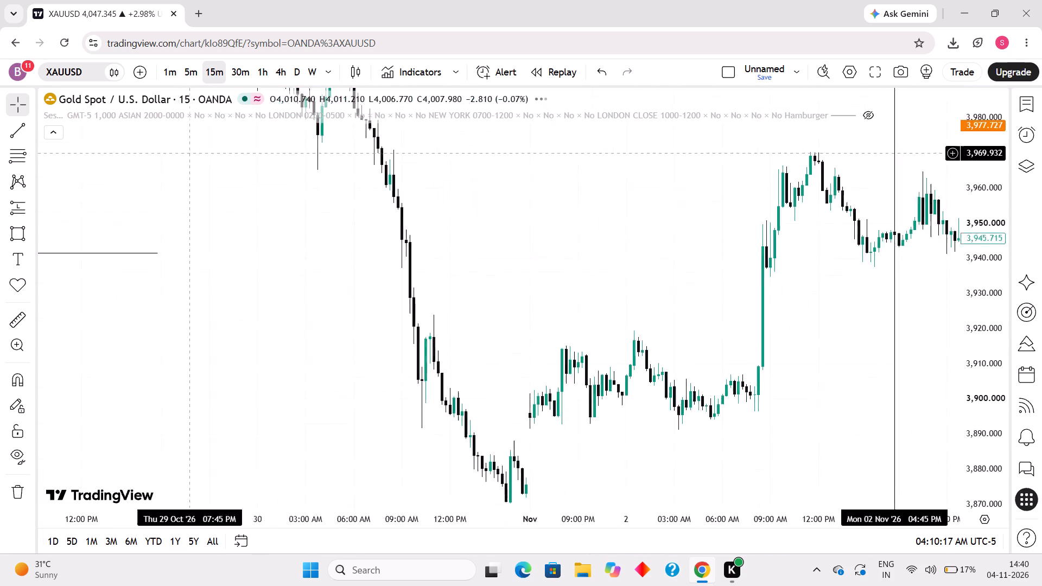
drag(183, 151, 0, 116)
drag(838, 364, 277, 308)
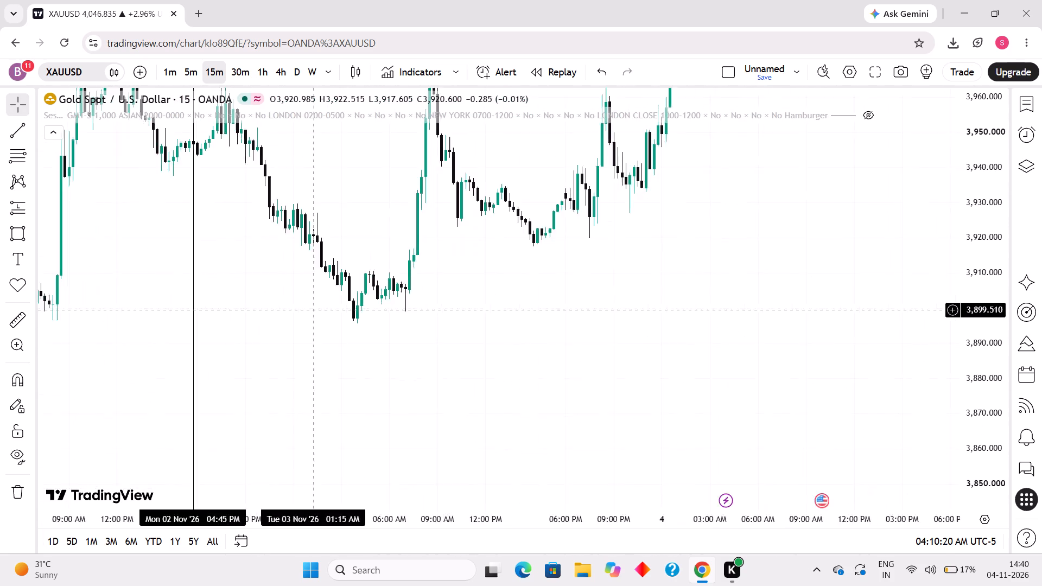
drag(277, 308, 245, 428)
drag(984, 225, 963, 400)
drag(871, 328, 607, 305)
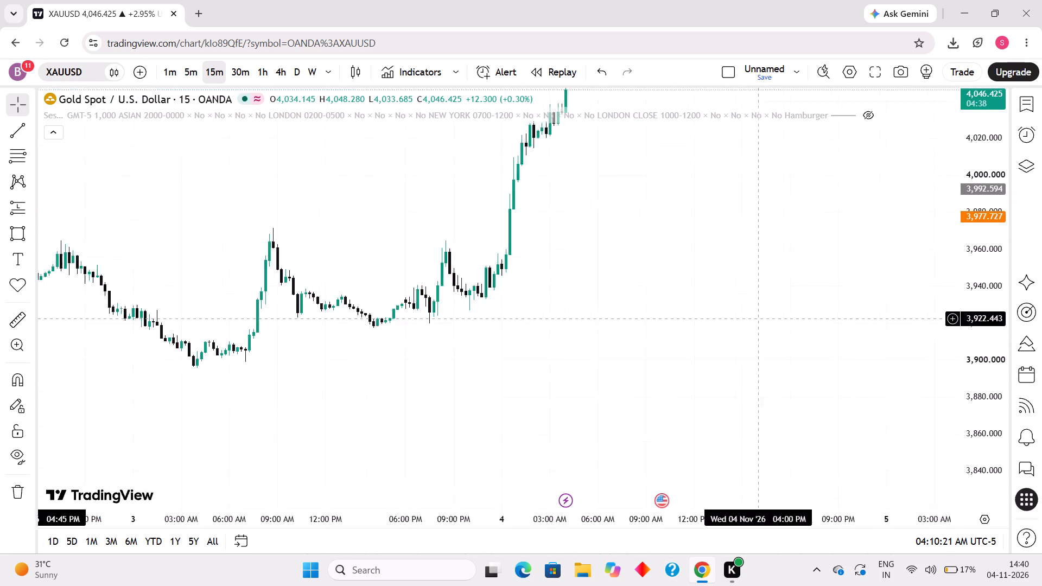
drag(607, 305, 56, 467)
drag(982, 260, 868, 469)
scroll(132, 247, down, 8)
scroll(260, 284, down, 20)
drag(466, 415, 505, 430)
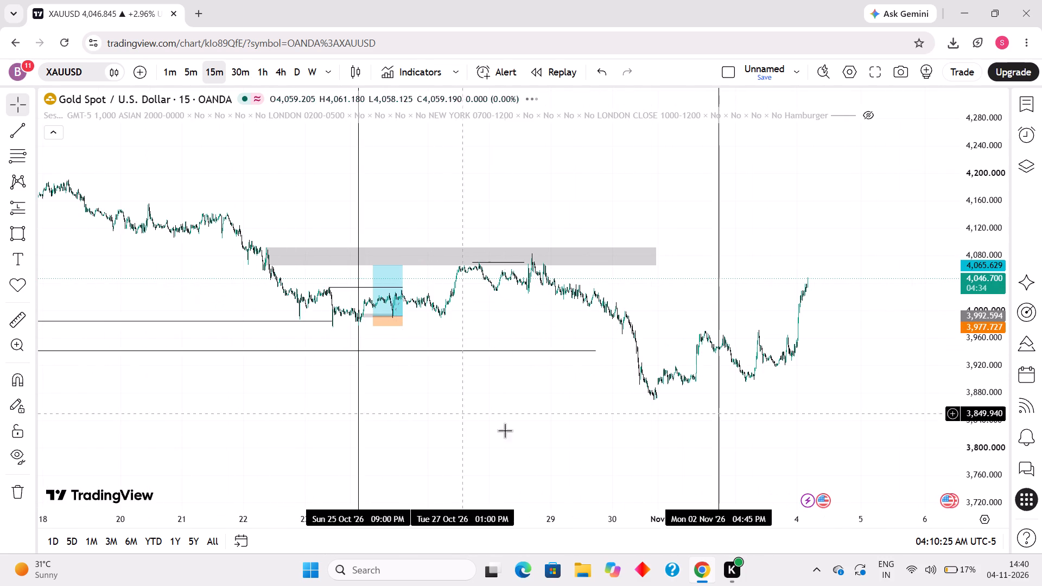
drag(505, 430, 796, 425)
drag(1005, 488, 810, 120)
scroll(663, 371, up, 10)
drag(530, 381, 859, 433)
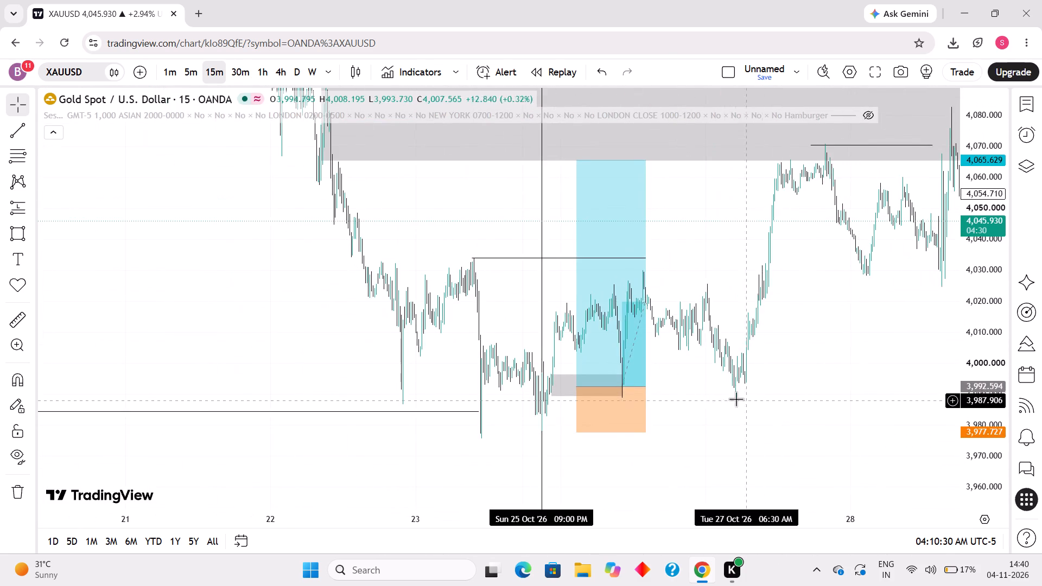
scroll(702, 399, up, 5)
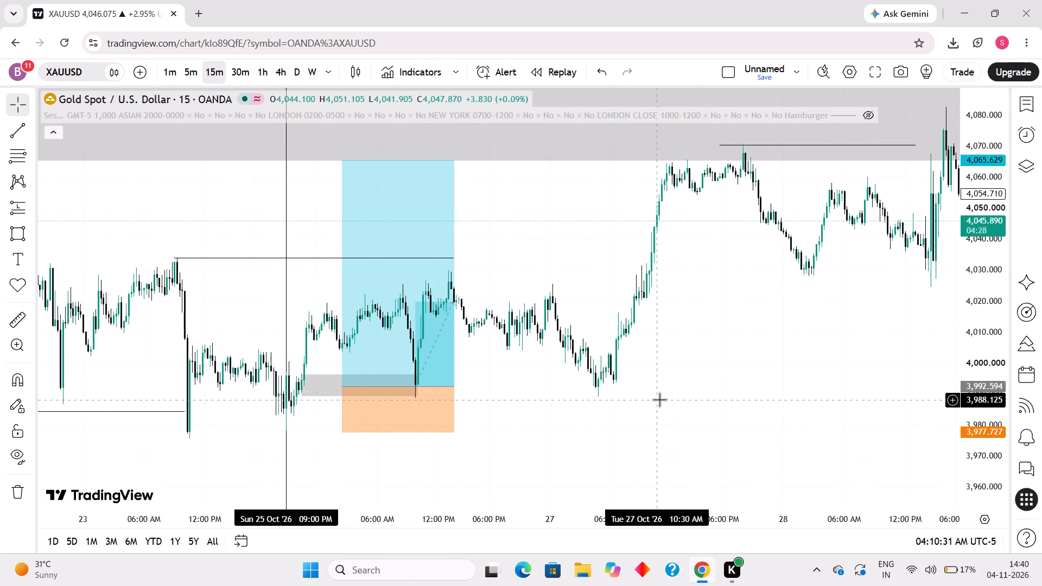
drag(675, 397, 682, 398)
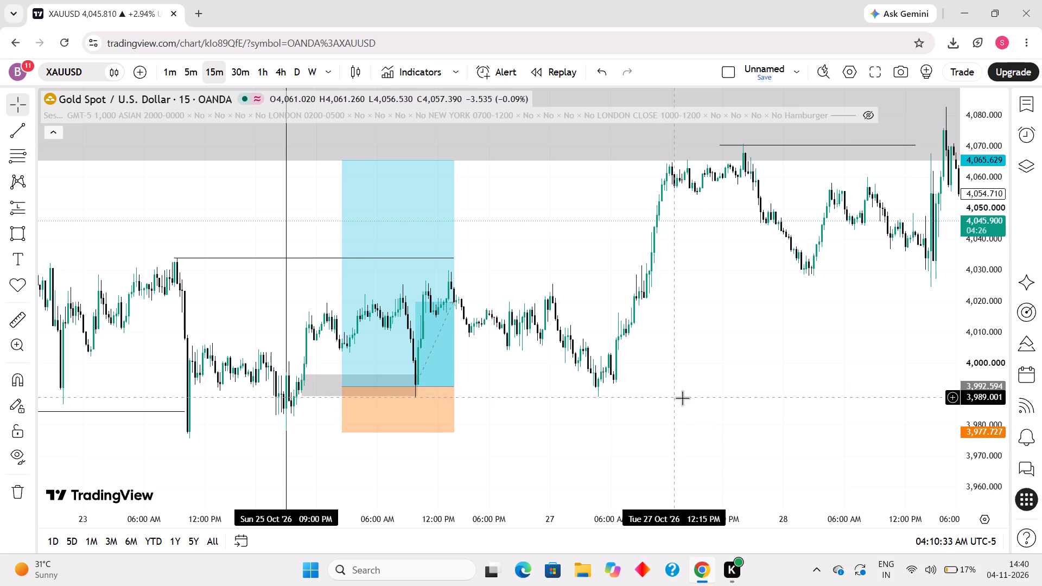
drag(682, 398, 789, 360)
drag(994, 430, 850, 264)
scroll(633, 382, up, 2)
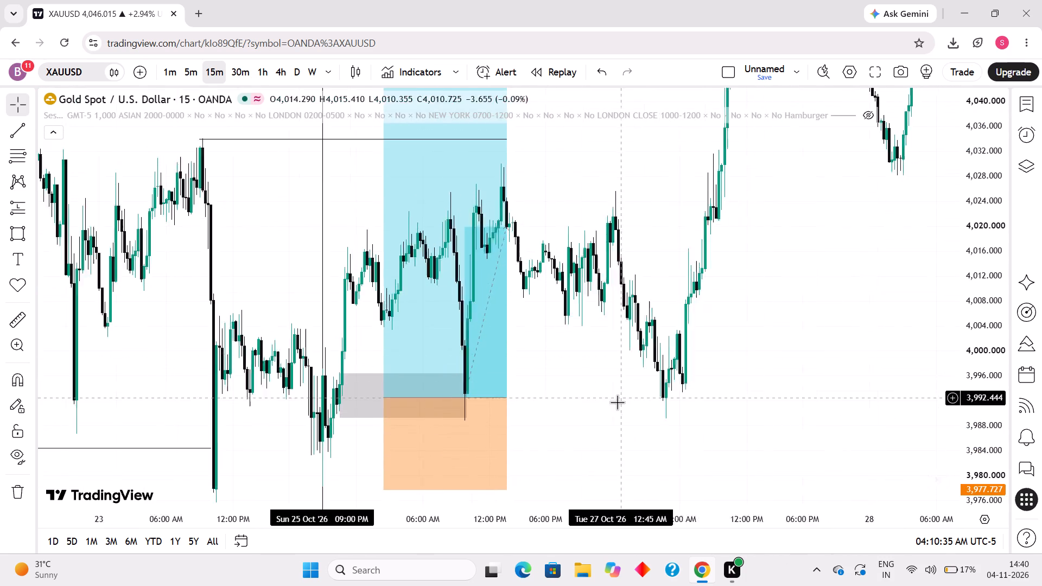
scroll(617, 402, up, 4)
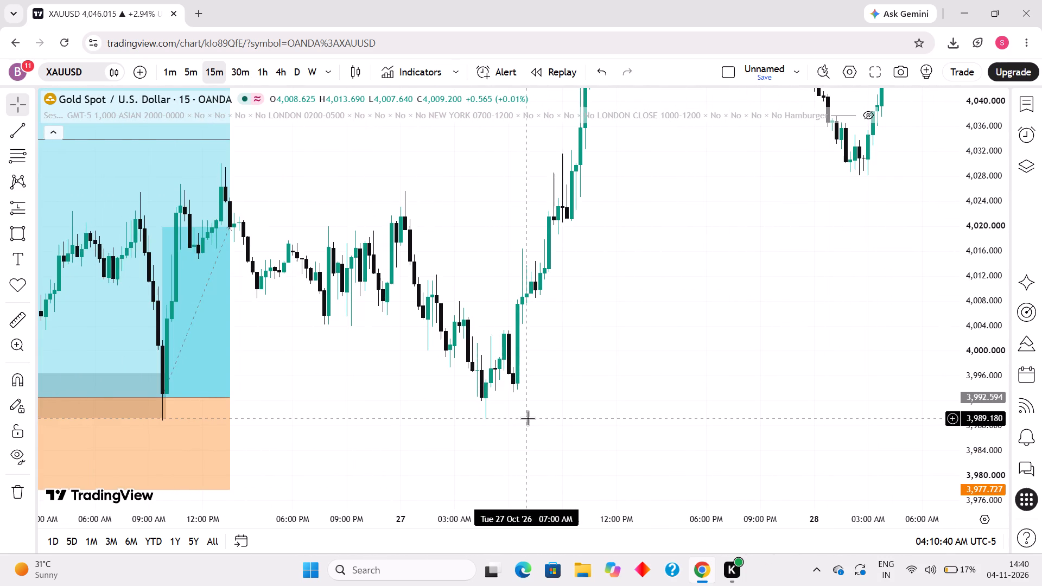
scroll(480, 415, up, 1)
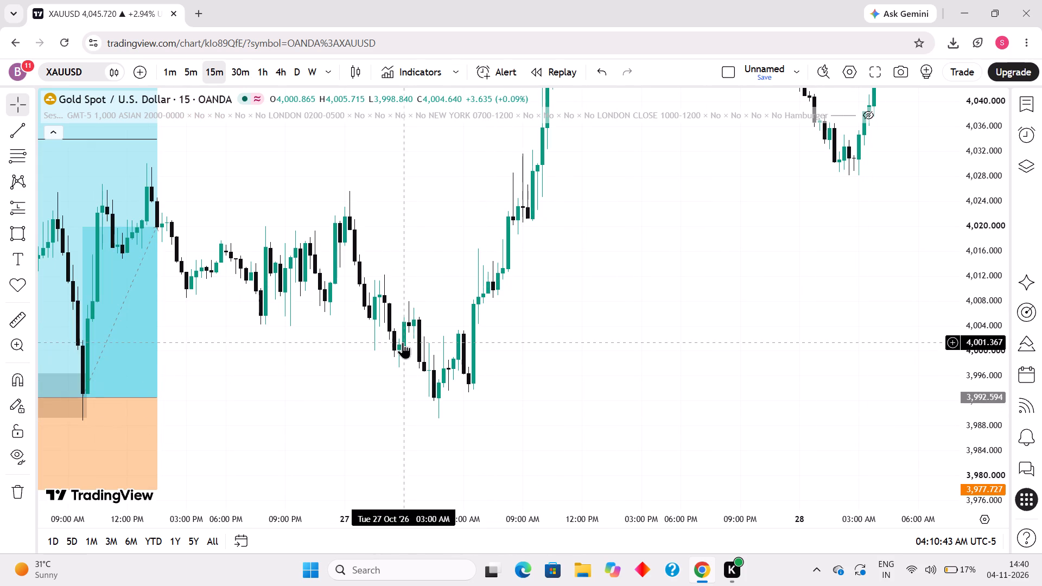
Switch to 5-minute candles and examine the small grey zone and the Tue 27 Oct '26 early-morning swing low for an entry.
click(185, 76)
scroll(279, 201, down, 20)
scroll(279, 201, down, 9)
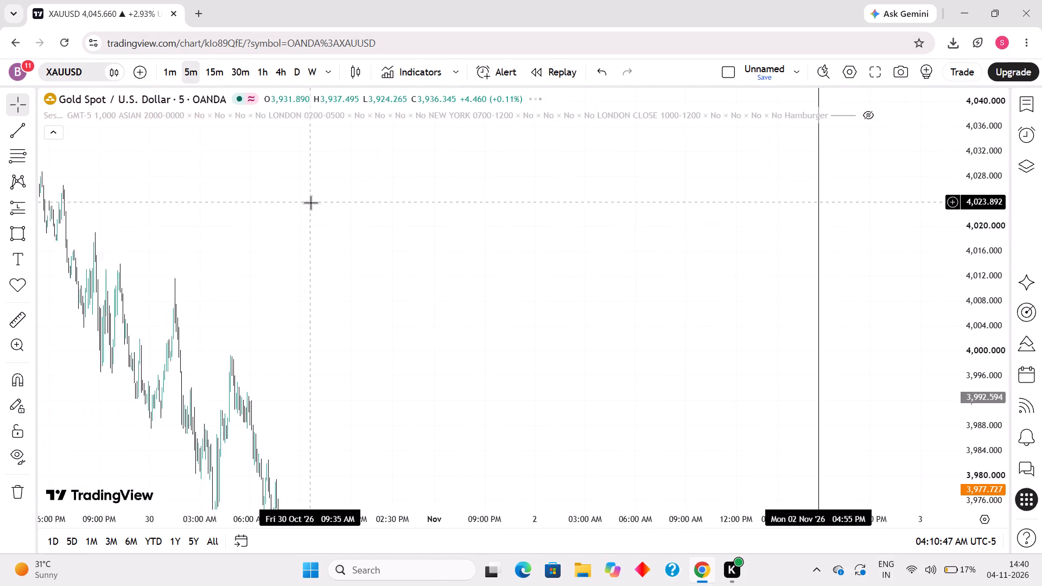
scroll(310, 202, down, 2)
scroll(322, 254, down, 7)
drag(352, 271, 962, 231)
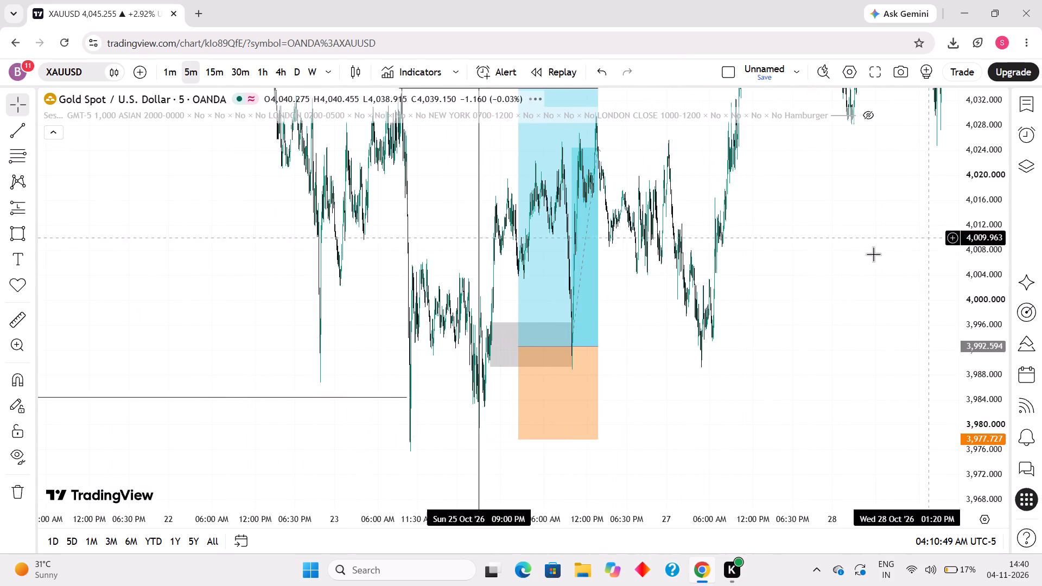
scroll(597, 355, up, 4)
drag(599, 367, 973, 333)
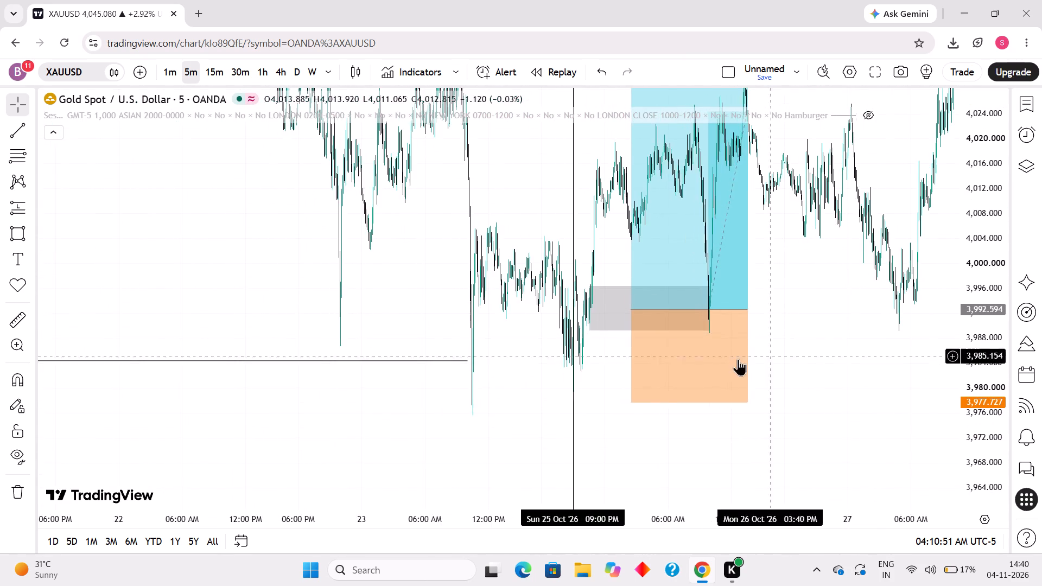
scroll(717, 362, up, 6)
scroll(275, 370, up, 2)
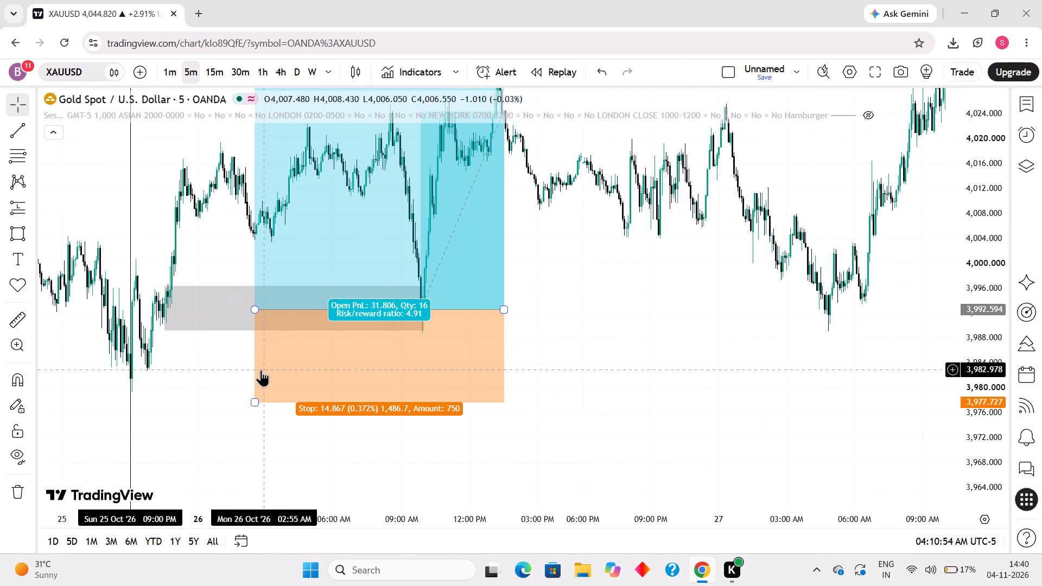
drag(167, 337, 211, 334)
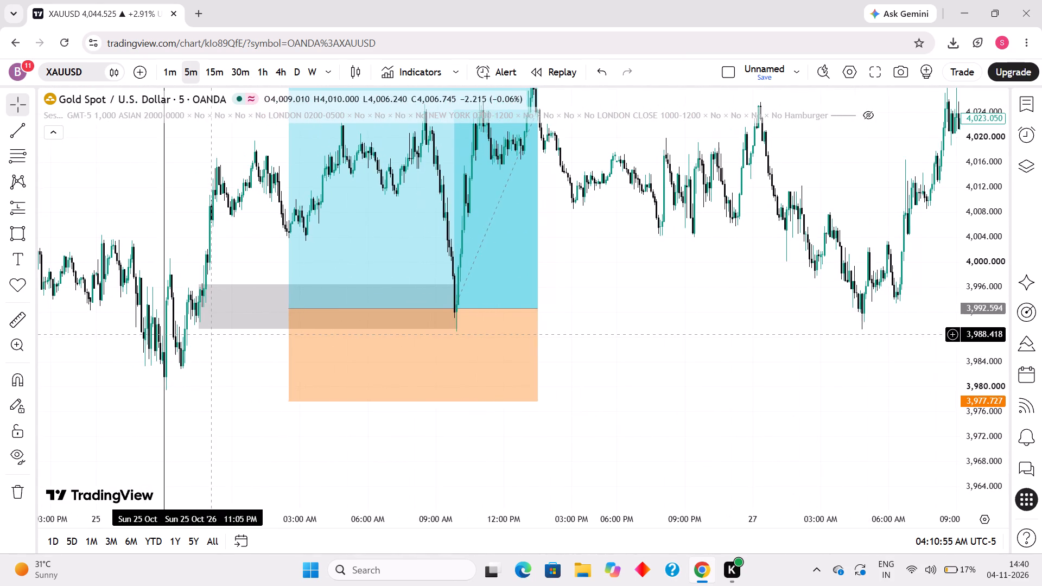
drag(211, 334, 206, 310)
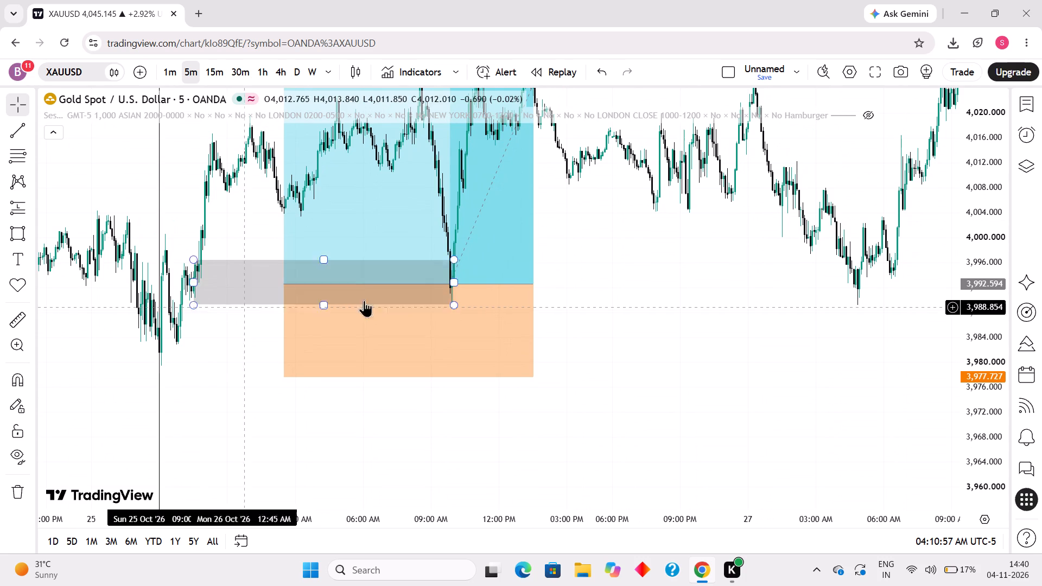
drag(749, 320, 458, 366)
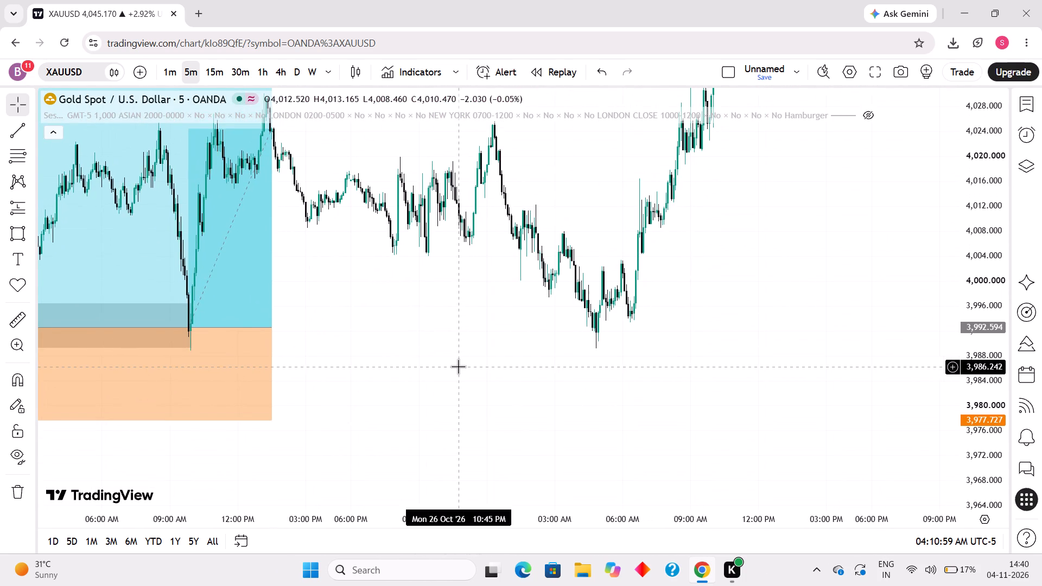
scroll(458, 366, up, 4)
scroll(439, 351, down, 3)
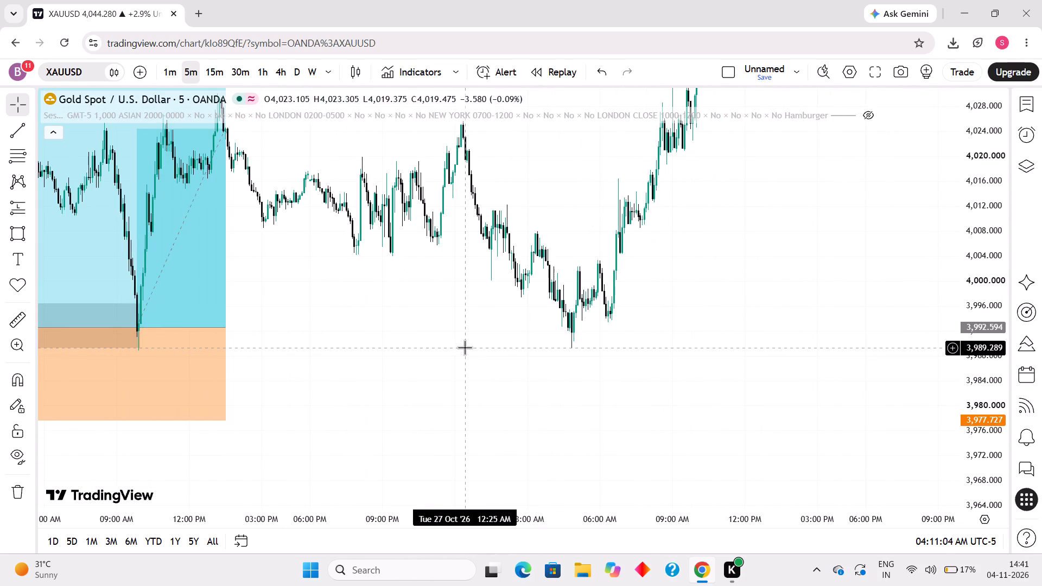
scroll(468, 351, up, 2)
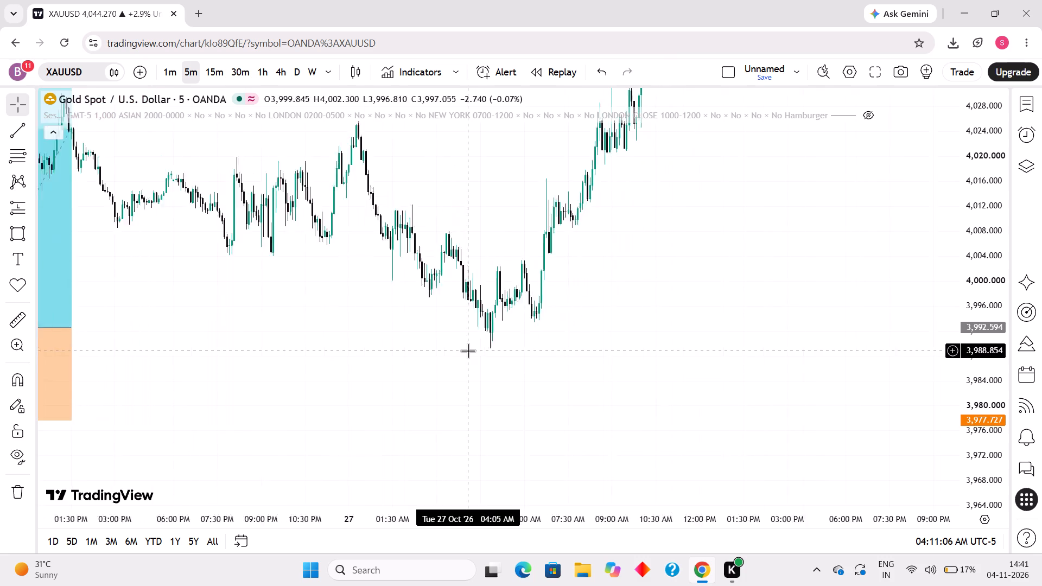
scroll(468, 351, up, 1)
scroll(393, 317, up, 1)
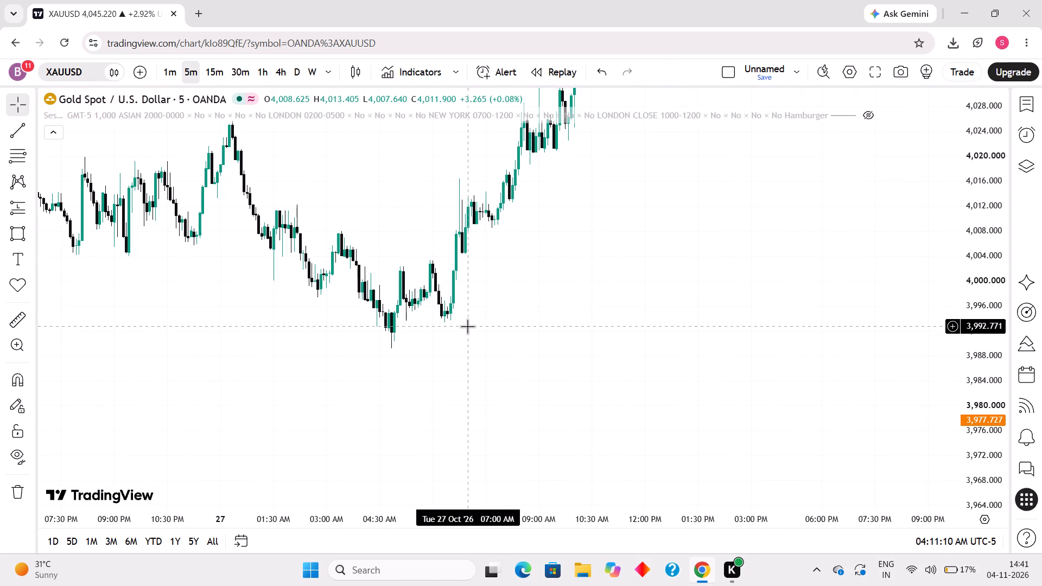
drag(467, 326, 459, 365)
scroll(347, 319, up, 1)
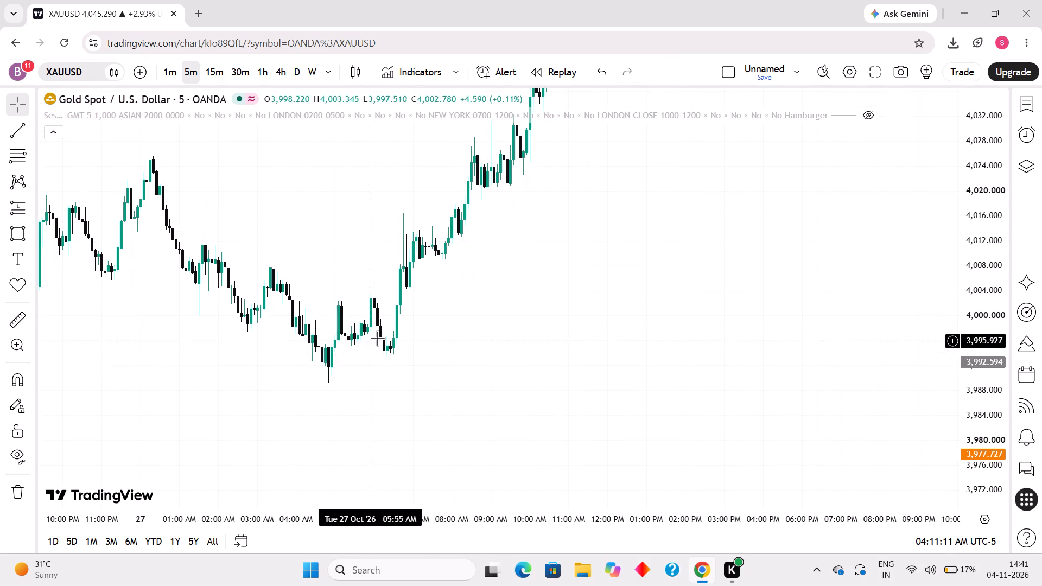
Place a second long position at Tue 27 Oct '26 05:10 AM with entry about 3,995.7, stop about 3,989.4 and target about 4,021.9.
click(22, 211)
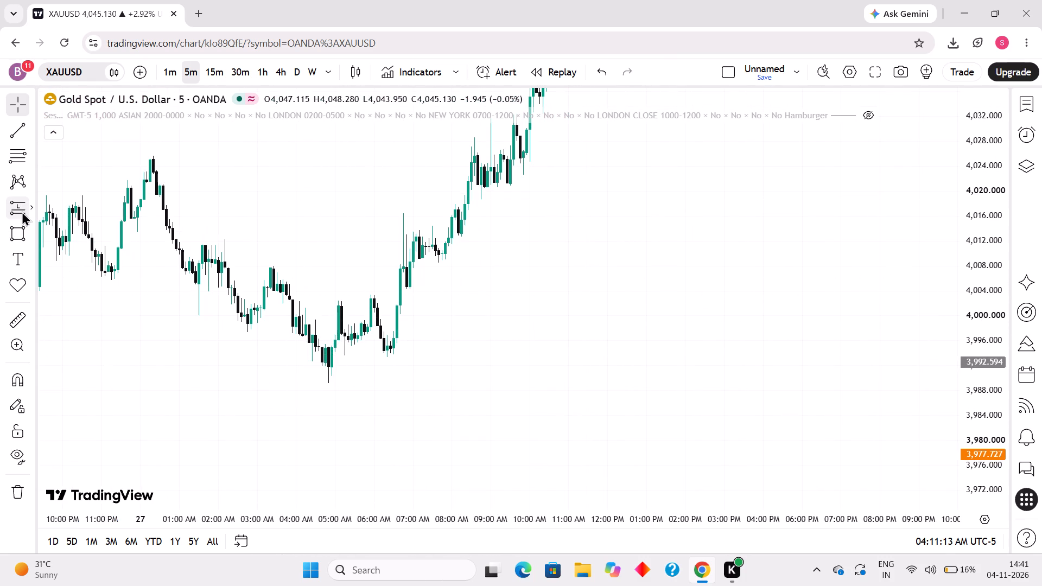
click(340, 342)
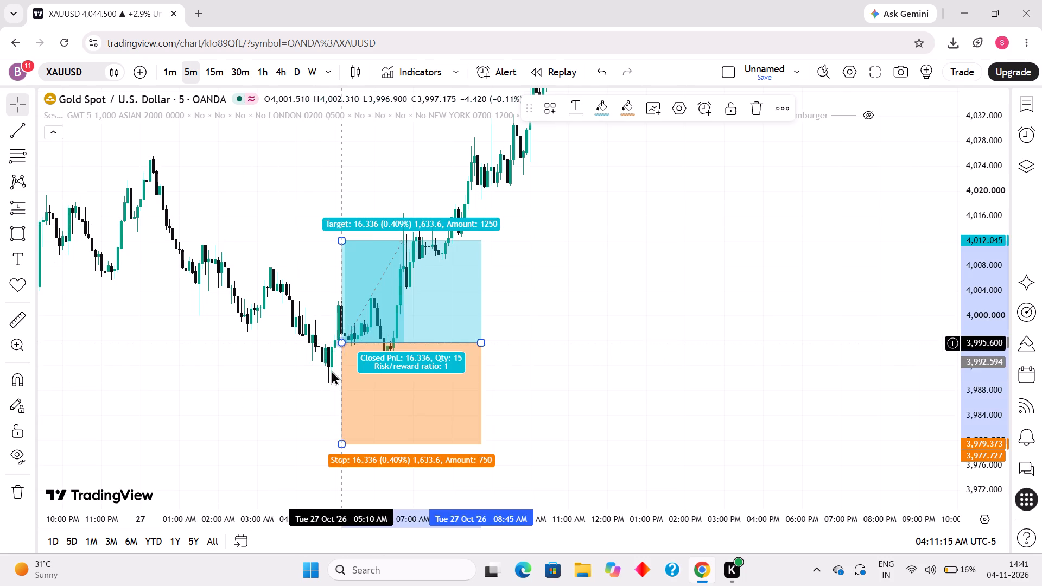
drag(345, 443, 341, 381)
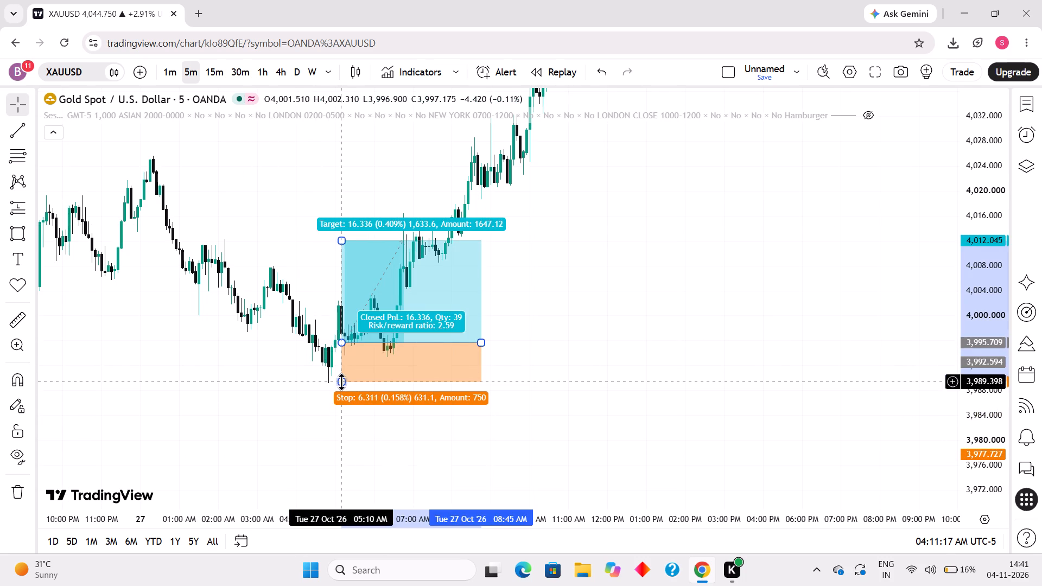
scroll(236, 269, down, 8)
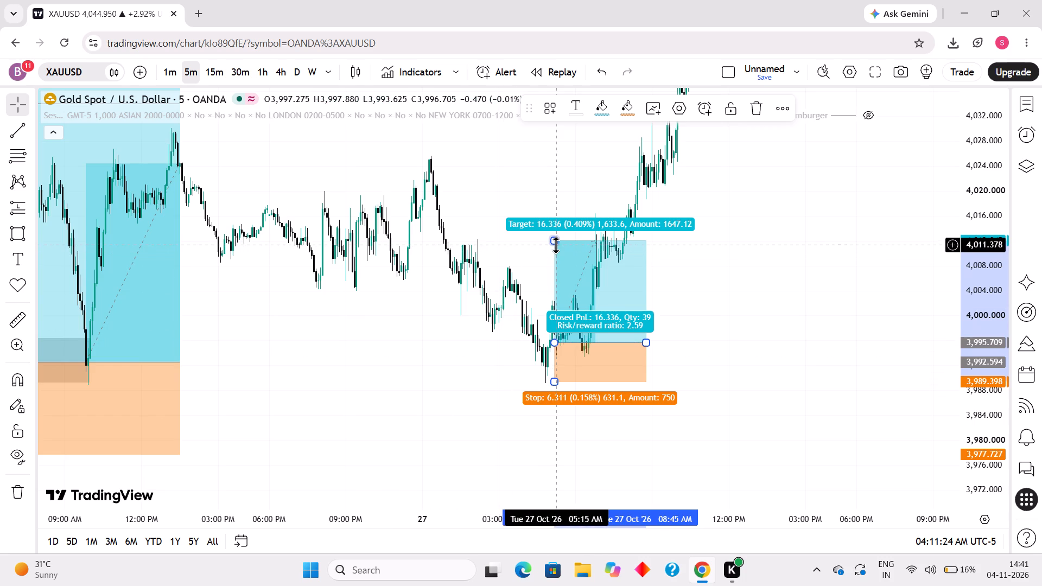
drag(556, 241, 551, 179)
drag(522, 205, 545, 346)
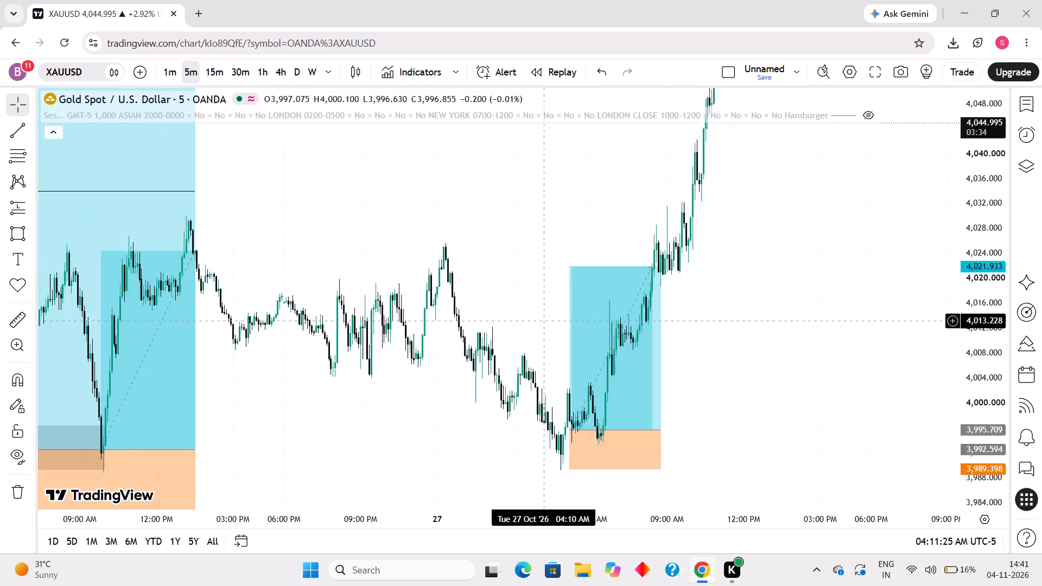
drag(545, 346, 545, 358)
scroll(538, 353, down, 6)
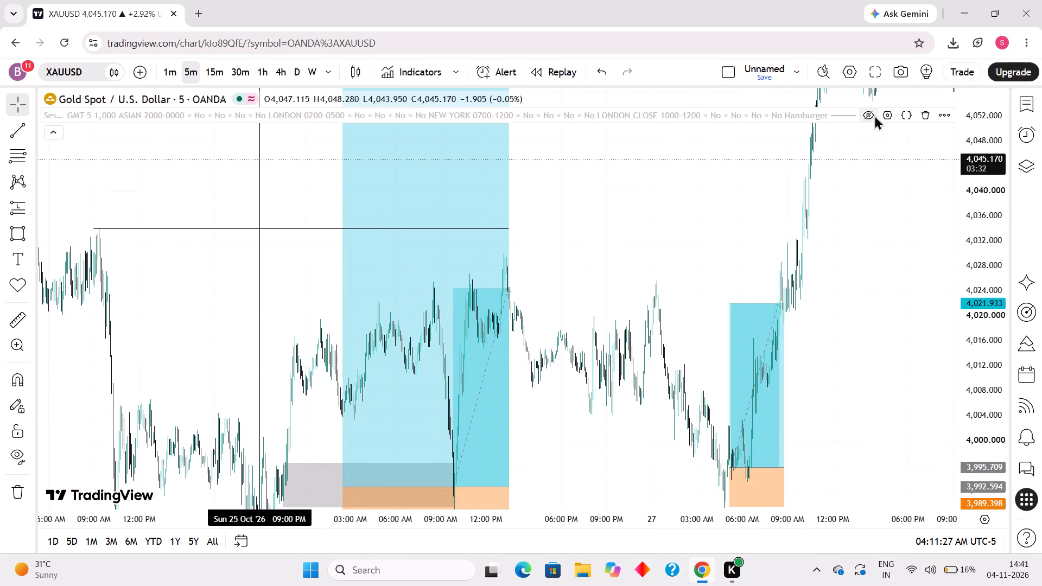
Show the trading sessions indicator and examine the Asian, London and New York ranges from 22 to 27 Oct '26.
click(867, 111)
drag(980, 239, 964, 374)
scroll(488, 383, down, 6)
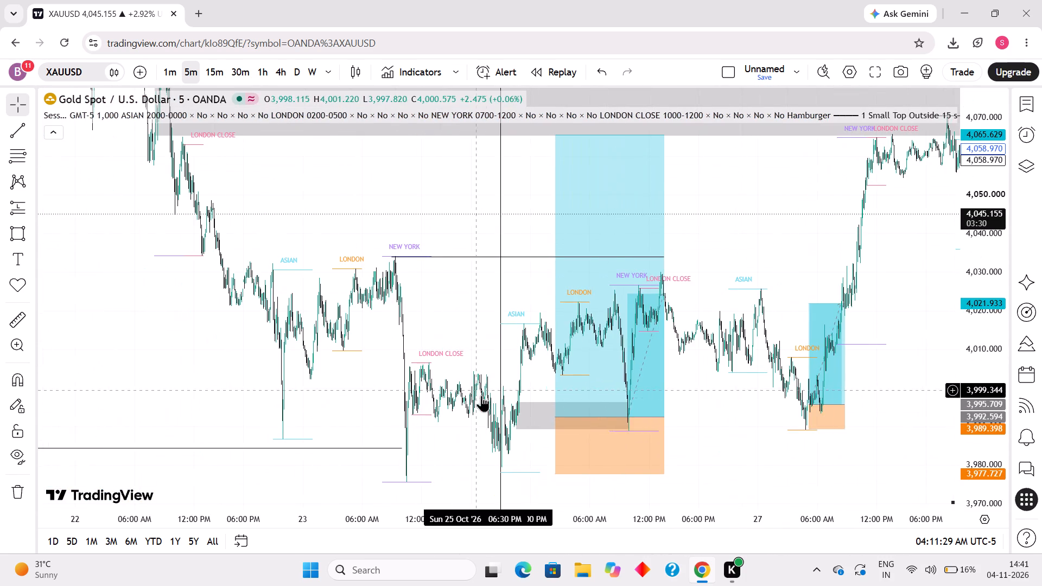
drag(728, 416, 891, 301)
scroll(582, 360, up, 5)
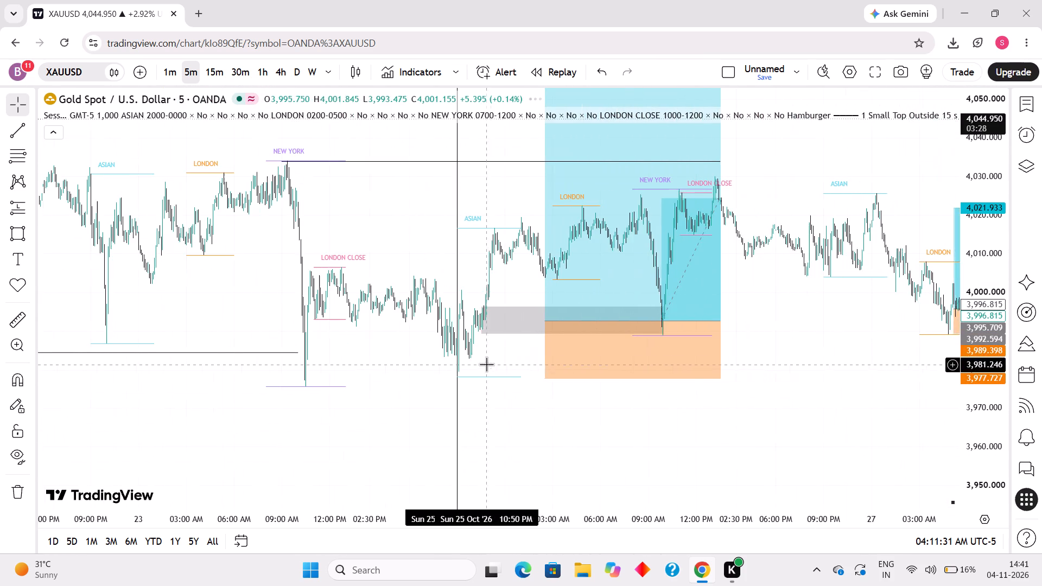
drag(572, 425, 772, 441)
scroll(592, 407, up, 3)
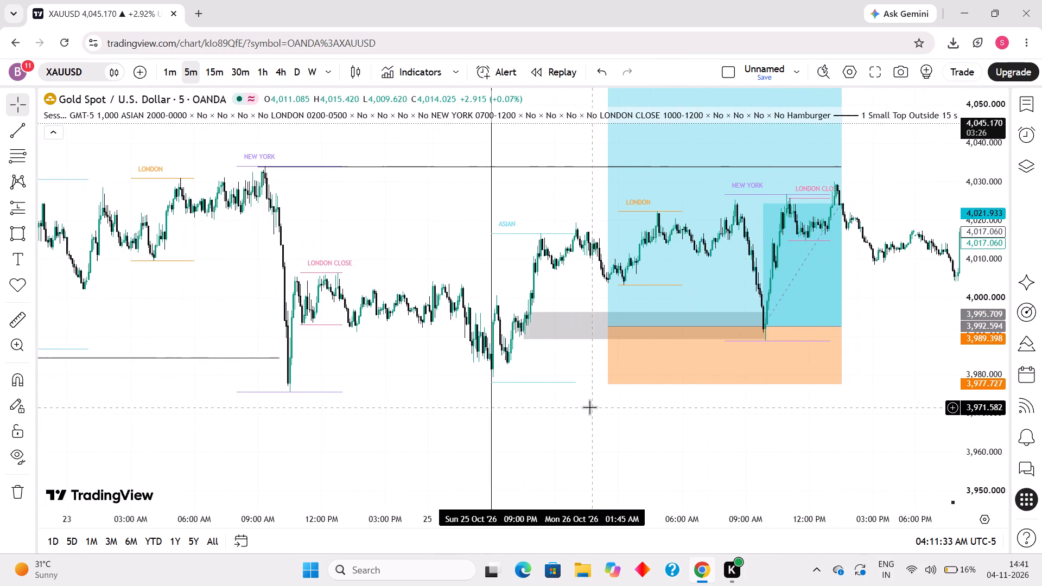
scroll(589, 407, up, 1)
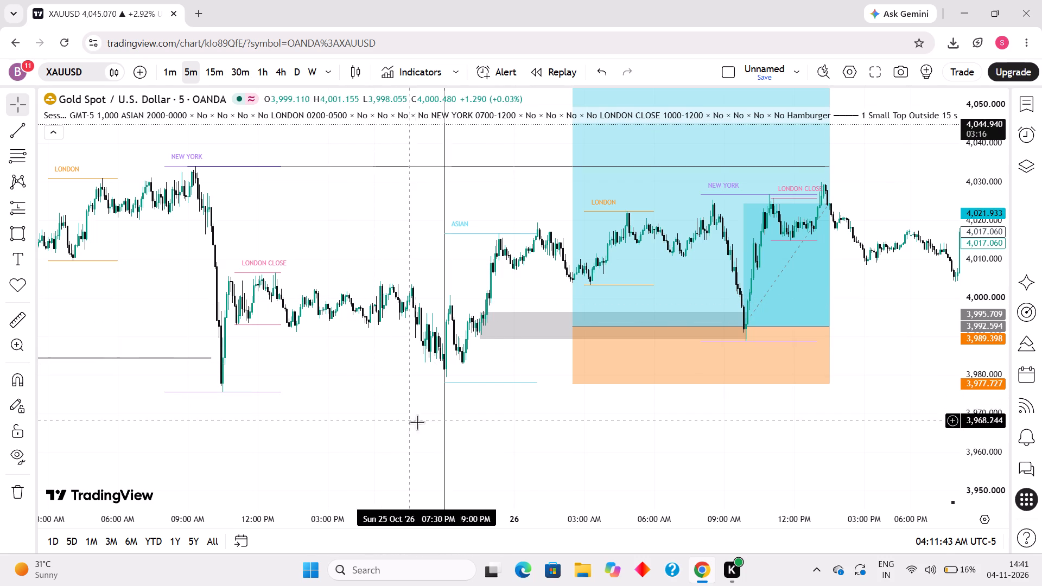
Move the Sun 25 Oct '26 vertical line to 09:45 PM.
drag(443, 428, 455, 430)
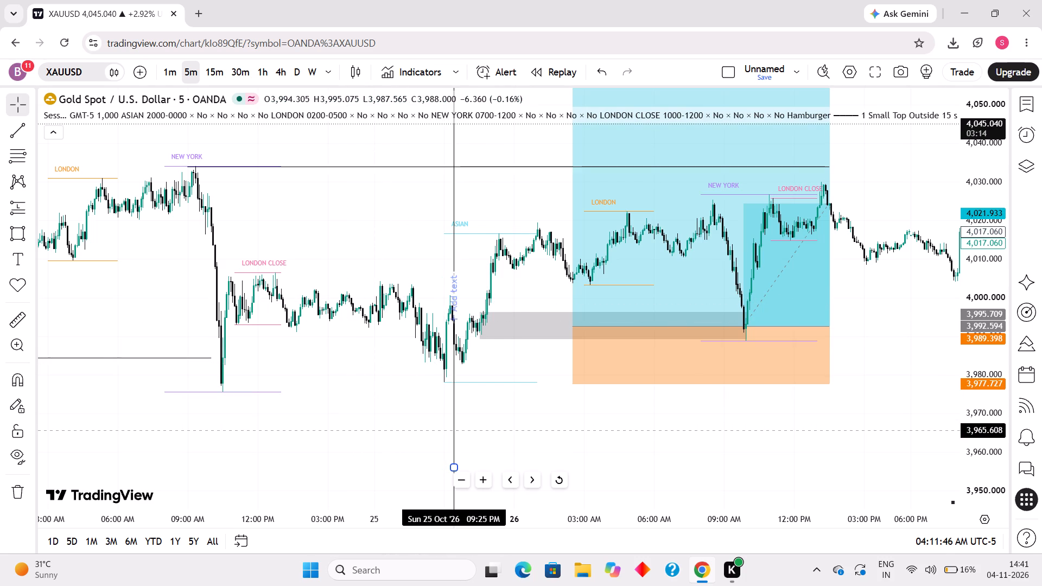
drag(455, 430, 462, 432)
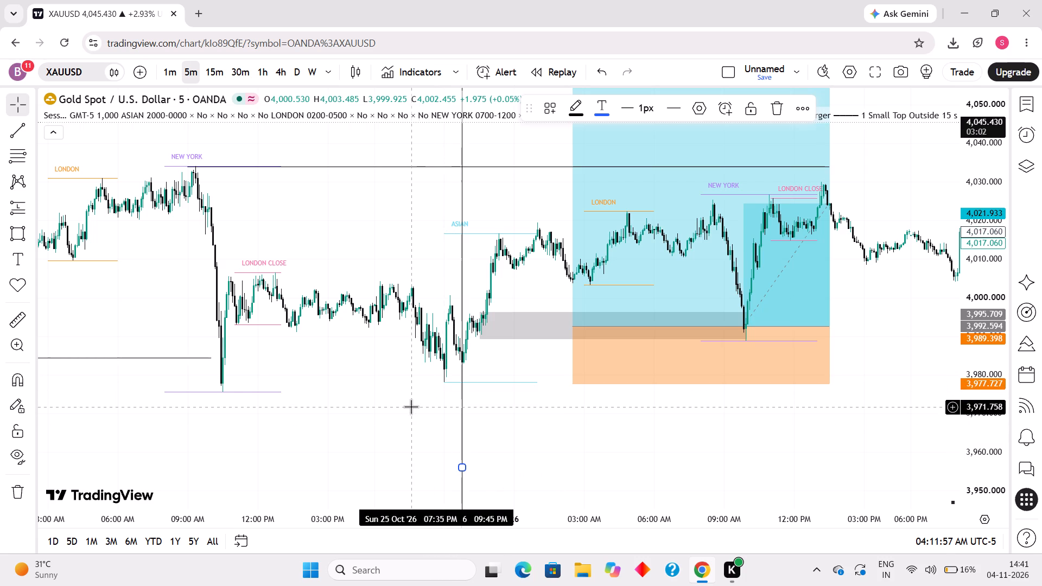
Draw a thin rectangle zone from Sun 25 Oct '26 10:50 PM to Mon 26 Oct '26 04:00 AM, between about 4,003.2 and 4,001.1.
scroll(322, 394, up, 1)
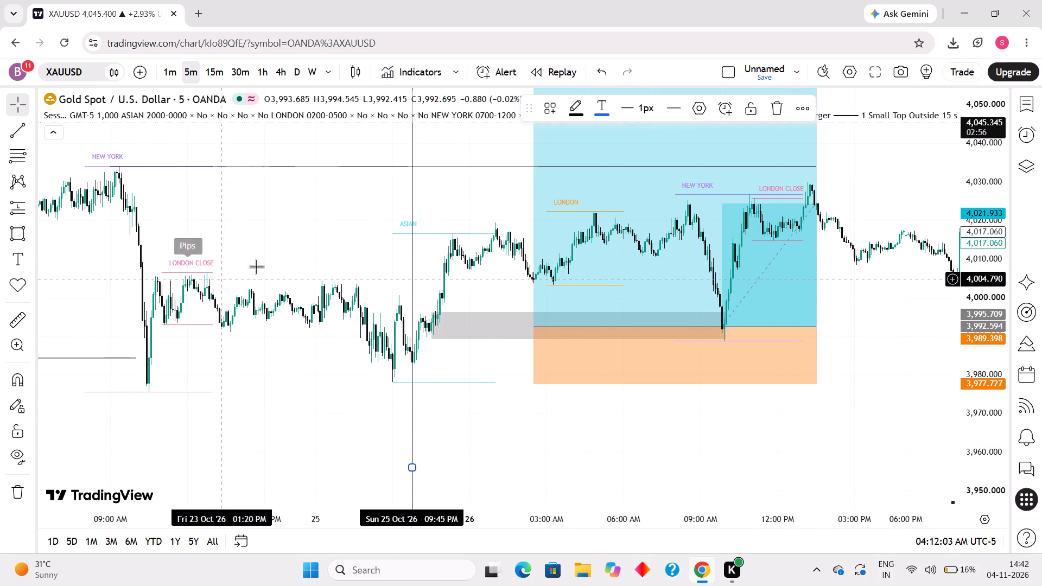
drag(774, 438, 714, 455)
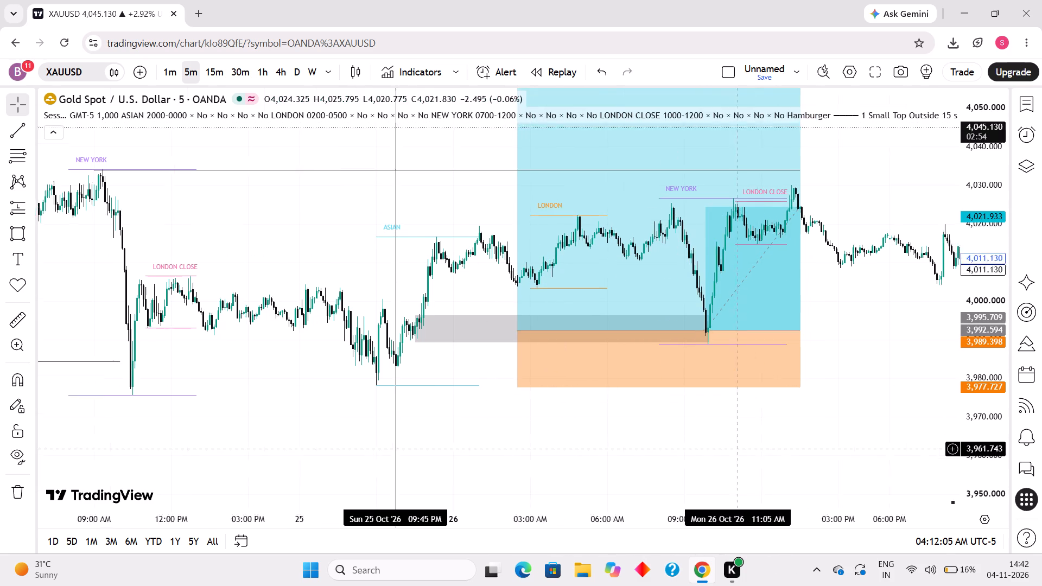
drag(714, 455, 615, 533)
drag(736, 418, 601, 481)
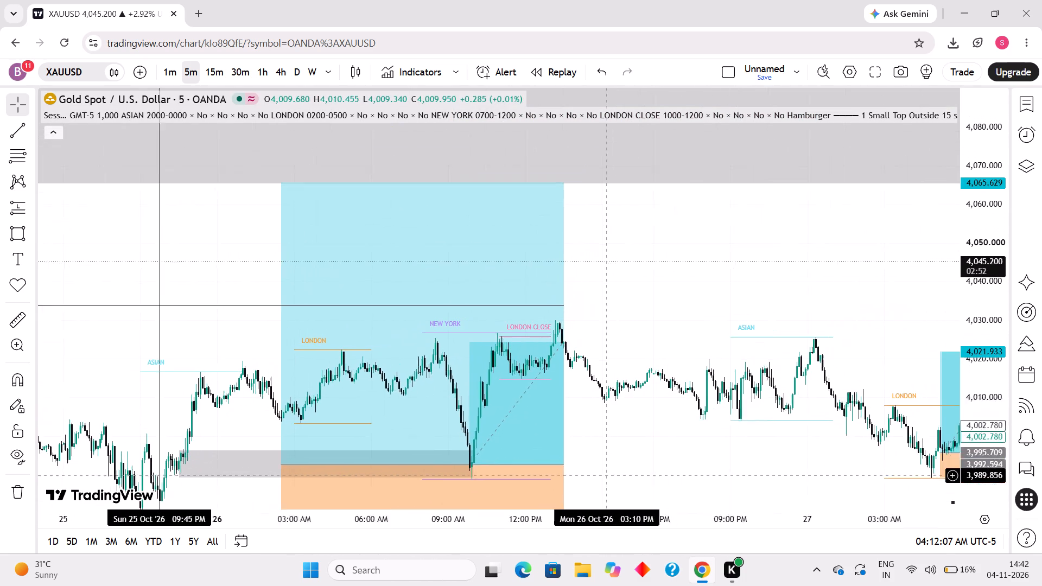
drag(601, 481, 595, 490)
scroll(597, 476, down, 2)
drag(737, 436, 583, 327)
scroll(573, 325, down, 2)
scroll(567, 326, up, 1)
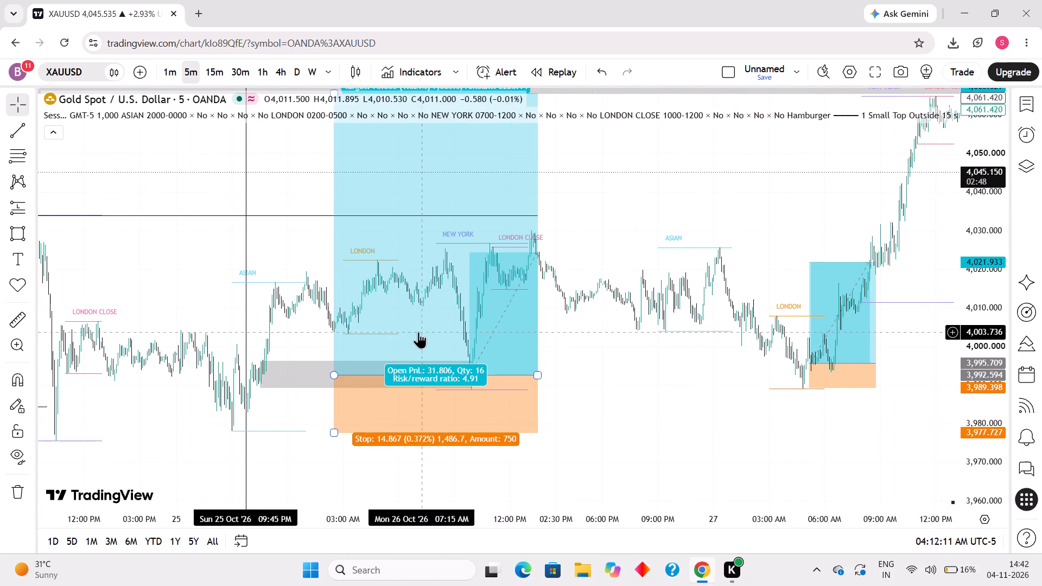
scroll(347, 328, up, 1)
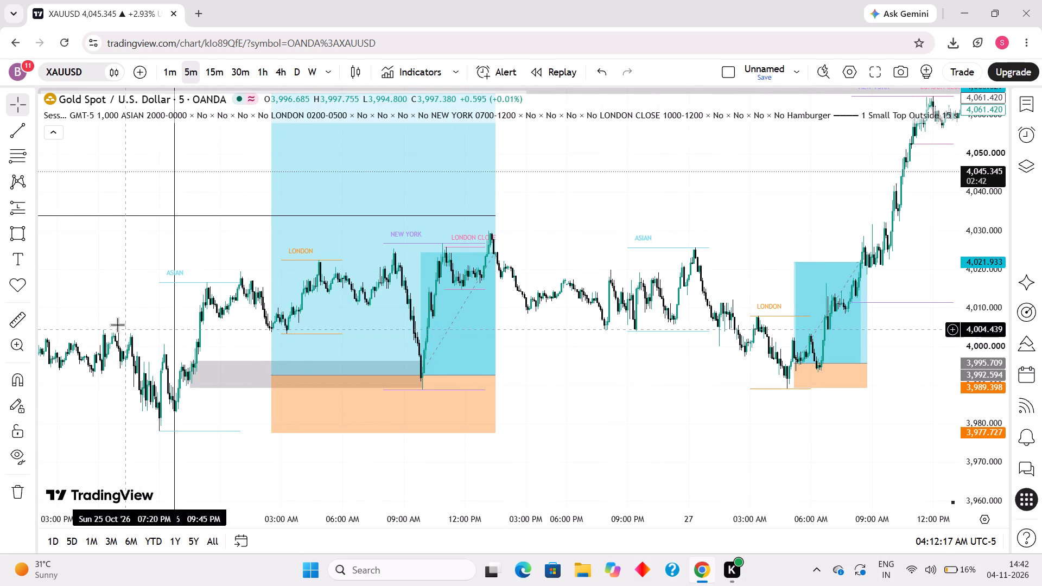
click(20, 231)
click(196, 334)
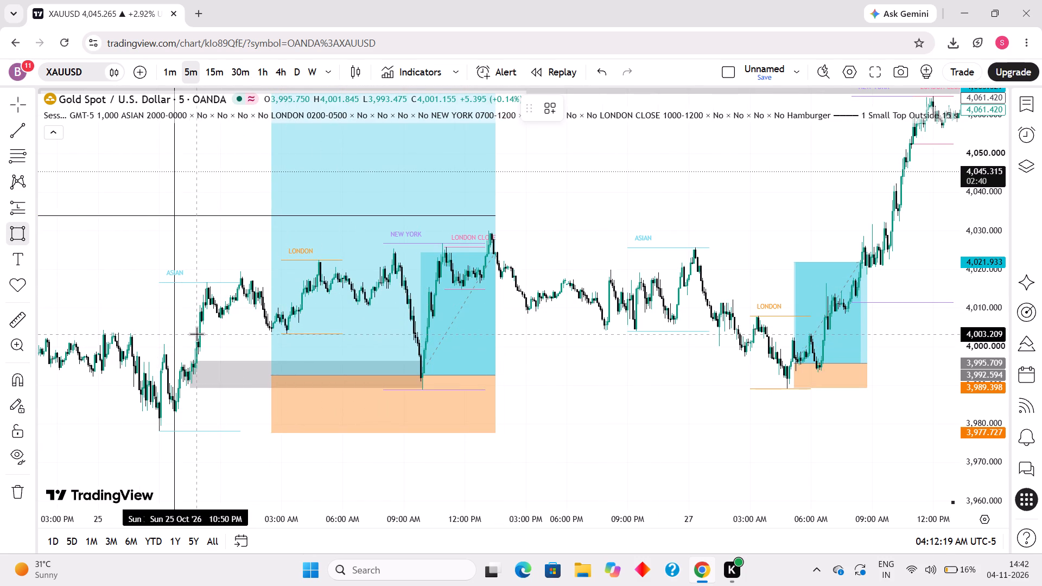
click(302, 342)
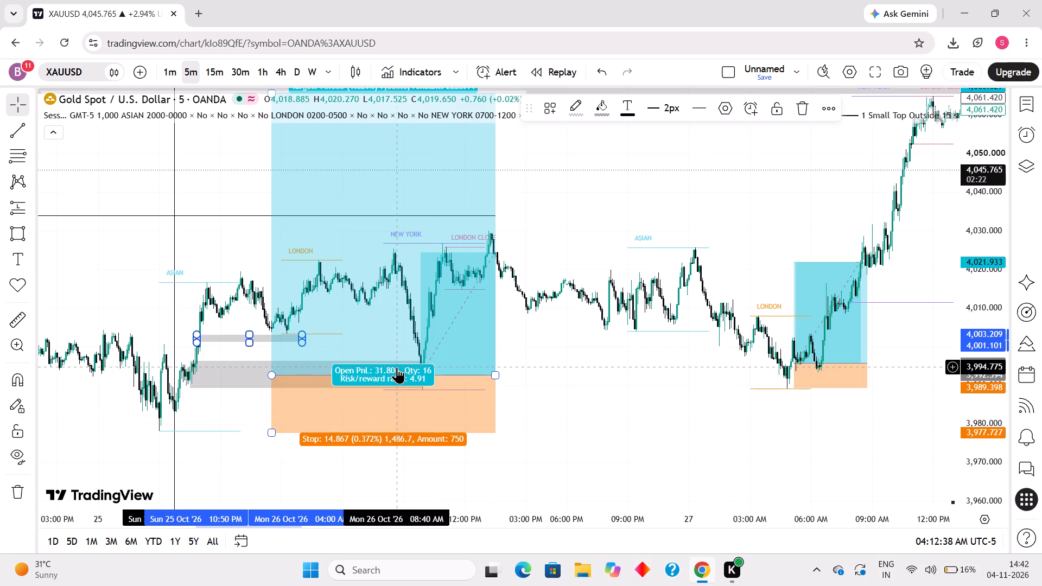
Examine the 5-minute price action around both long positions against the session ranges of 26 and 27 Oct '26.
scroll(393, 366, up, 1)
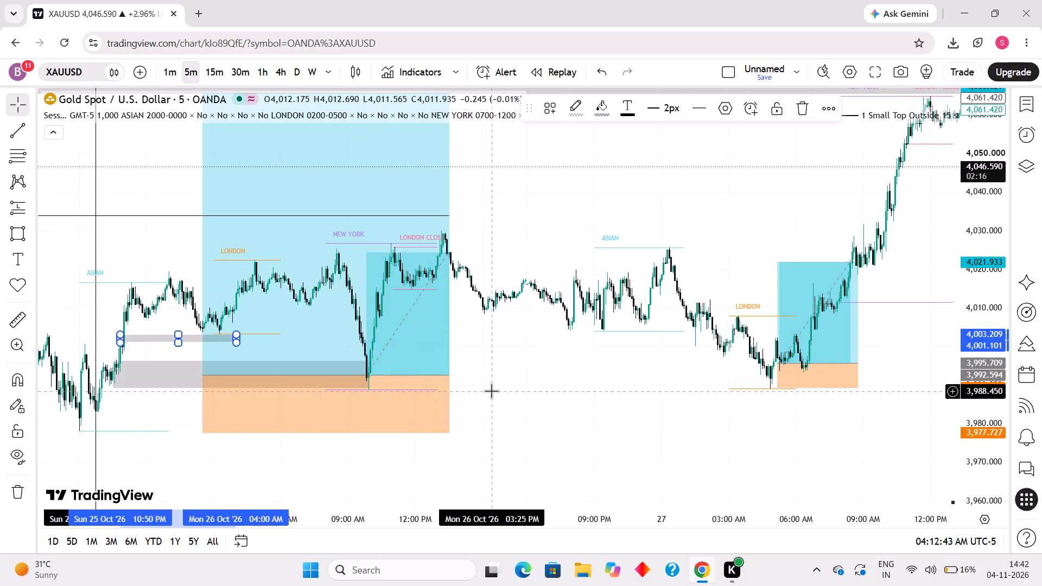
scroll(462, 386, up, 1)
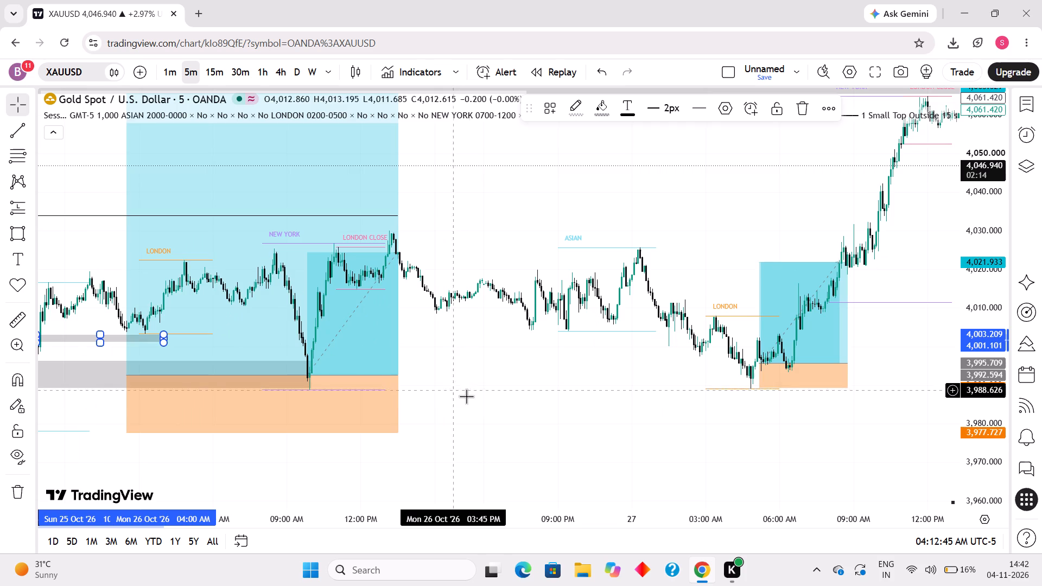
drag(492, 406, 426, 444)
scroll(420, 445, down, 3)
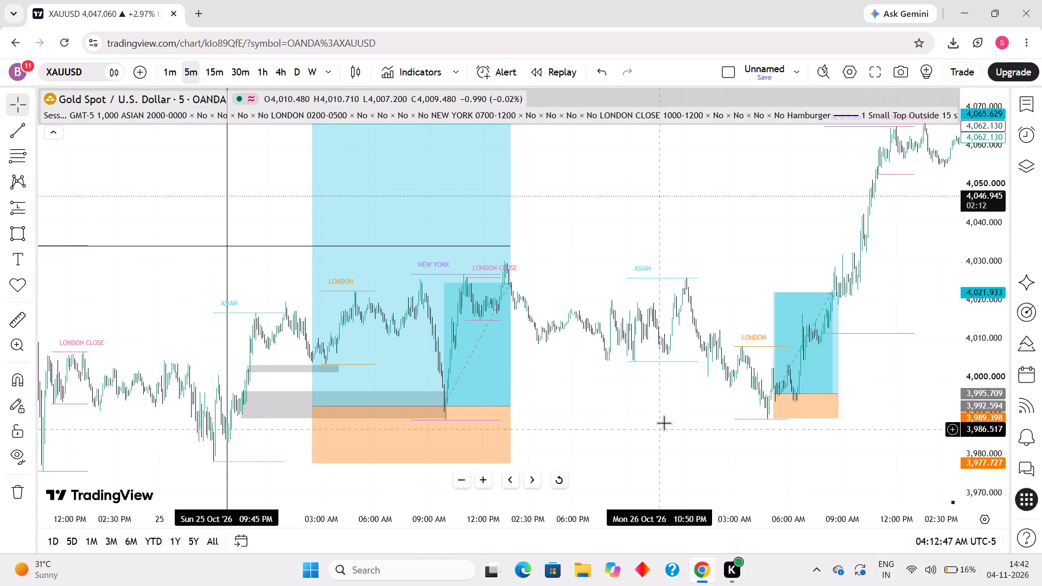
scroll(577, 421, up, 4)
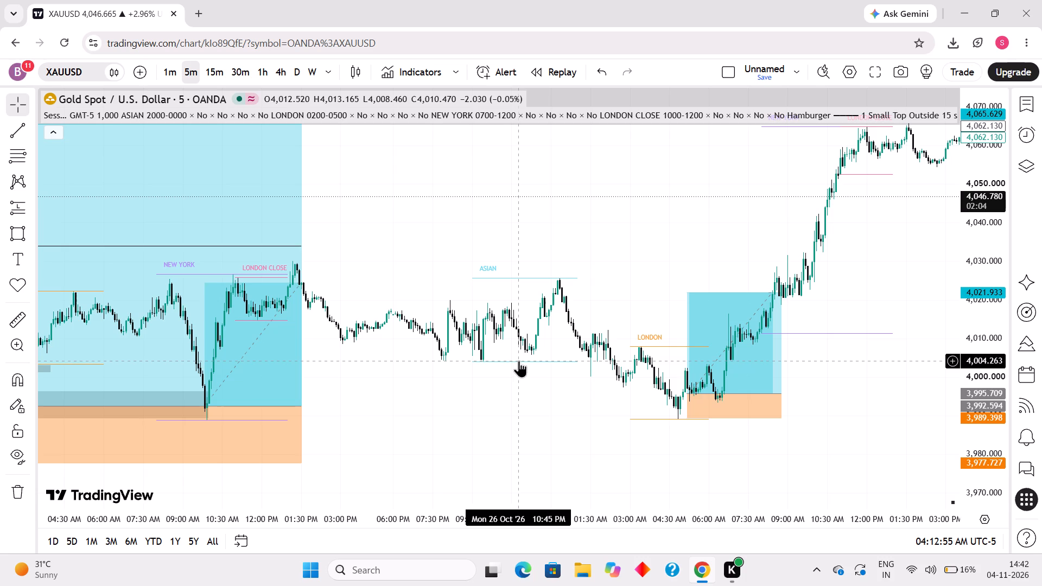
scroll(533, 270, down, 6)
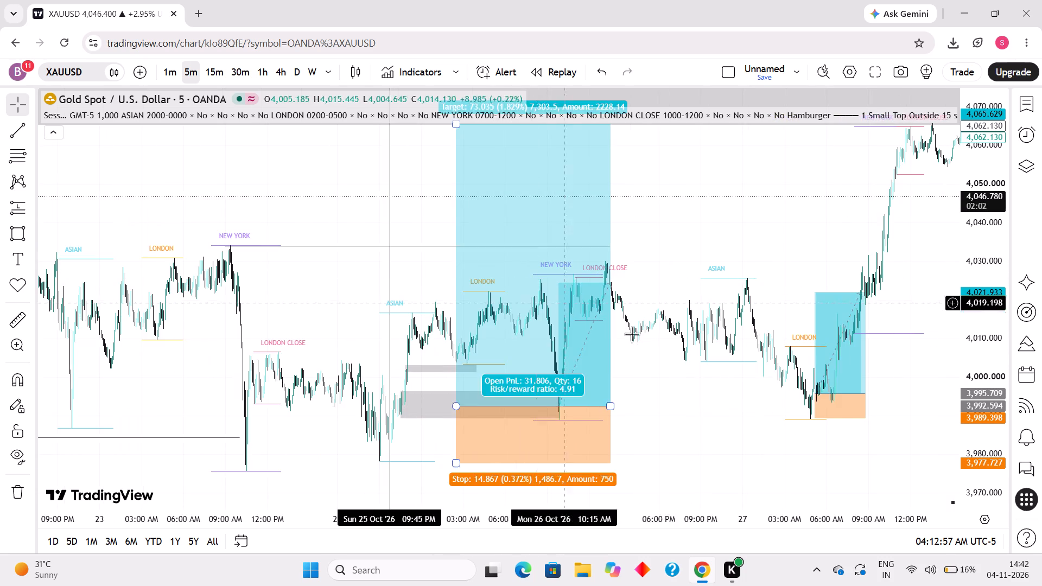
drag(640, 348, 568, 422)
scroll(536, 404, up, 4)
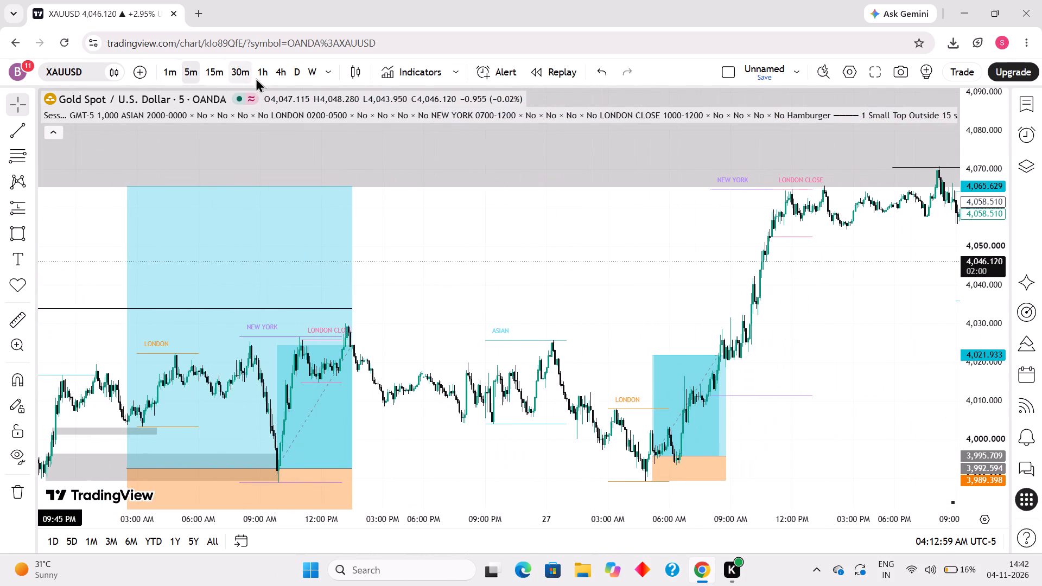
Switch to 1-hour candles and examine the price swings and session ranges from 22 to 30 Oct '26.
click(261, 74)
drag(648, 364, 33, 354)
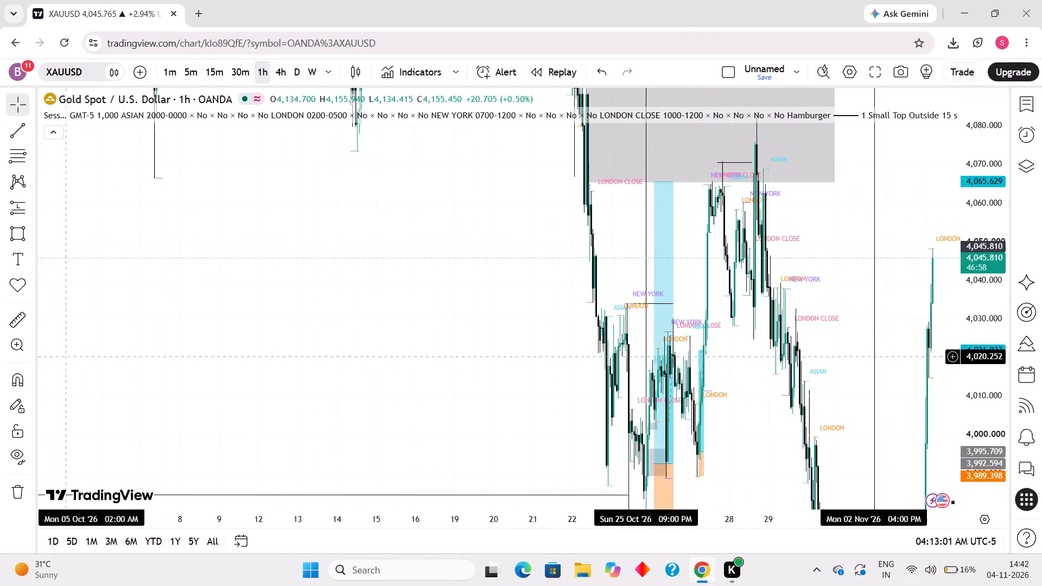
drag(33, 354, 0, 354)
scroll(162, 405, up, 6)
drag(473, 324, 493, 326)
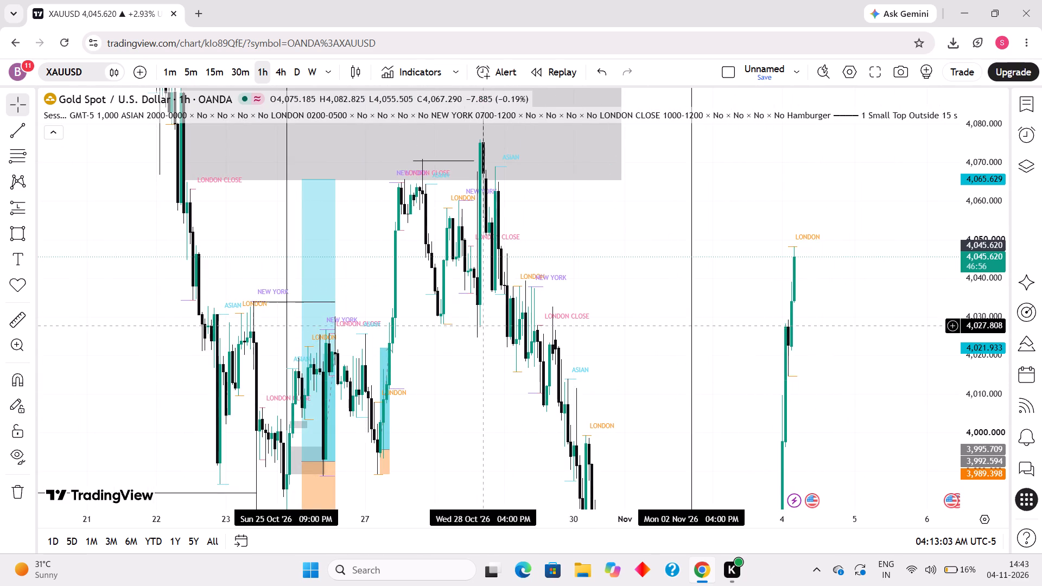
drag(493, 326, 663, 323)
scroll(524, 370, up, 3)
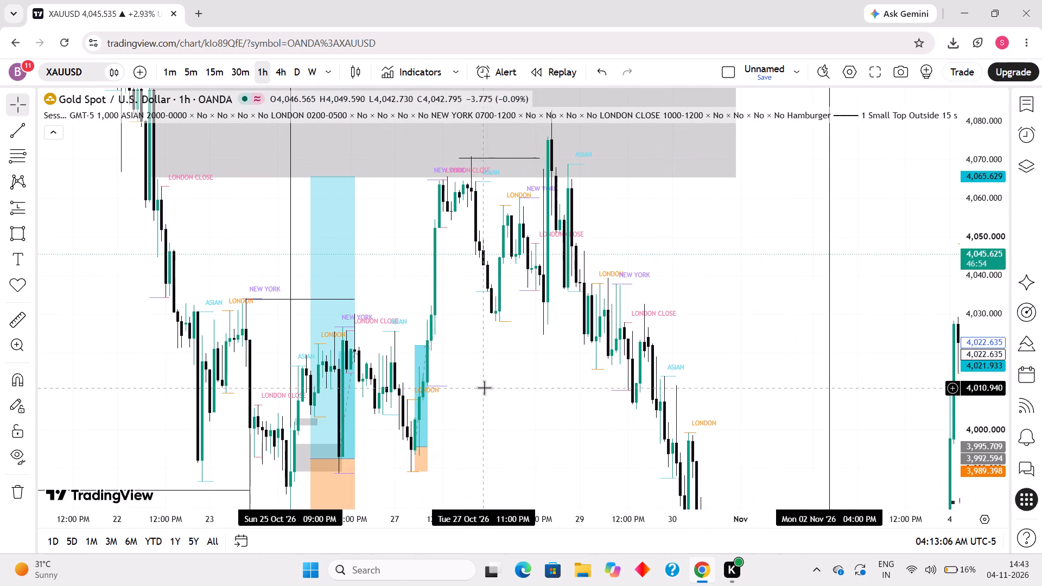
drag(516, 398, 688, 386)
scroll(581, 402, up, 1)
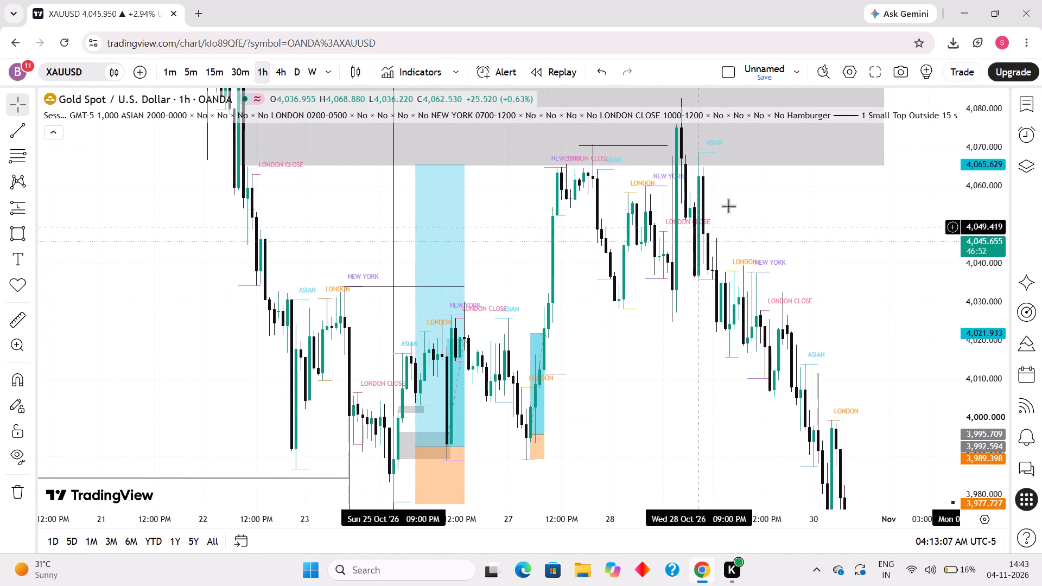
Hide the trading sessions indicator.
click(869, 112)
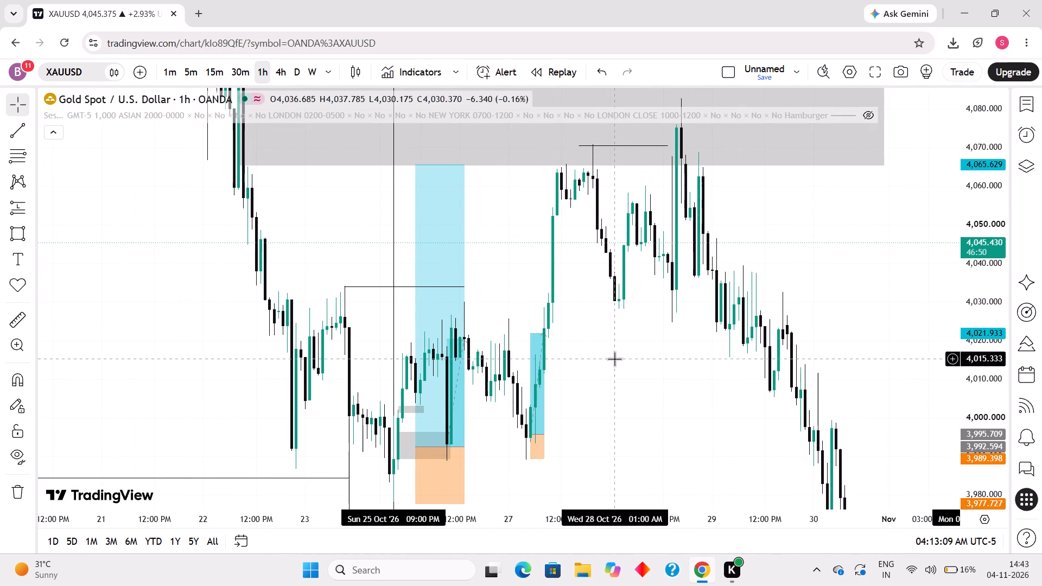
Draw a small rectangle zone just after the Mon 26 Oct '26 swing high, between about 4,020.1 and 4,015.5.
drag(614, 359, 790, 348)
scroll(701, 366, up, 3)
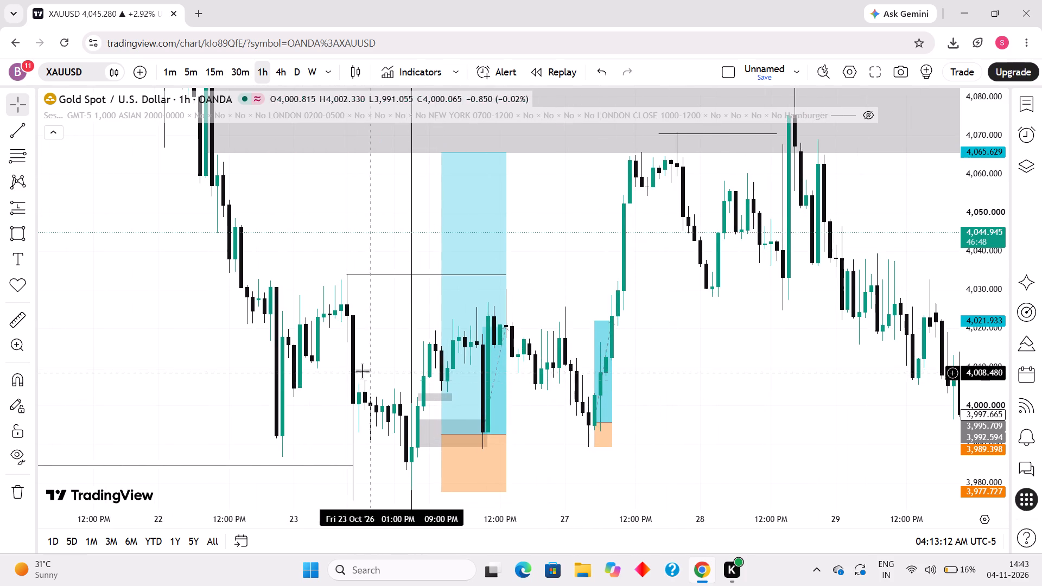
scroll(333, 361, up, 1)
scroll(283, 351, up, 1)
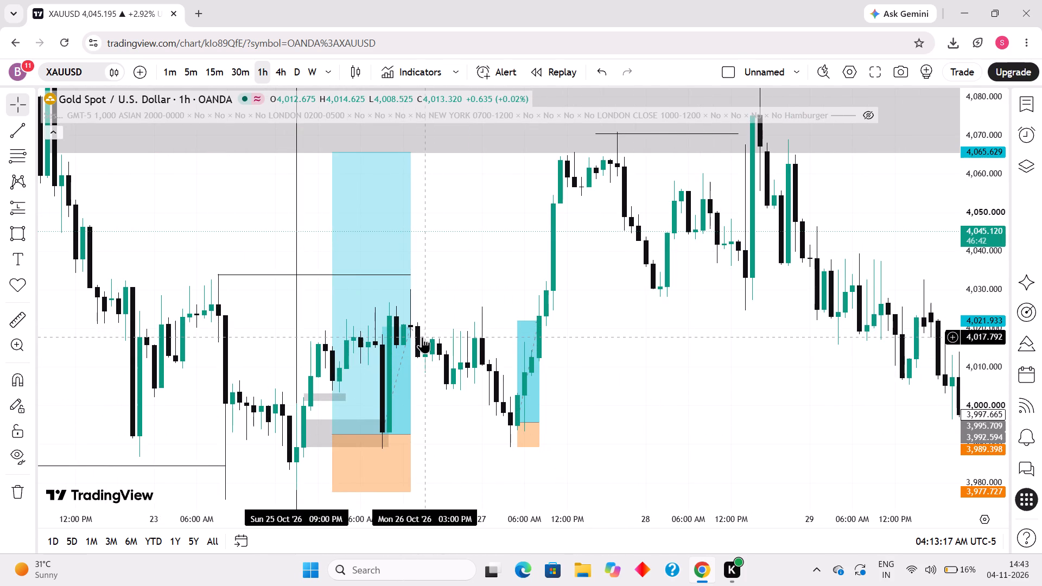
click(16, 235)
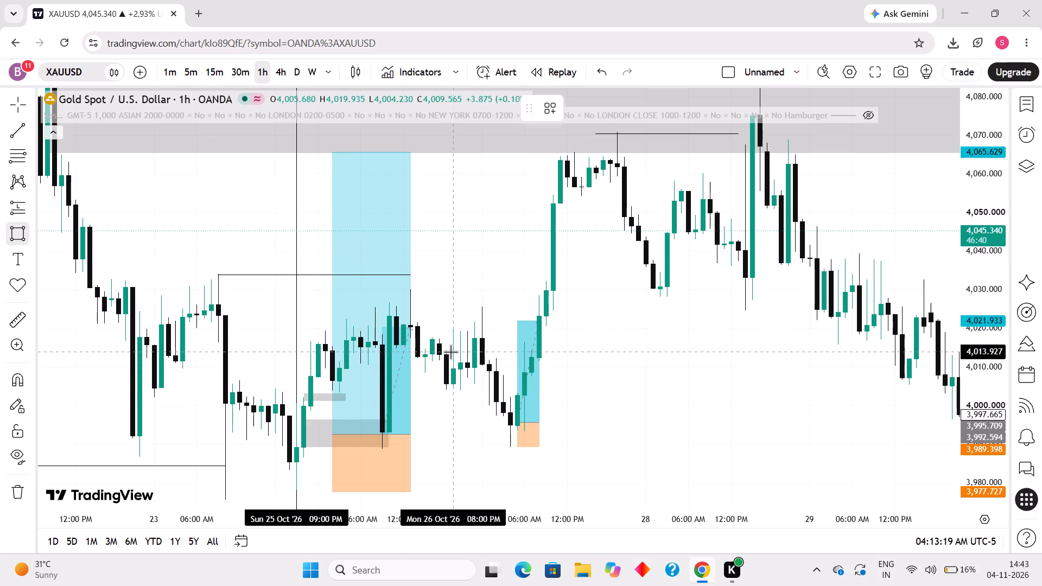
click(414, 328)
click(436, 346)
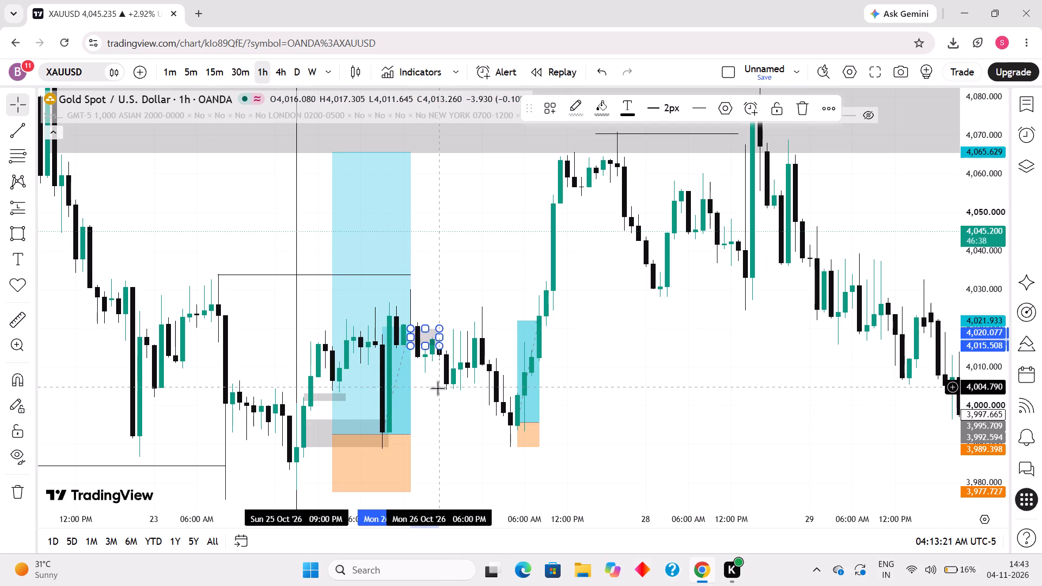
click(437, 388)
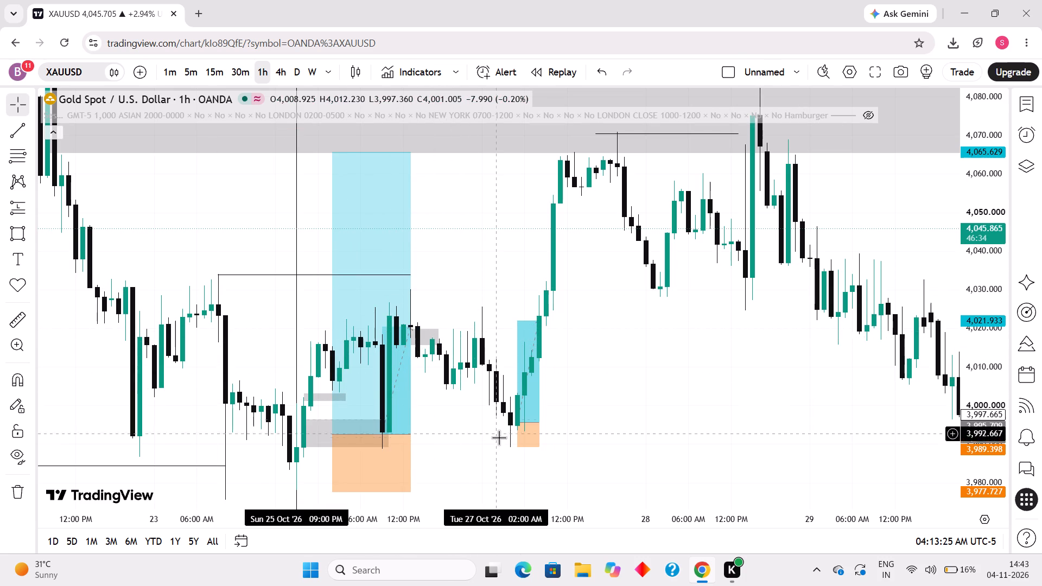
Raise the Tue 27 Oct '26 long position's target to about 4,065.8, near the large grey zone's lower edge.
drag(492, 441, 411, 385)
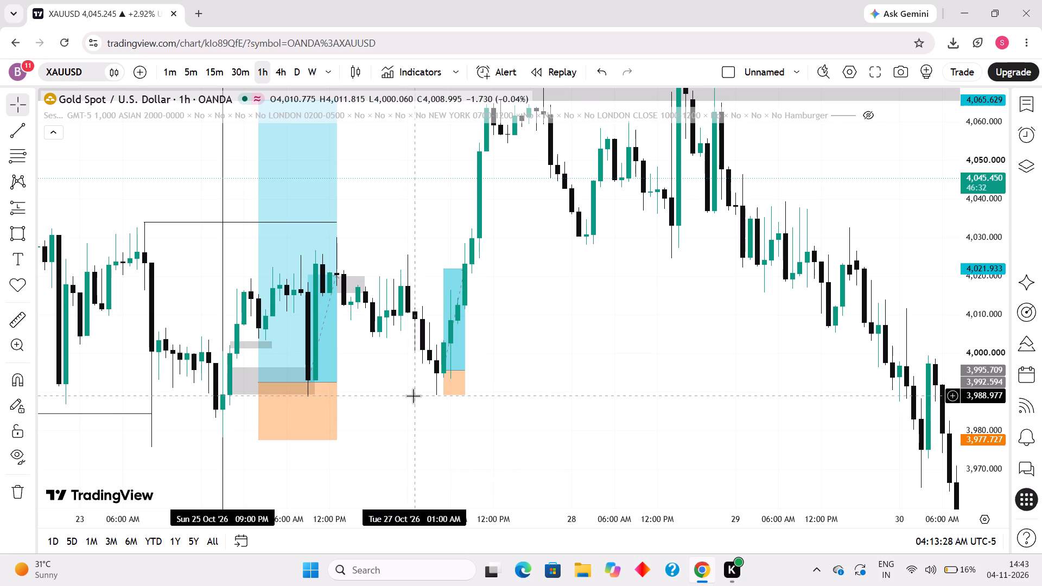
drag(578, 359, 589, 397)
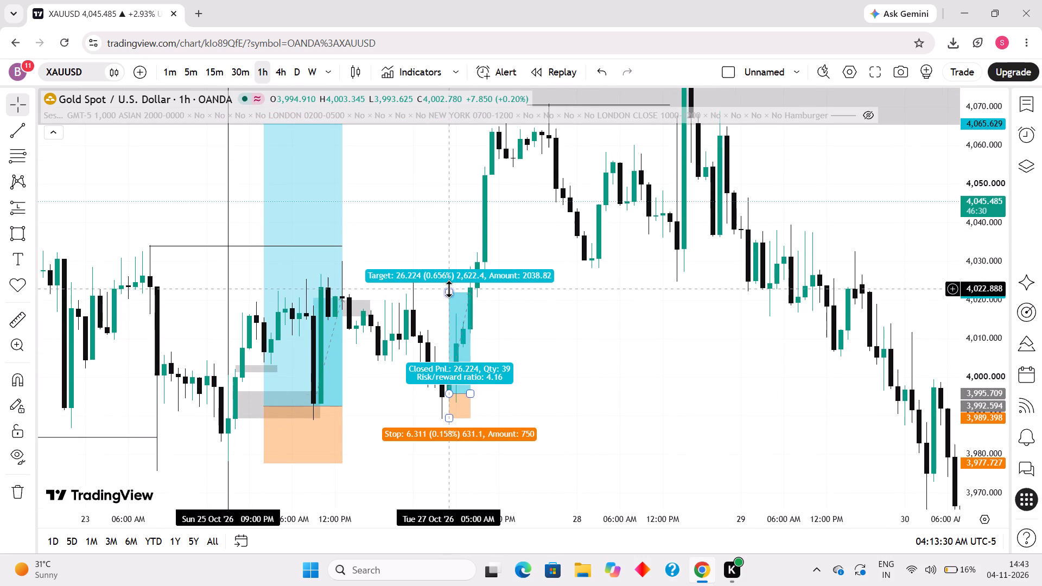
drag(449, 289, 437, 123)
click(531, 203)
Switch to 5-minute candles and review both long positions against the grey zones and key levels.
click(214, 65)
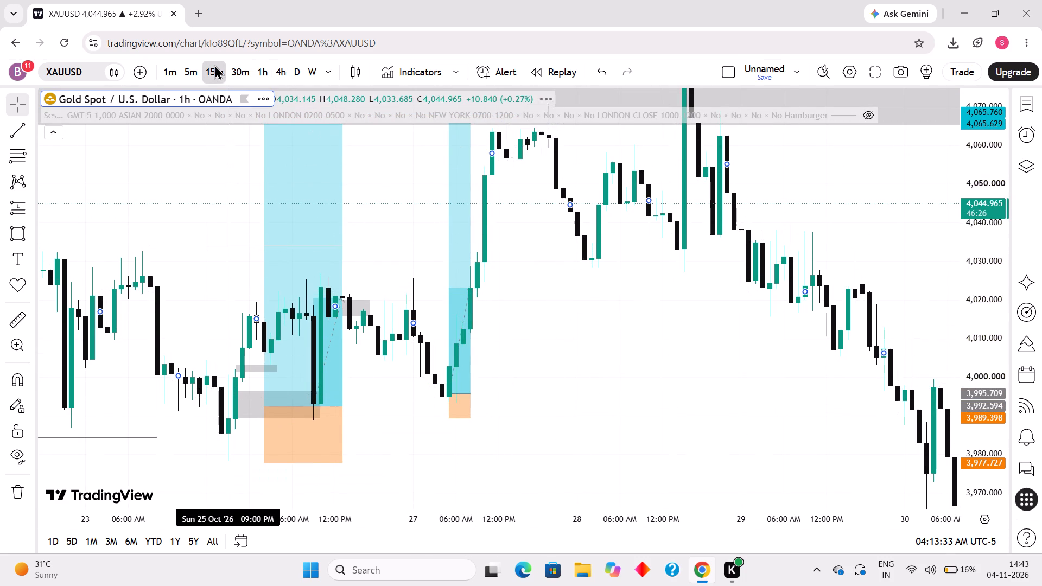
click(182, 65)
scroll(300, 307, down, 13)
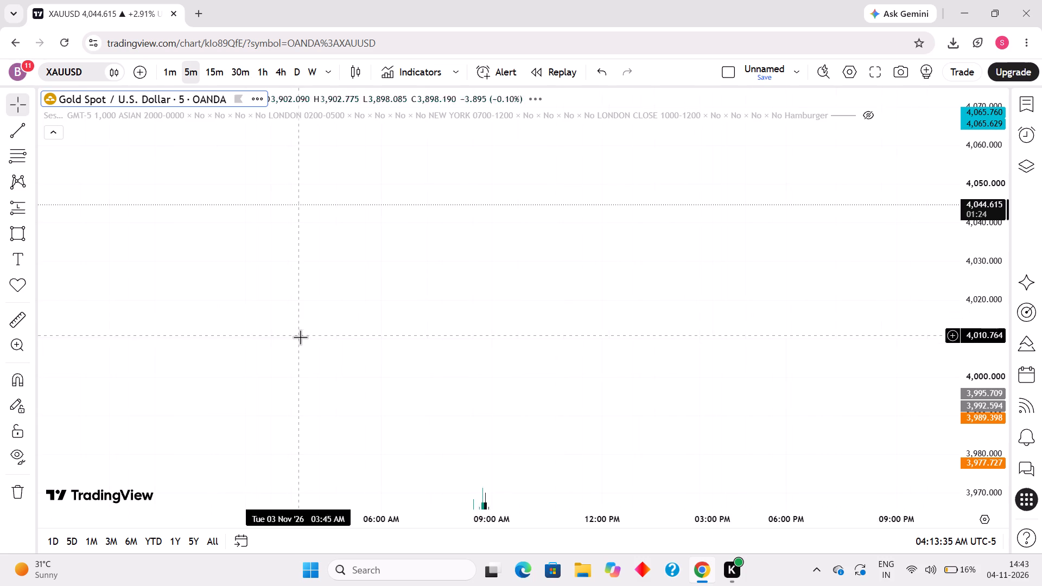
scroll(300, 337, down, 20)
scroll(300, 337, down, 11)
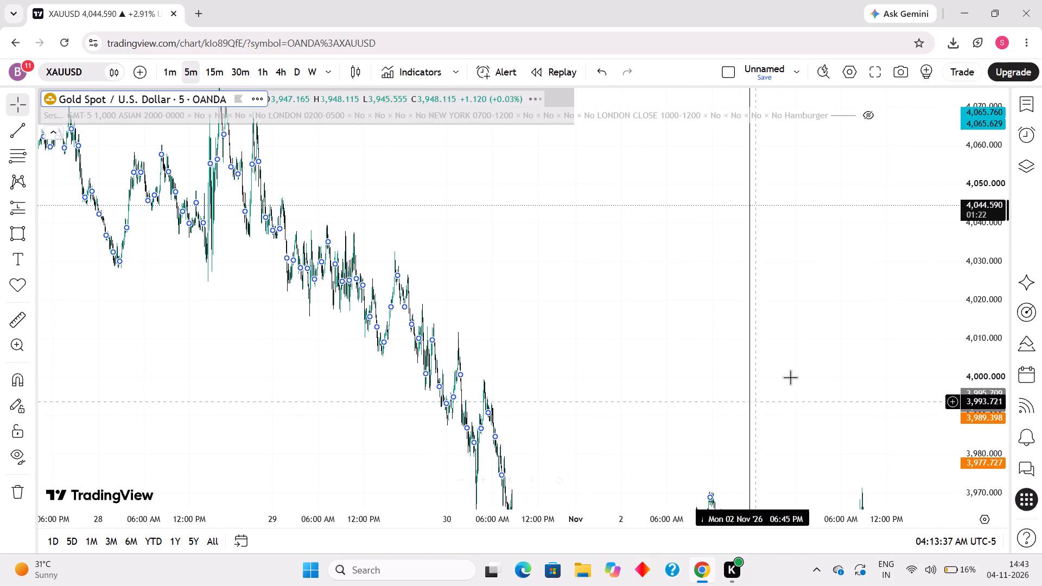
drag(964, 293, 920, 442)
scroll(727, 388, down, 8)
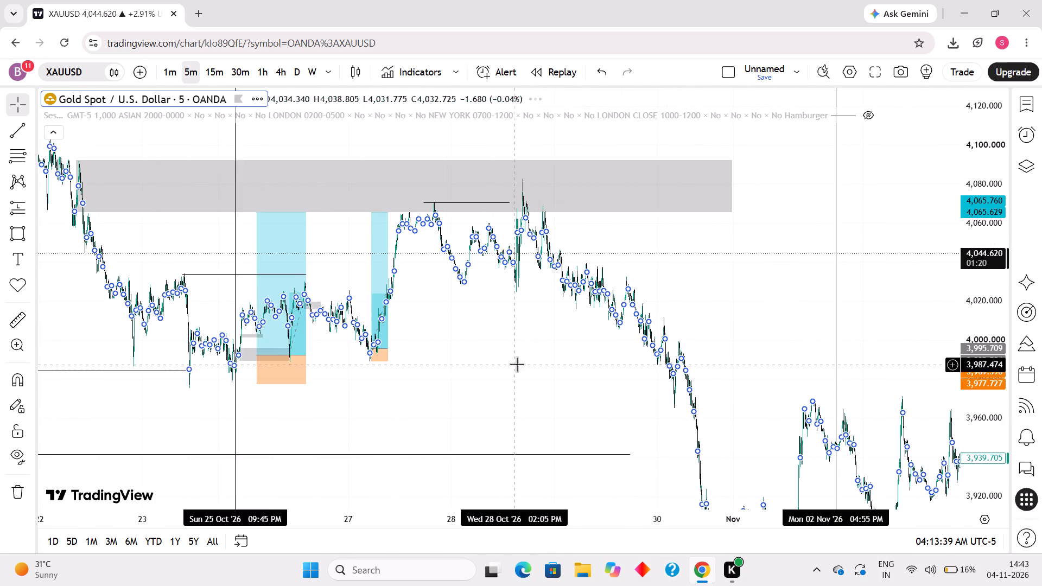
drag(532, 369, 1041, 366)
scroll(714, 359, up, 5)
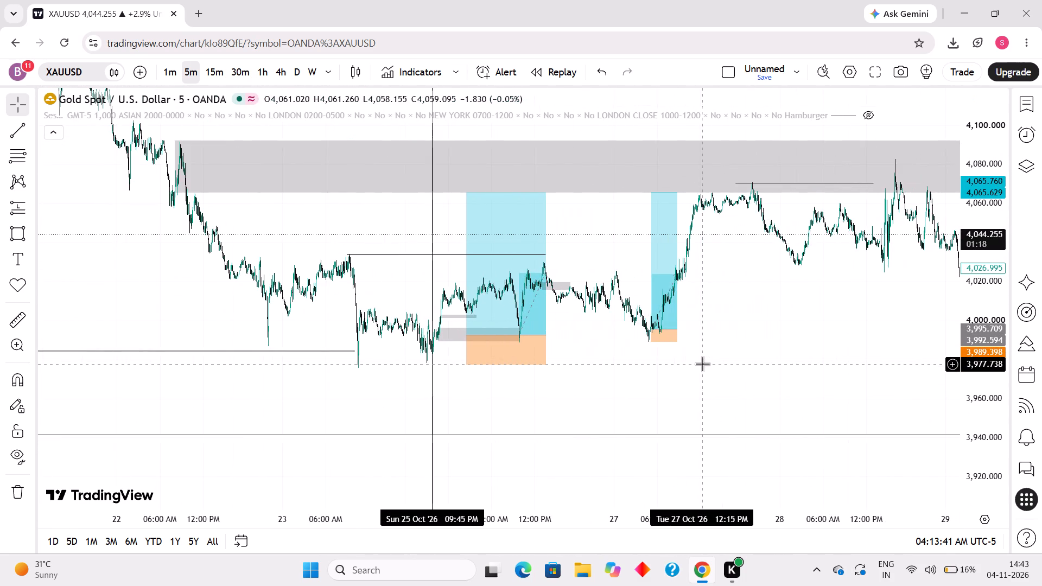
scroll(700, 366, up, 4)
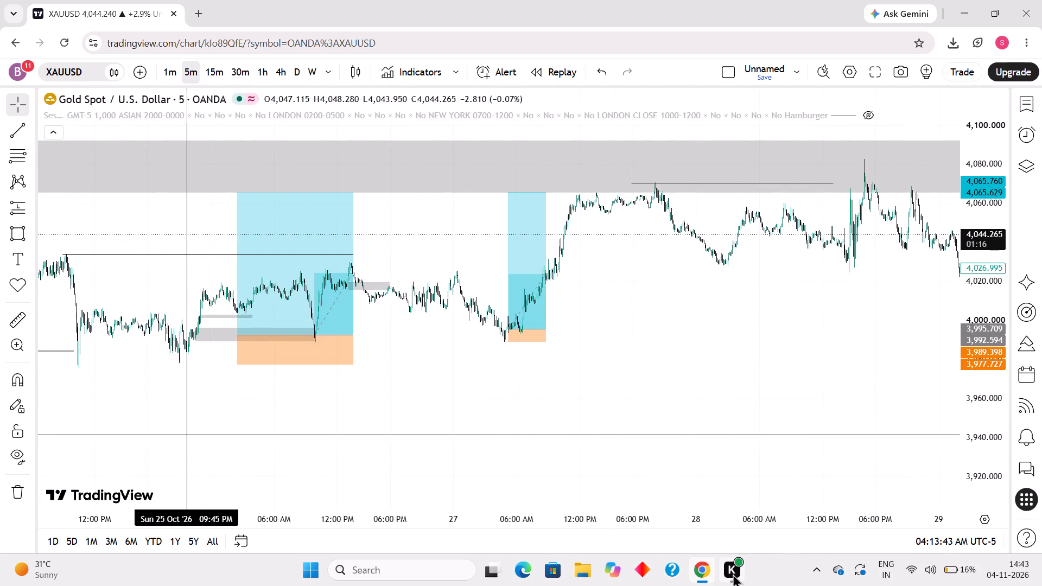